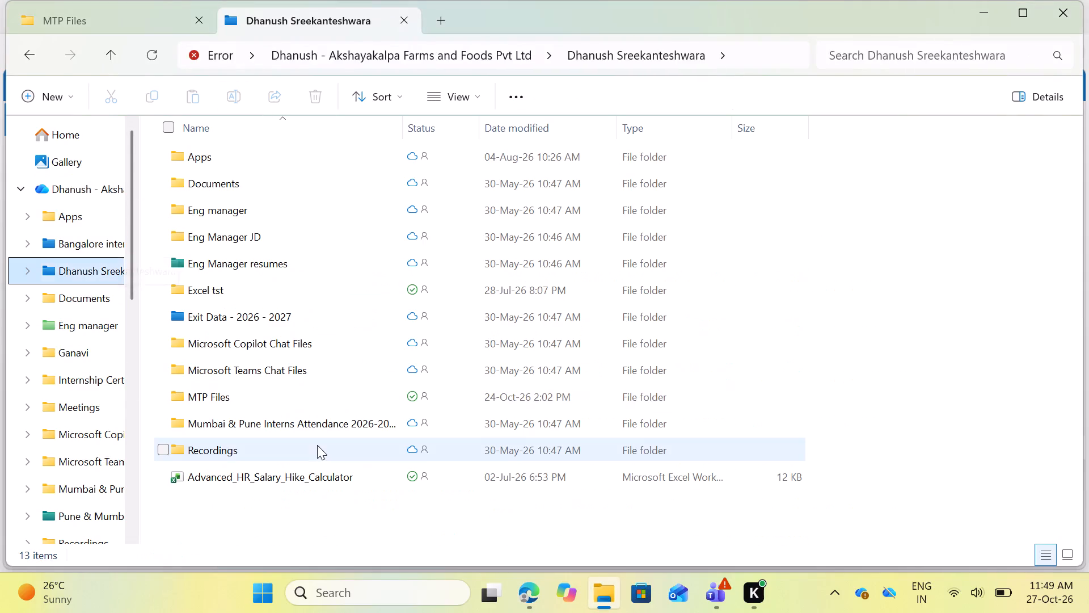
Open the MTP Presentation Data - October 07, 2026 workbook from the MTP Files folder in Excel, updating its external links.
double_click(220, 397)
left_click(240, 411)
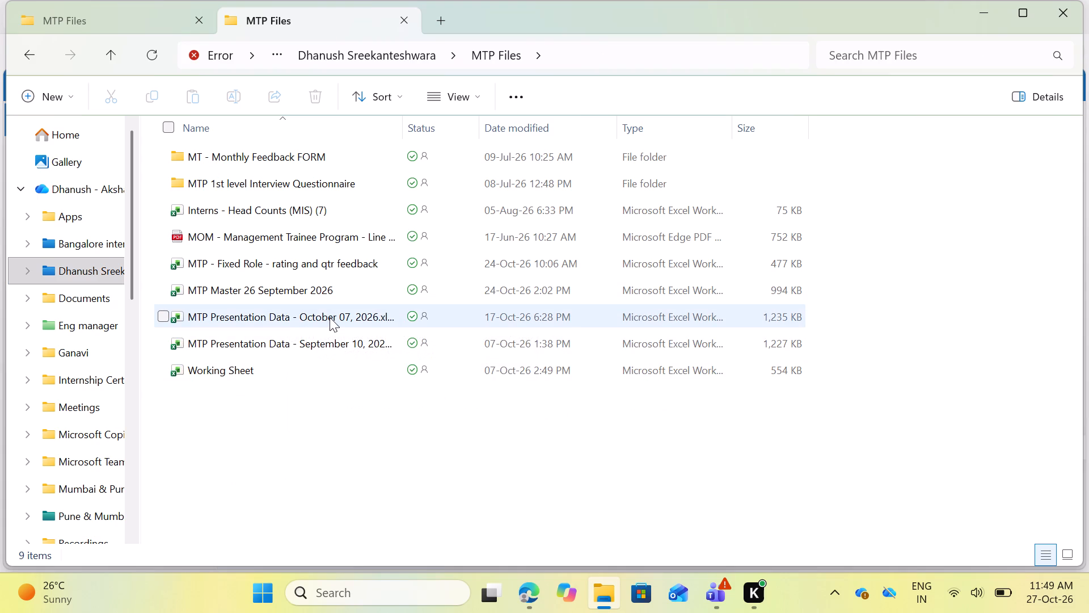
double_click(344, 312)
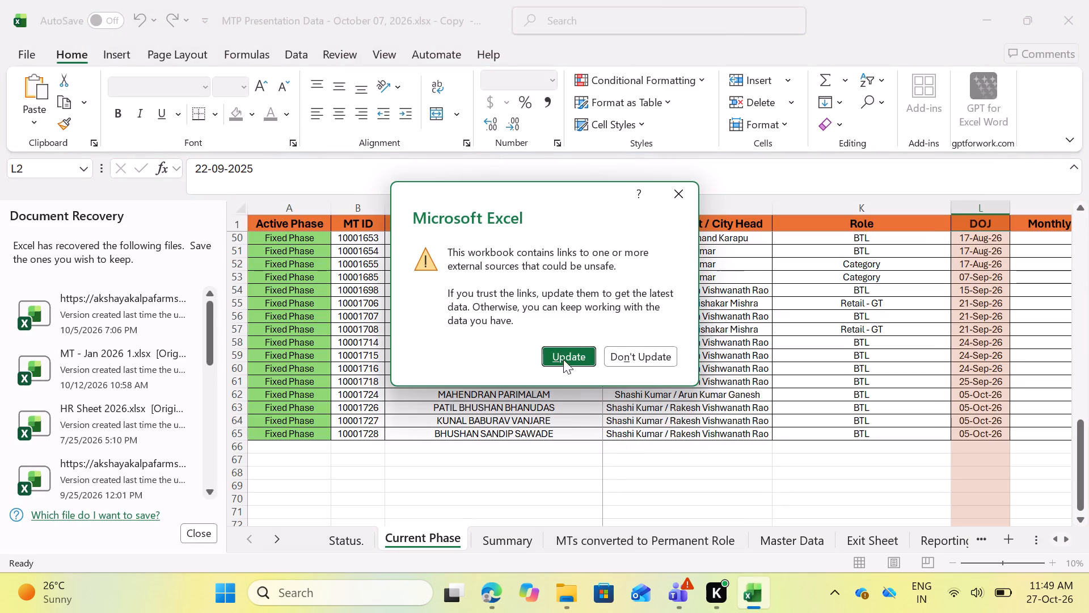
left_click(567, 354)
Close the Document Recovery pane.
left_click(208, 531)
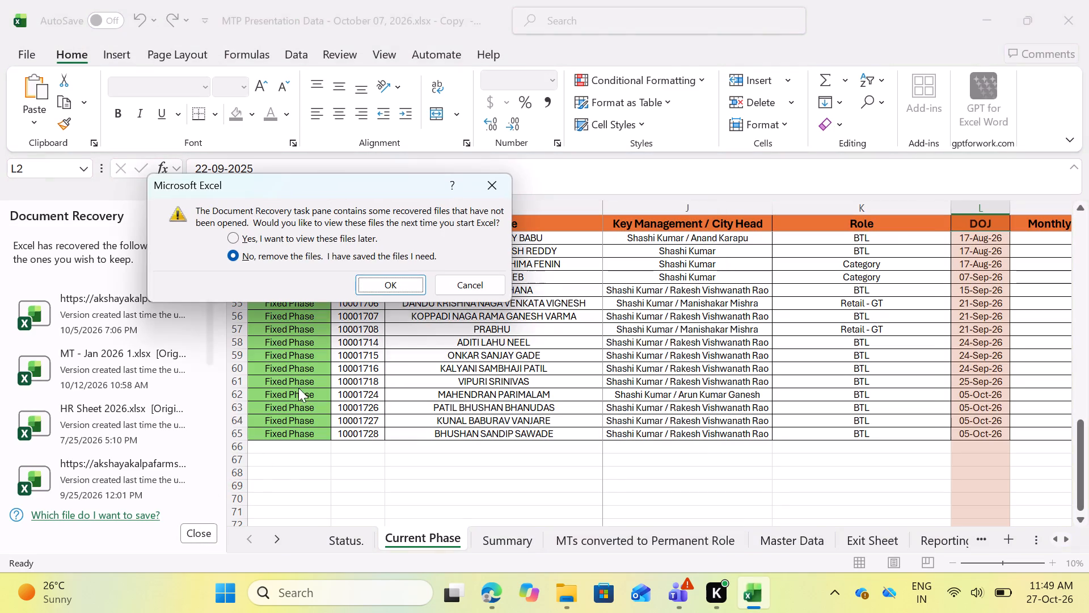
Close the document recovery notice, choosing to view the recovered files later.
left_click(300, 242)
left_click(404, 284)
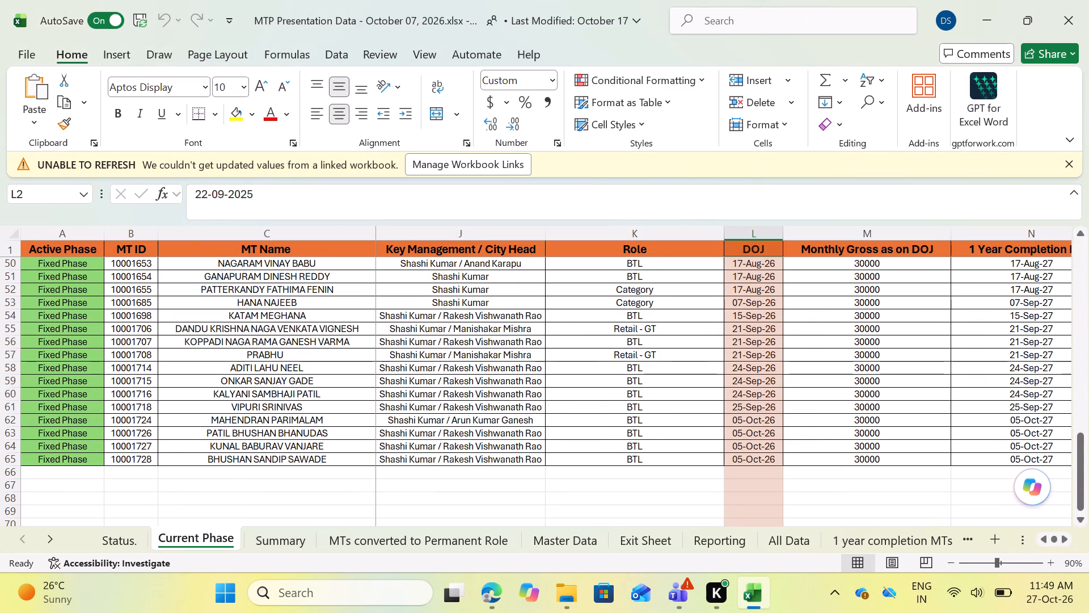
Examine the MT status table on the Status. sheet down to its Total row, dismiss the link-refresh warning, and check the Current Phase sheet.
left_click(128, 540)
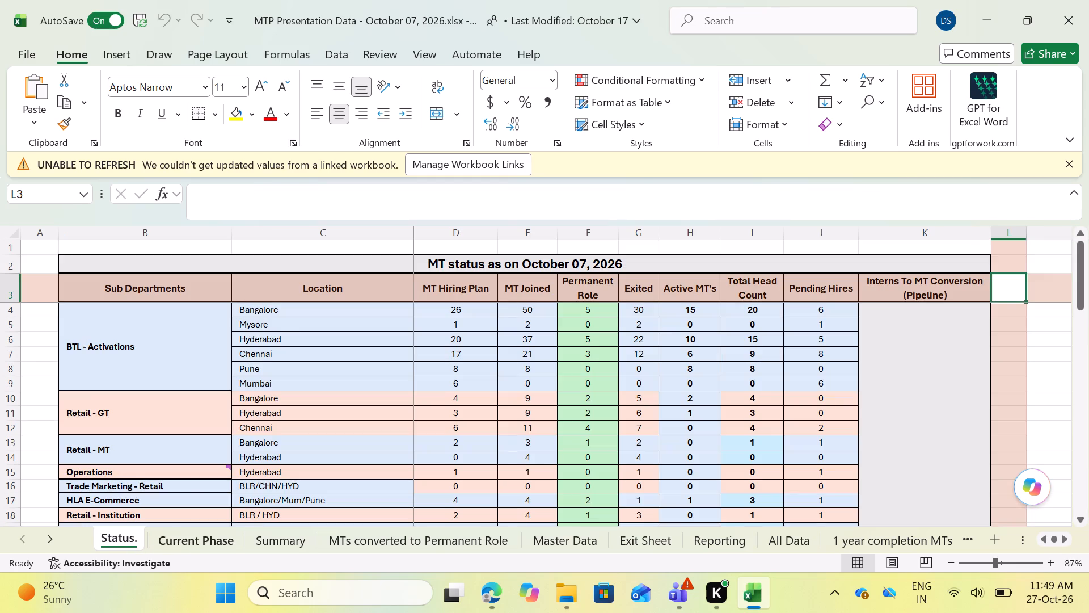
scroll(560, 430, "down", 4)
scroll(567, 421, "up", 7)
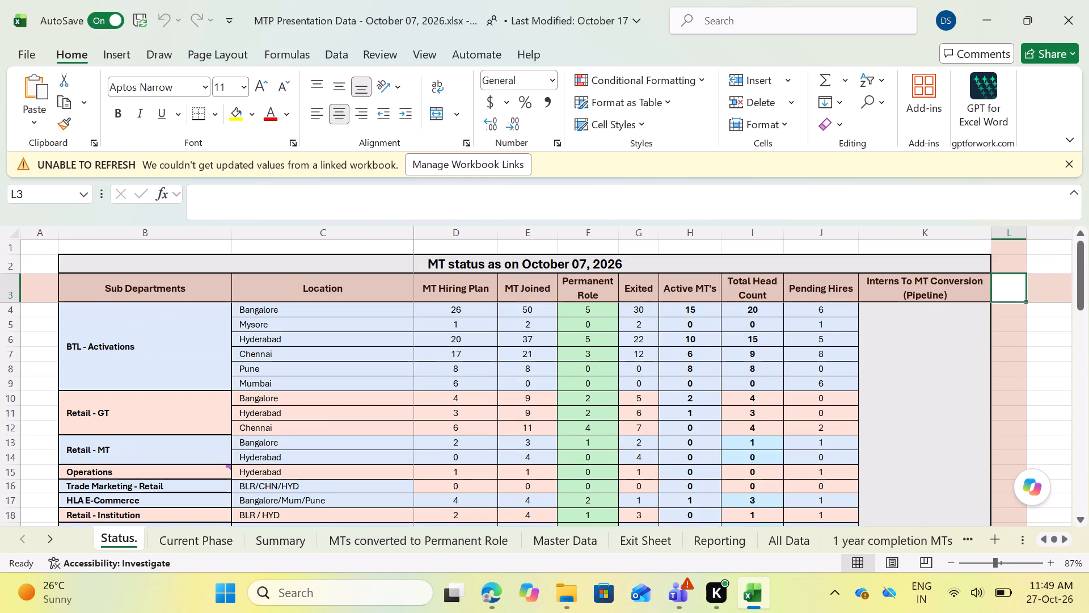
scroll(567, 421, "up", 17)
left_click(1069, 168)
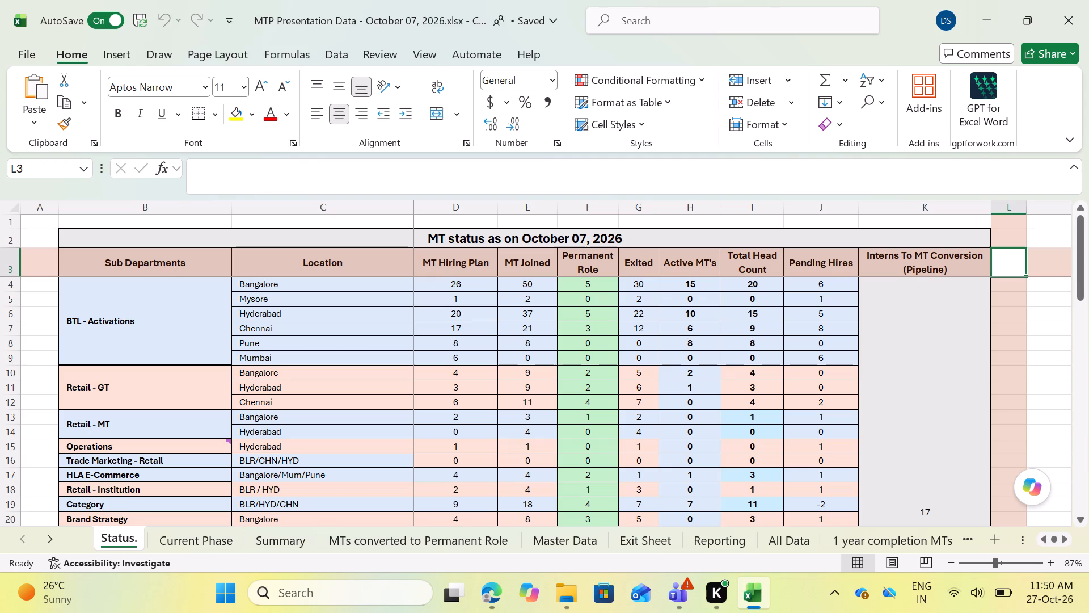
scroll(567, 374, "down", 9)
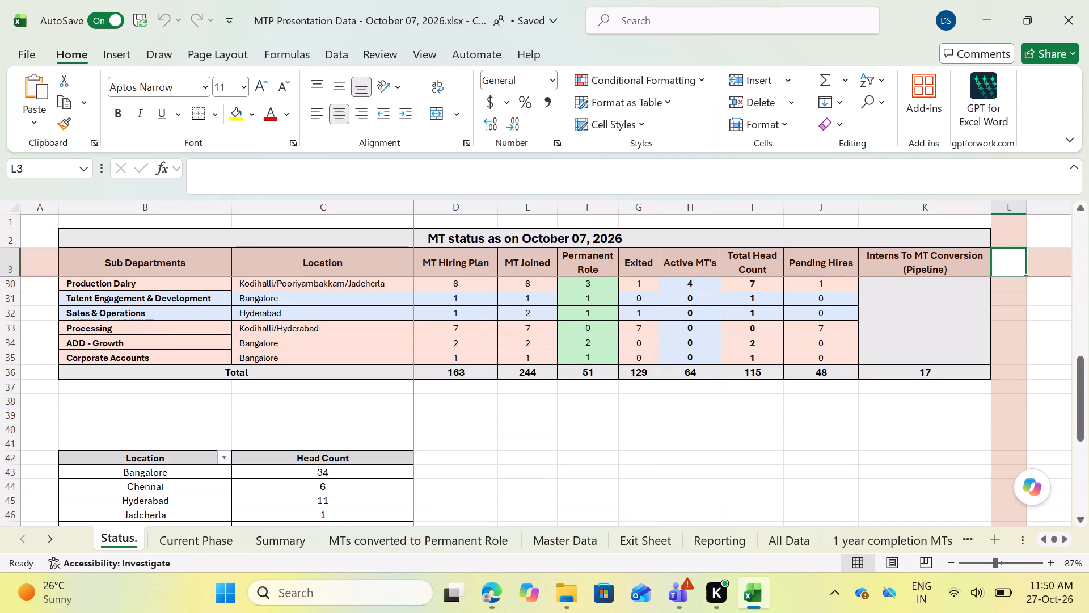
scroll(487, 444, "down", 5)
scroll(609, 413, "down", 2)
scroll(609, 413, "up", 16)
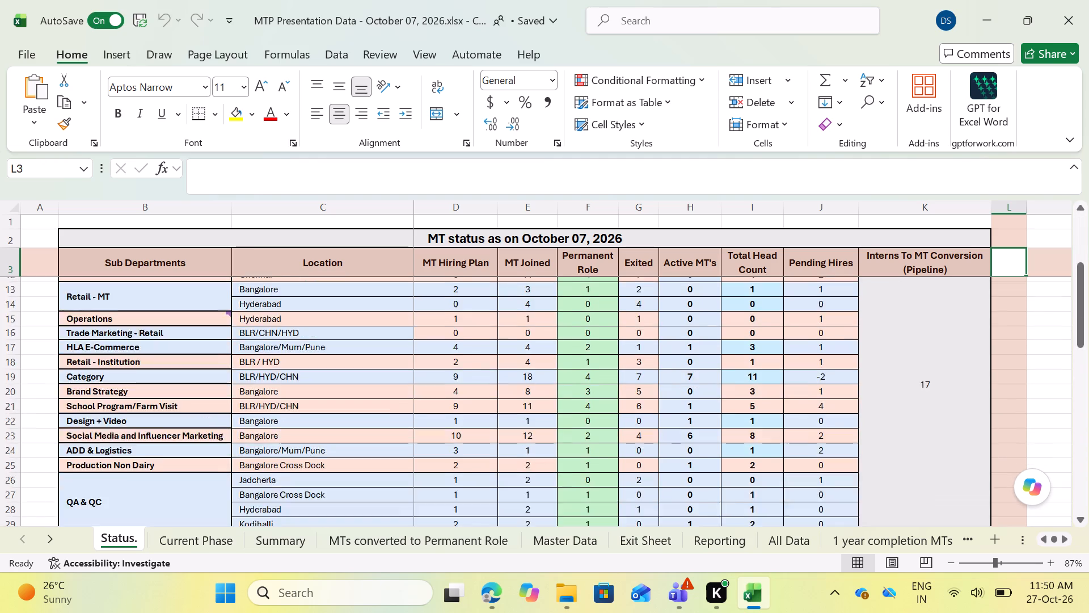
scroll(609, 413, "up", 20)
left_click(192, 541)
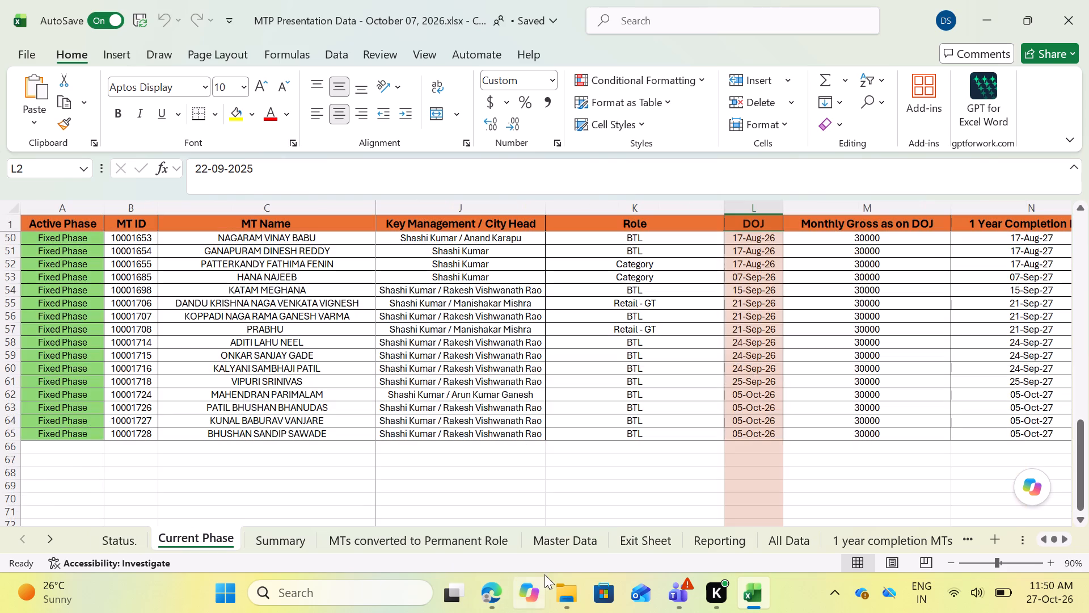
Open the workbook MTP Master 26 September 2026 from the MTP Files folder and update its external links.
left_click(563, 598)
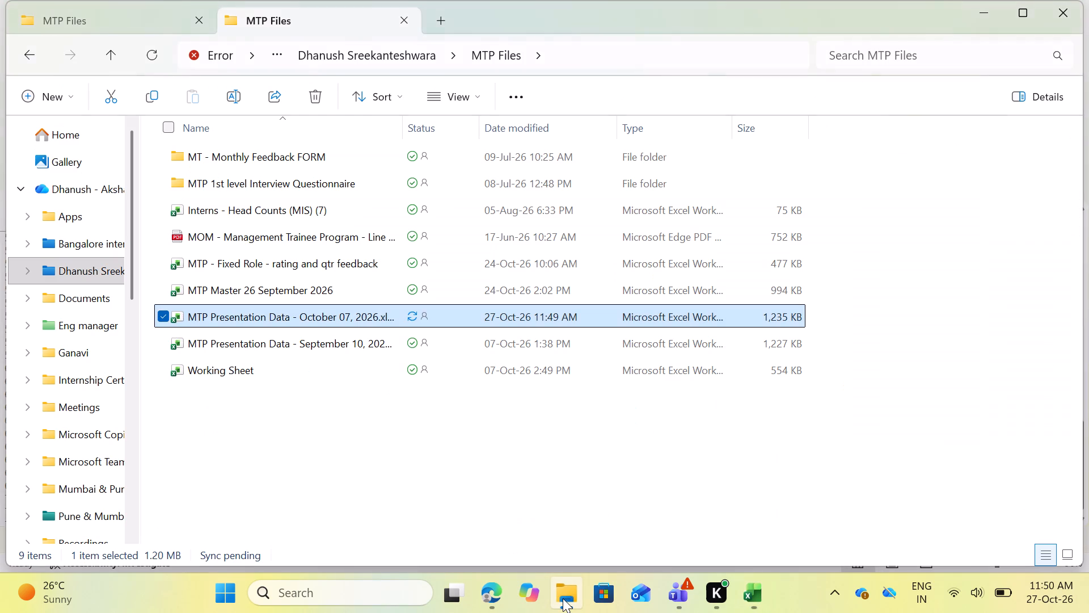
left_click(290, 421)
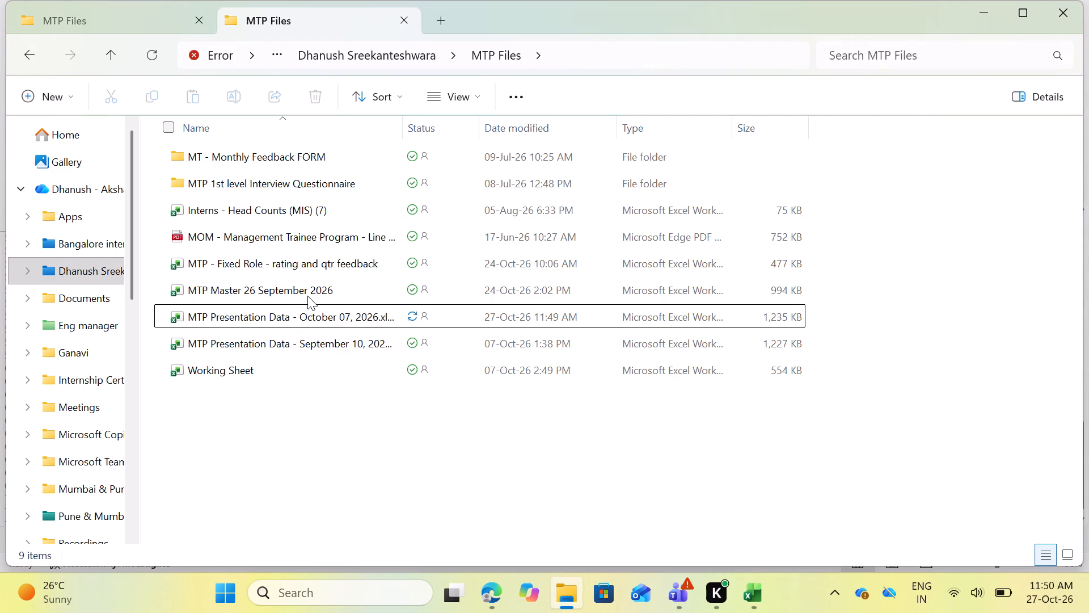
double_click(307, 296)
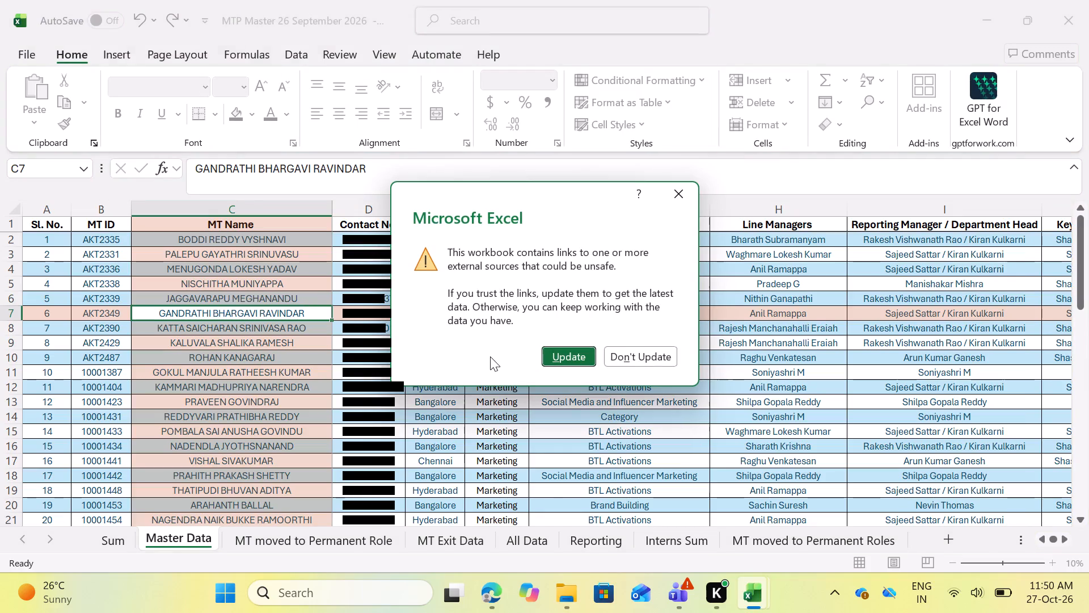
left_click(555, 351)
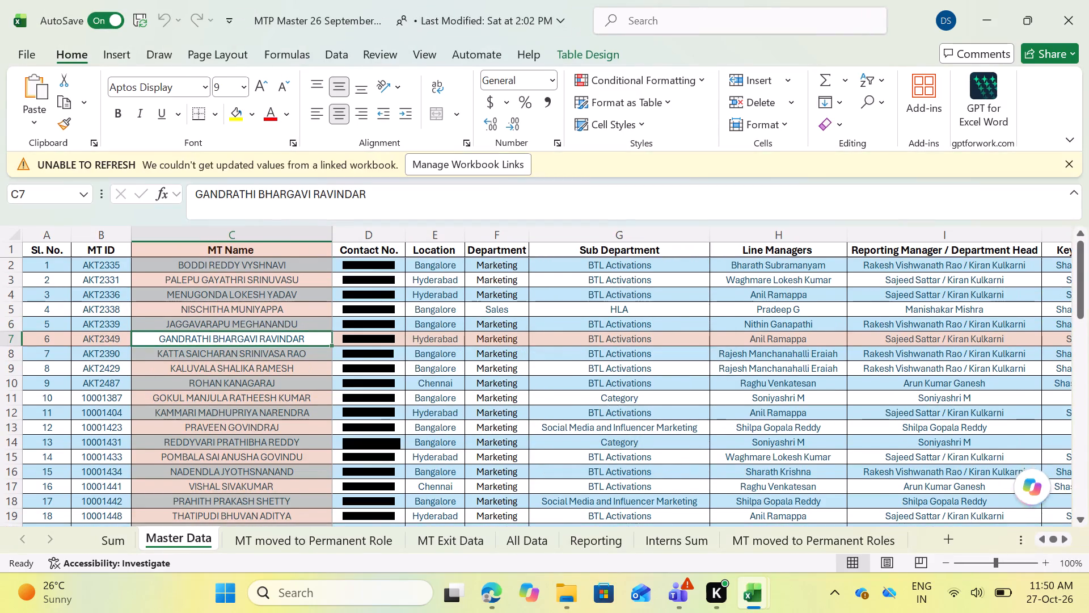
Examine the trainee records on the Master Data, MT moved to Permanent Role and MT Exit Data sheets, including the row 20 permanent-role trainee.
scroll(320, 465, "down", 14)
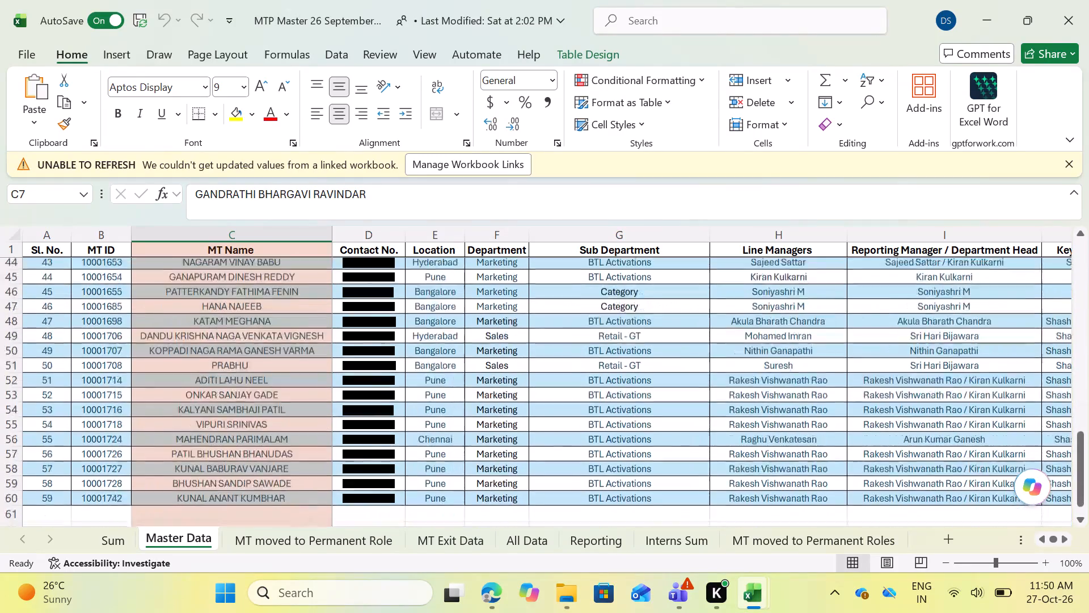
scroll(273, 471, "down", 2)
scroll(272, 469, "up", 1)
left_click(235, 400)
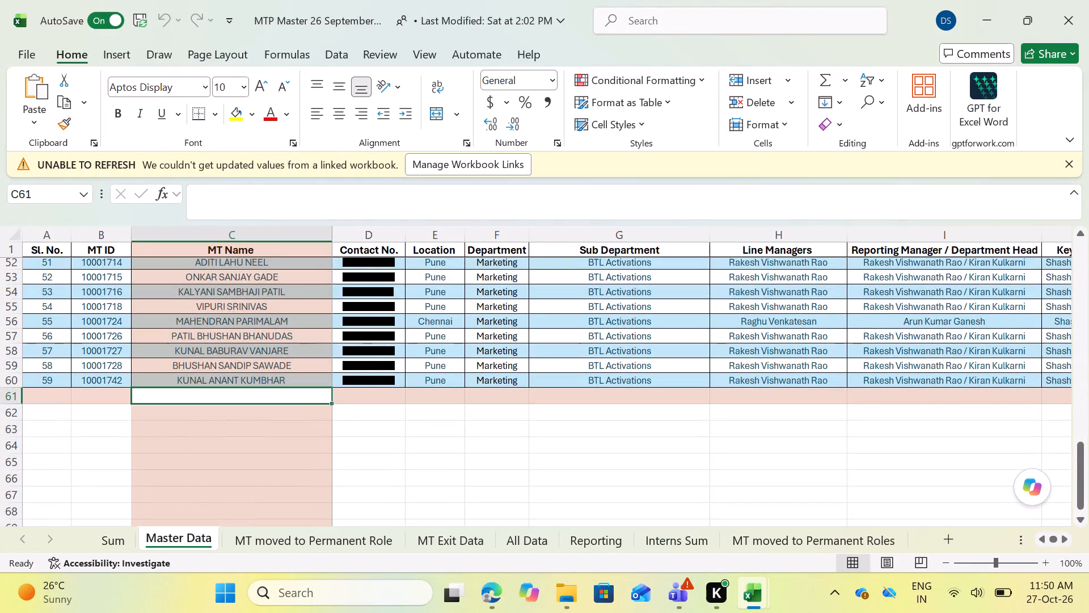
left_click(332, 539)
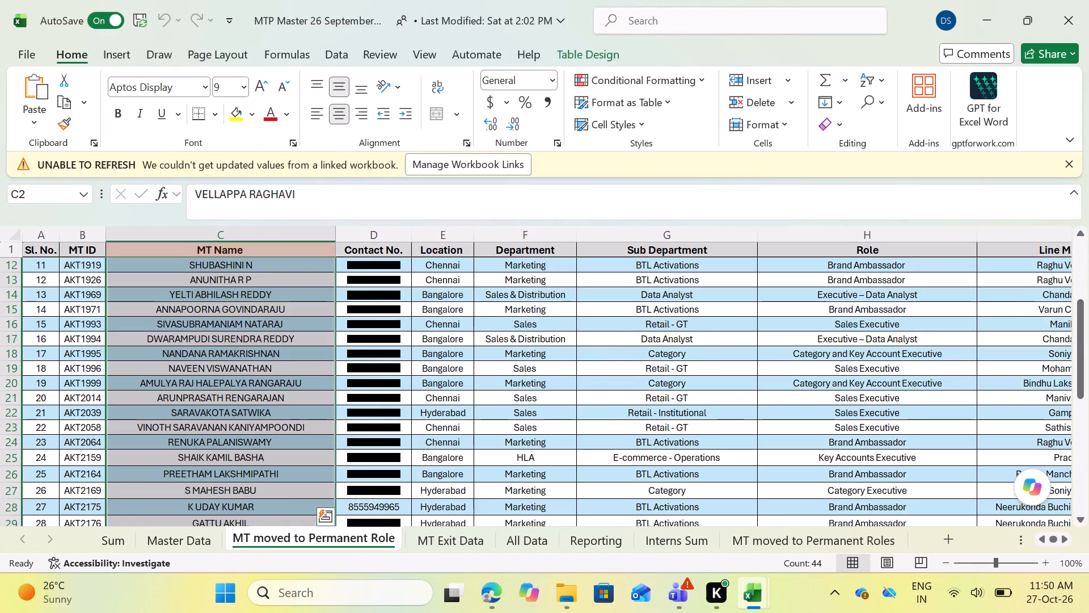
scroll(302, 395, "down", 2)
scroll(302, 394, "up", 11)
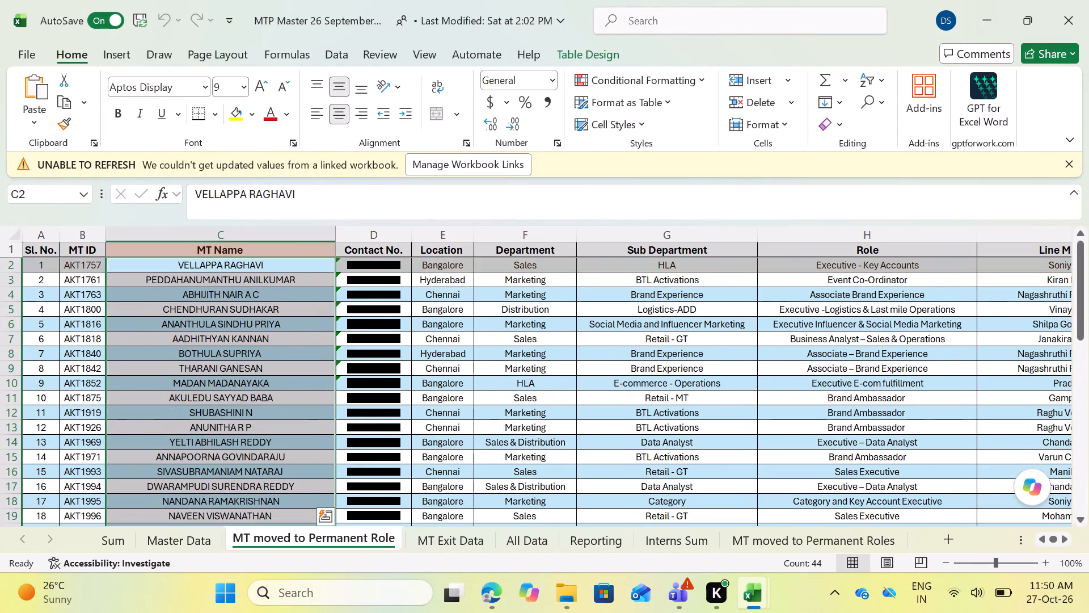
scroll(302, 394, "up", 2)
scroll(302, 394, "down", 4)
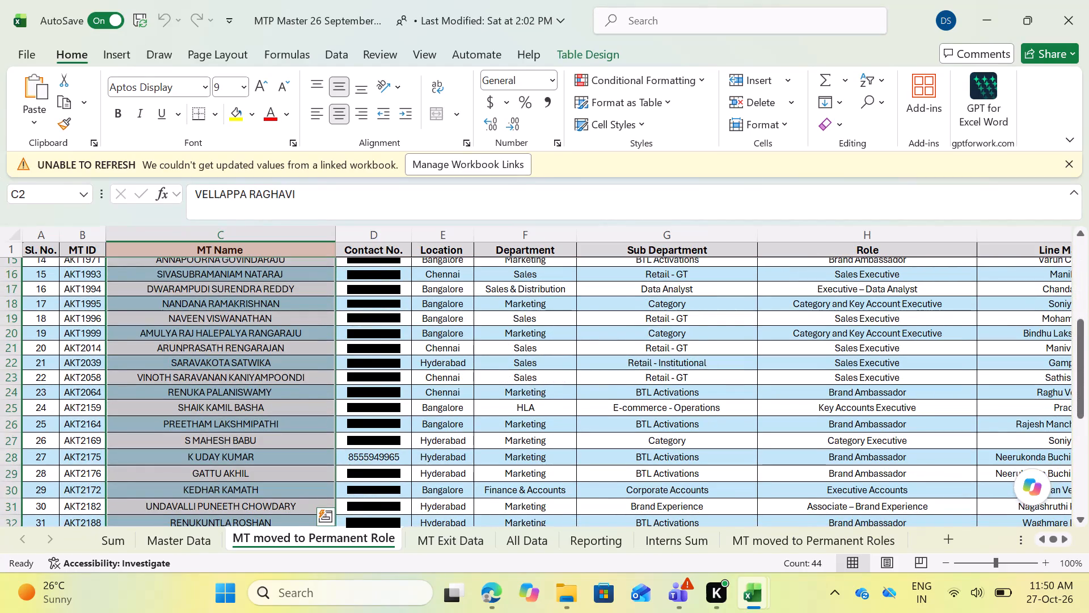
left_click(168, 333)
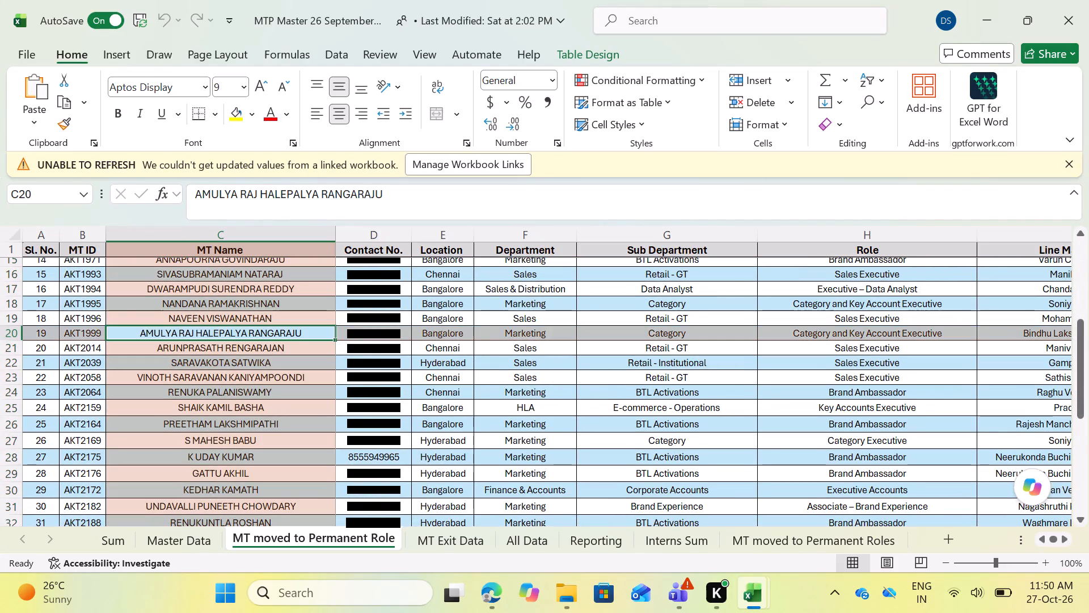
left_click(467, 543)
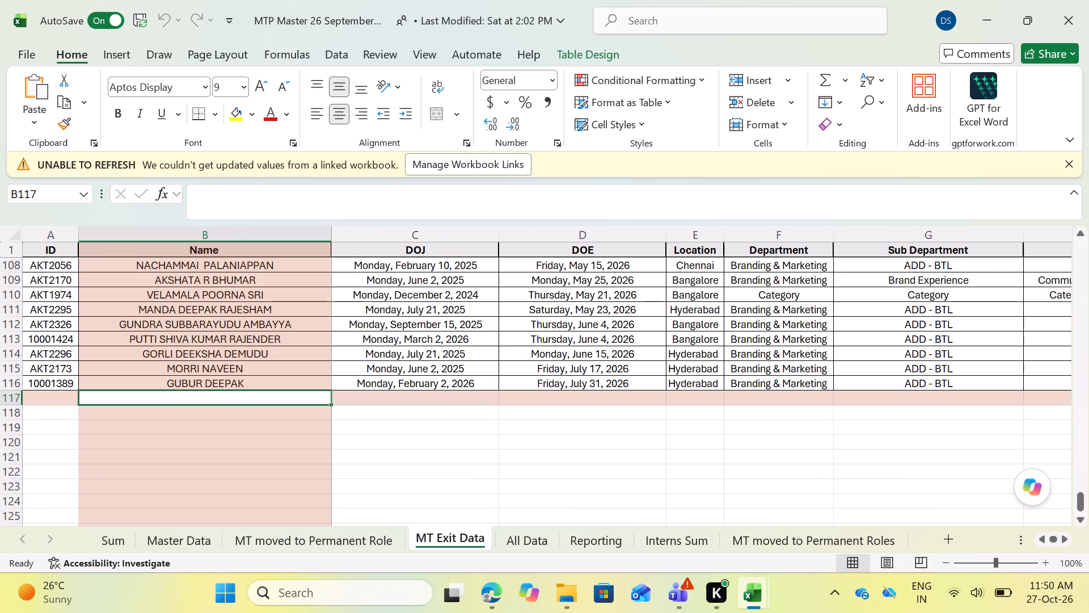
scroll(716, 422, "left", 3)
scroll(716, 422, "right", 4)
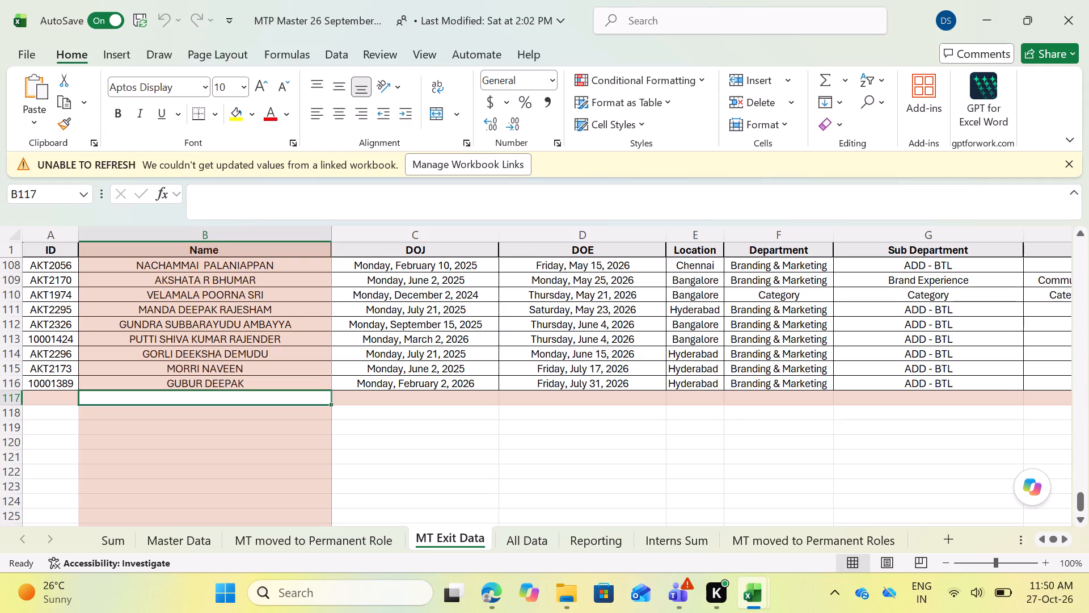
Copy the MT ID and MT Name cells in row 20 of the MT moved to Permanent Role sheet.
left_click(320, 535)
left_click_drag(79, 331, 145, 337)
key("ctrl+c")
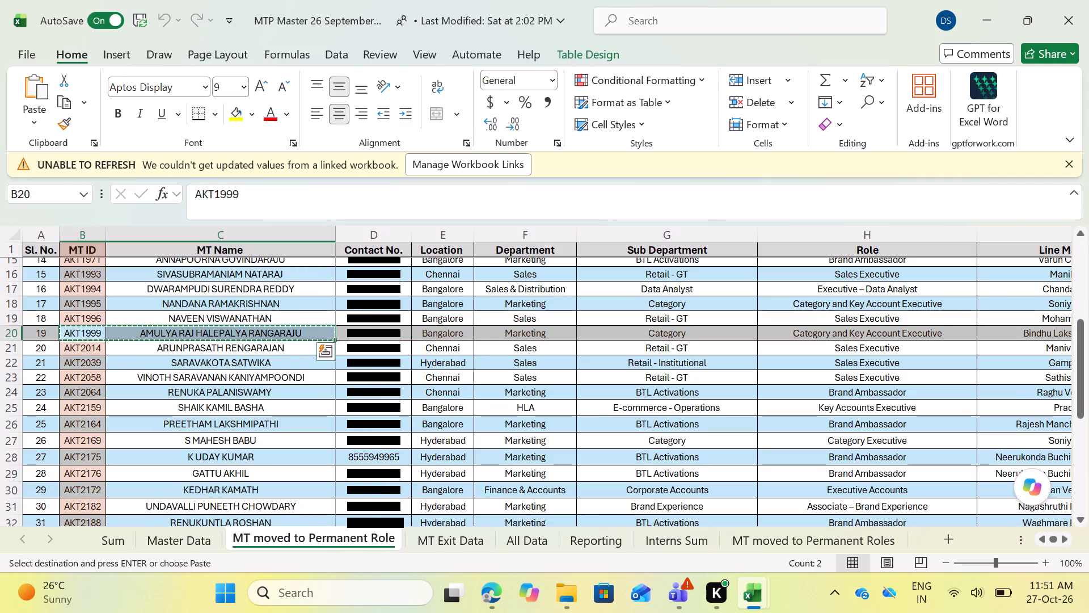
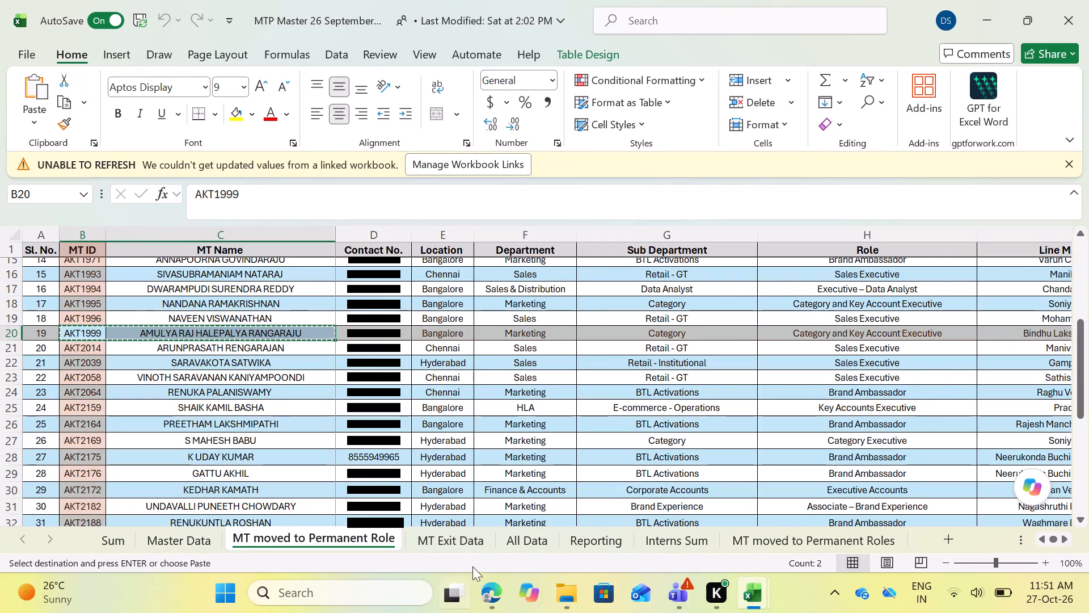
Paste the copied trainee ID and name into the first empty row, row 117, of the MT Exit Data sheet.
left_click(473, 543)
left_click(66, 403)
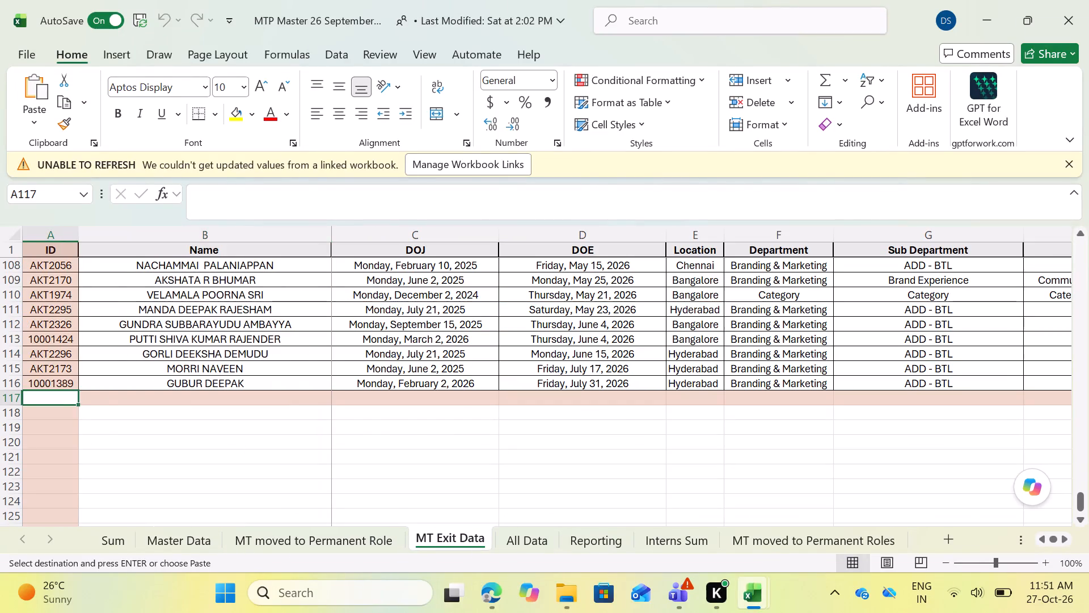
key("ctrl+v")
Select the ID and Name cells in row 116 of the MT Exit Data sheet, directly above the pasted entry.
scroll(331, 503, "right", 2)
scroll(193, 438, "right", 2)
scroll(183, 459, "down", 1)
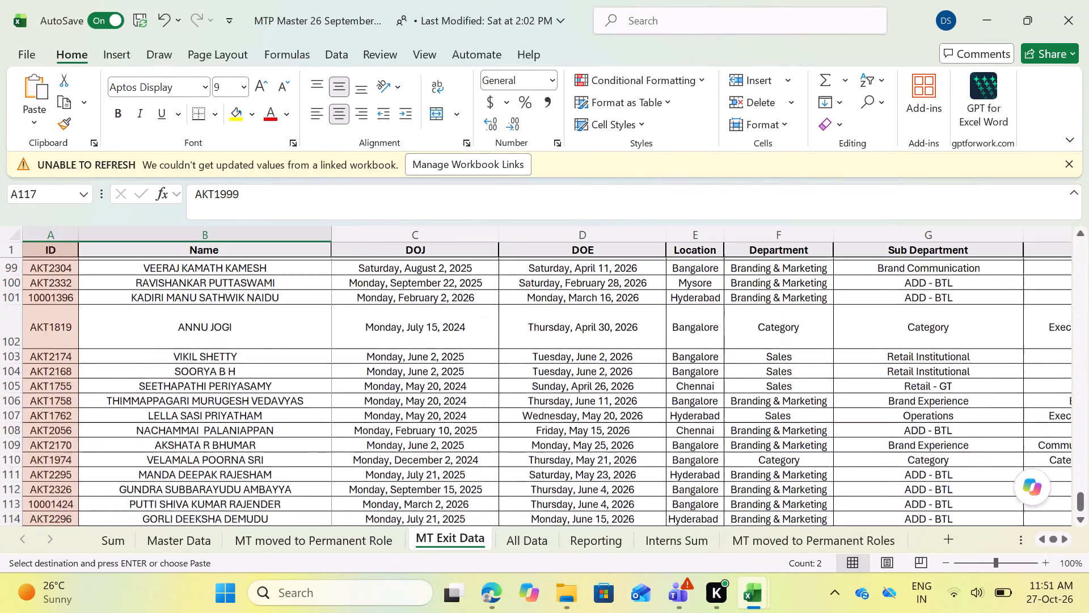
scroll(183, 459, "down", 1)
scroll(183, 459, "up", 1)
left_click_drag(69, 468, 131, 466)
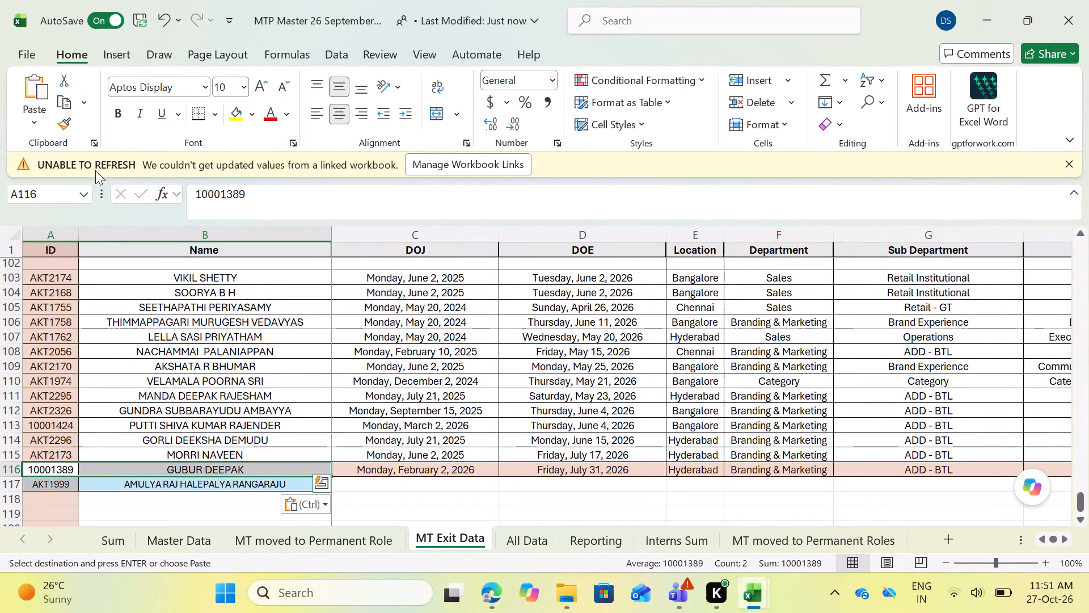
Copy the formatting of the row 116 ID and Name cells onto the new entry's ID and Name cells in row 117.
left_click(64, 123)
left_click_drag(48, 484, 304, 486)
Copy the DOJ 23-Dec-24 from row 20 of MT moved to Permanent Role into DOJ cell C117 of MT Exit Data.
left_click(412, 482)
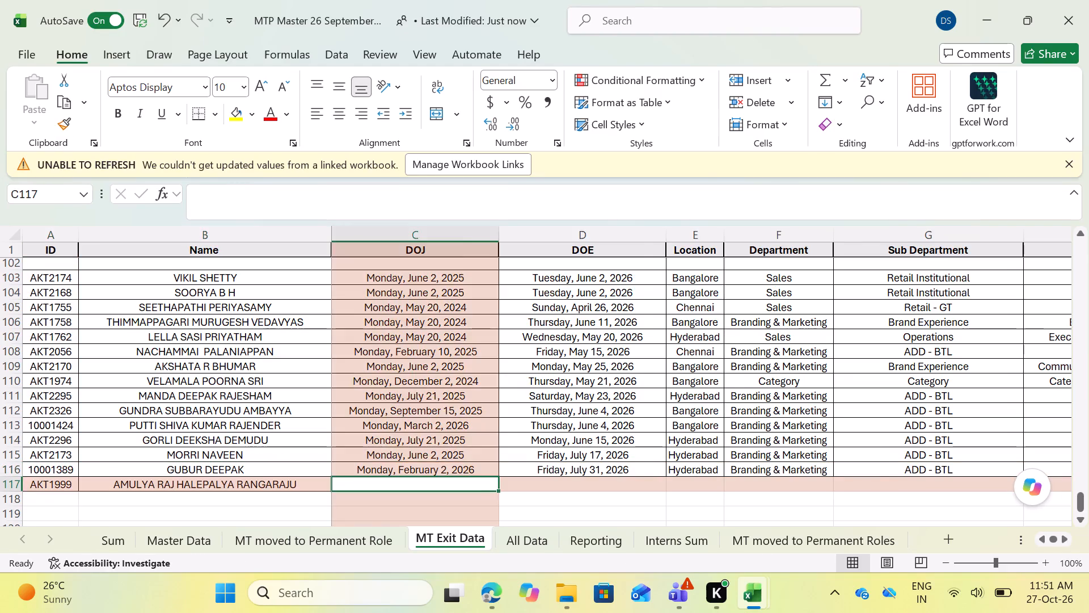
scroll(508, 498, "right", 3)
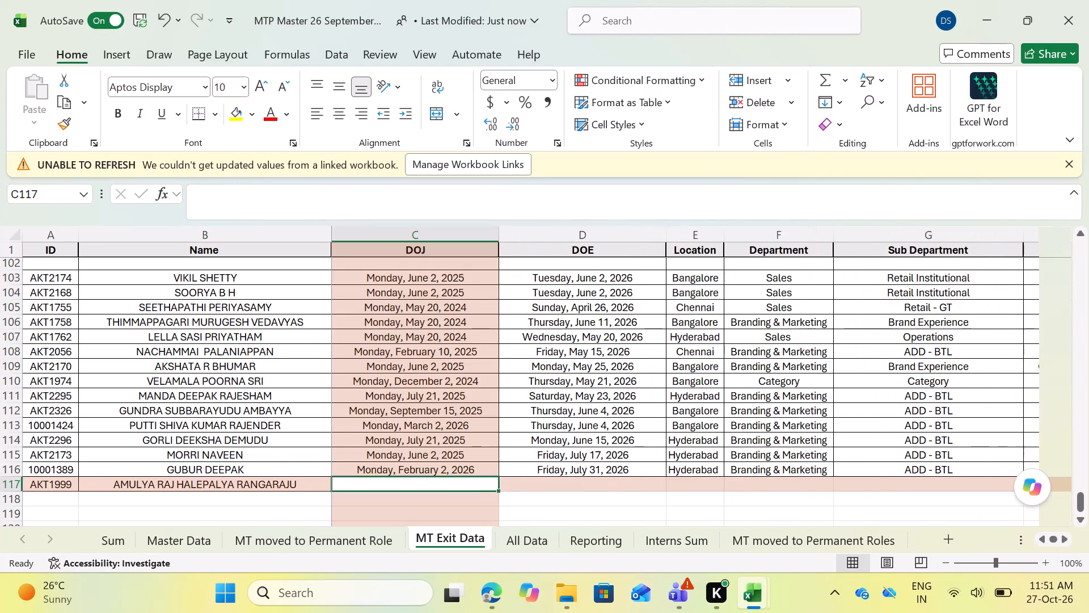
left_click(170, 539)
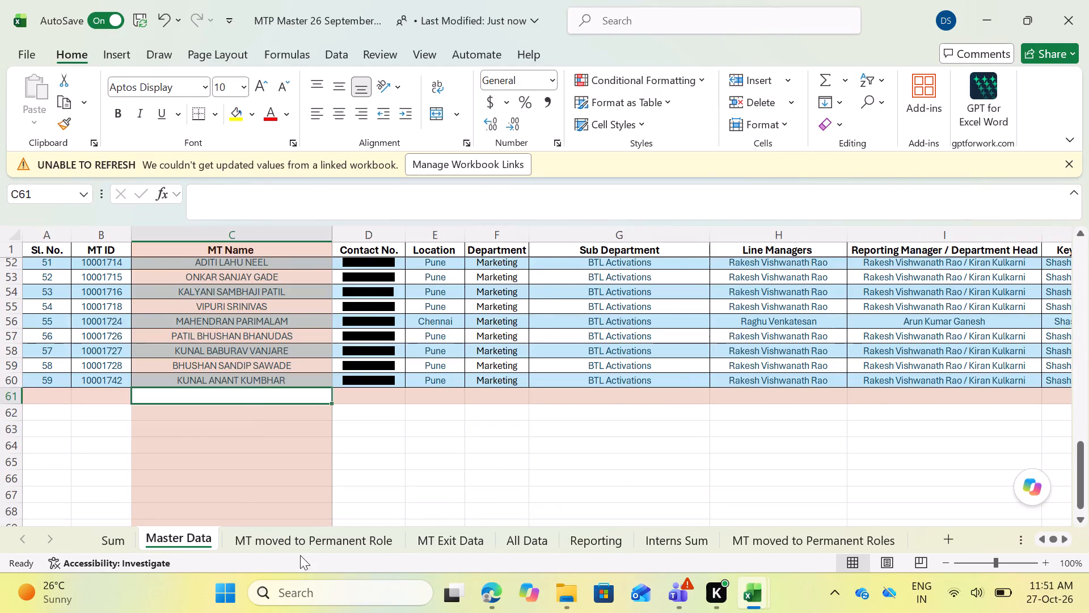
left_click(312, 551)
scroll(744, 335, "left", 4)
scroll(698, 337, "left", 1)
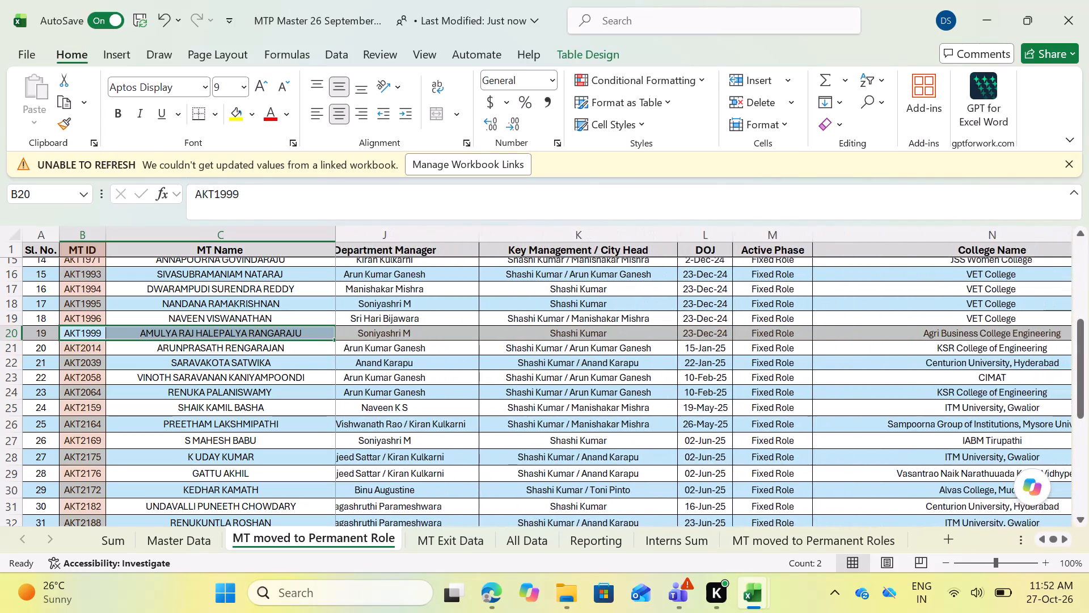
left_click(708, 335)
key("ctrl+c")
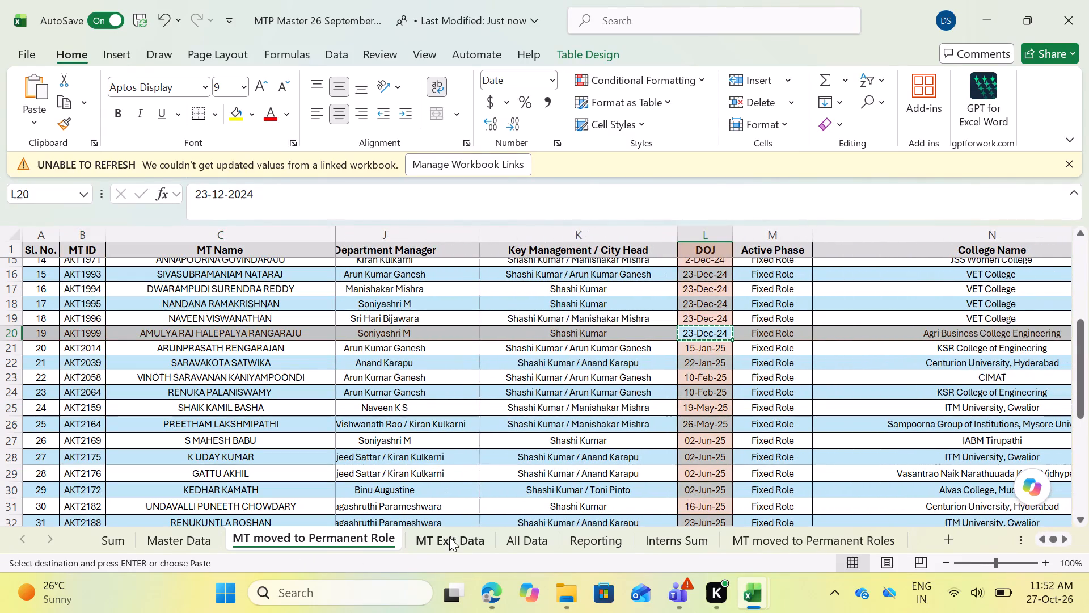
left_click(449, 537)
key("ctrl+v")
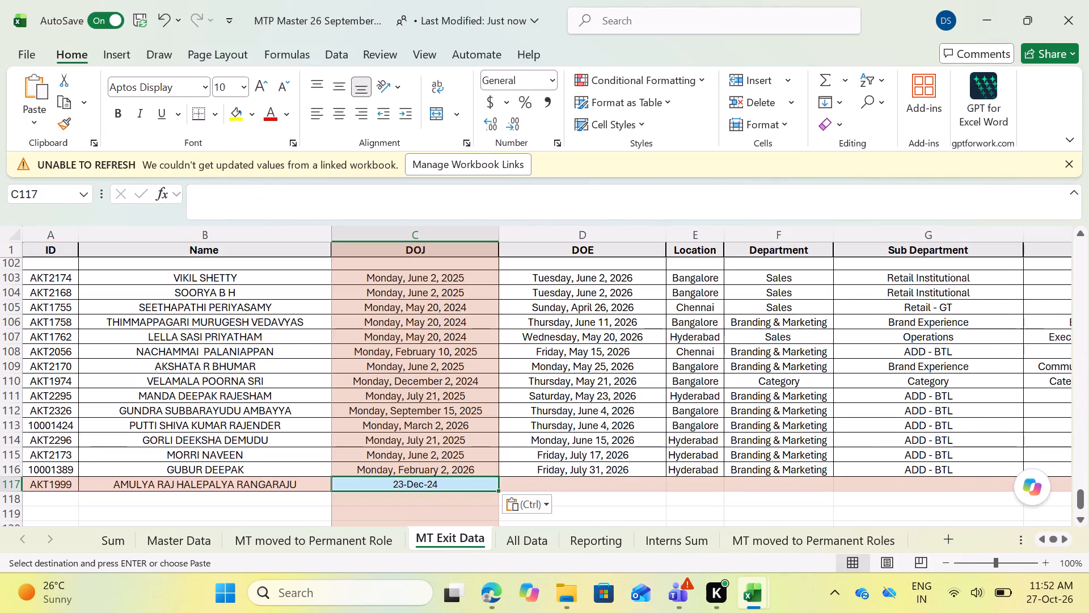
Apply the date formatting of DOJ cell C116 to the pasted DOJ in C117 with Format Painter.
left_click(413, 469)
left_click(70, 122)
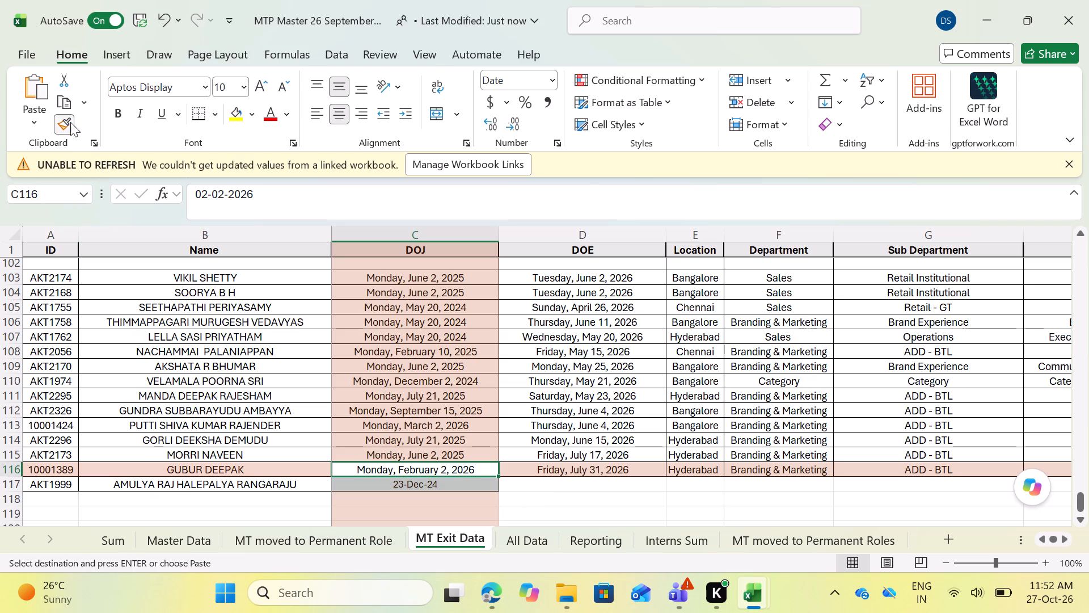
left_click(428, 485)
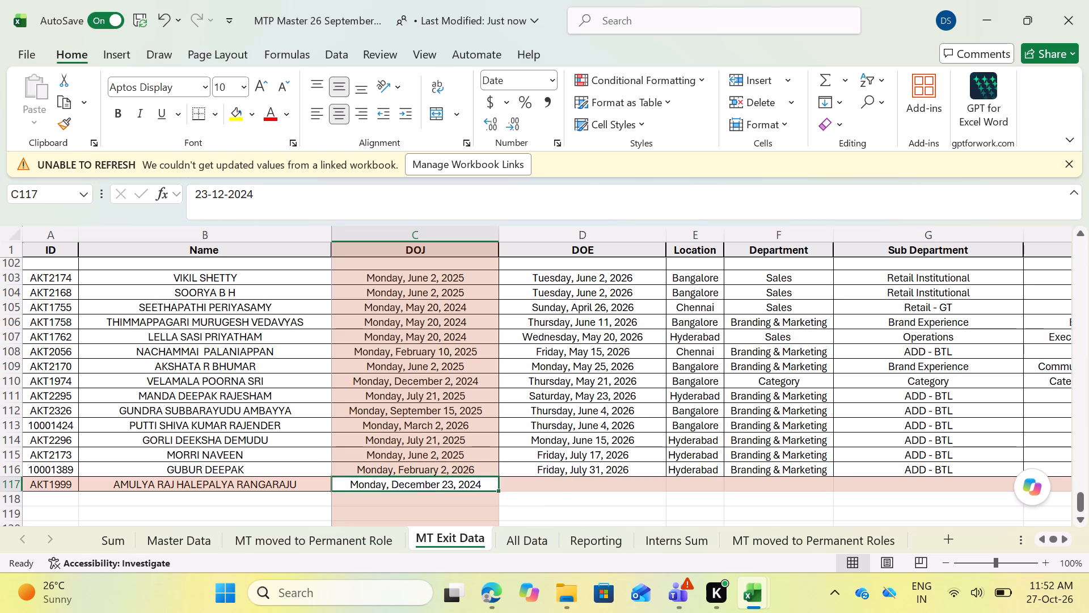
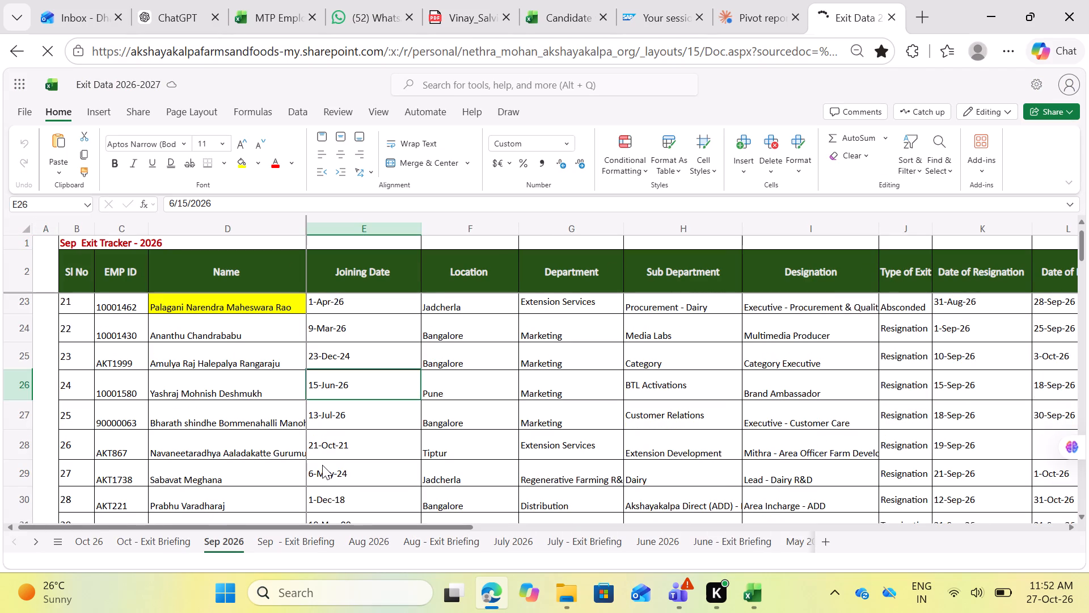
Examine the employee exit records in the Exit Data 2026-2027 workbook, going from the Sep 2026 sheet to the Oct 26 sheet.
scroll(215, 444, "down", 3)
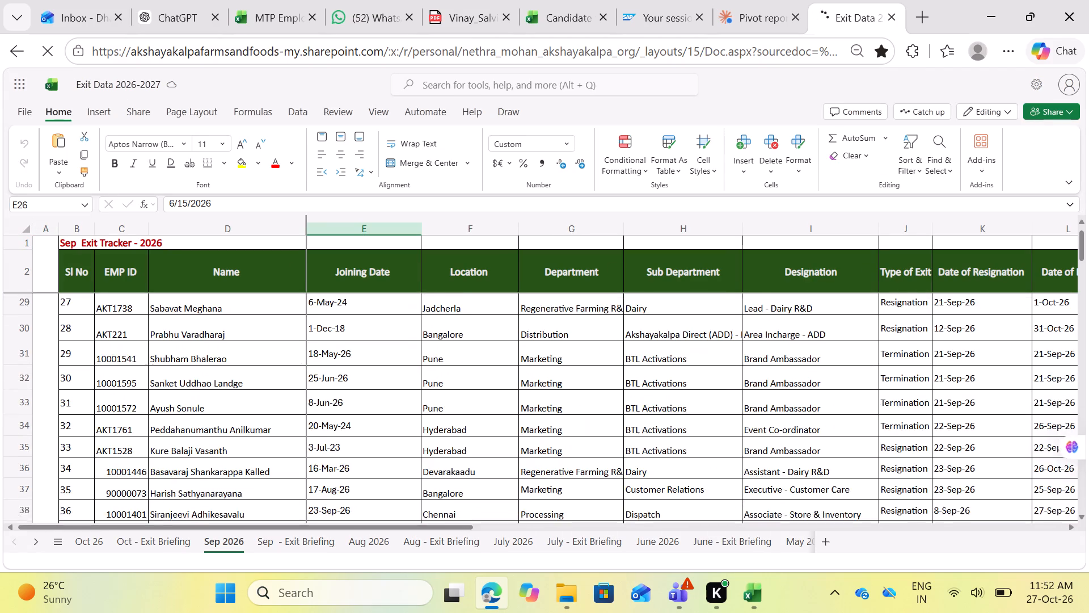
scroll(215, 444, "down", 1)
scroll(215, 444, "up", 1)
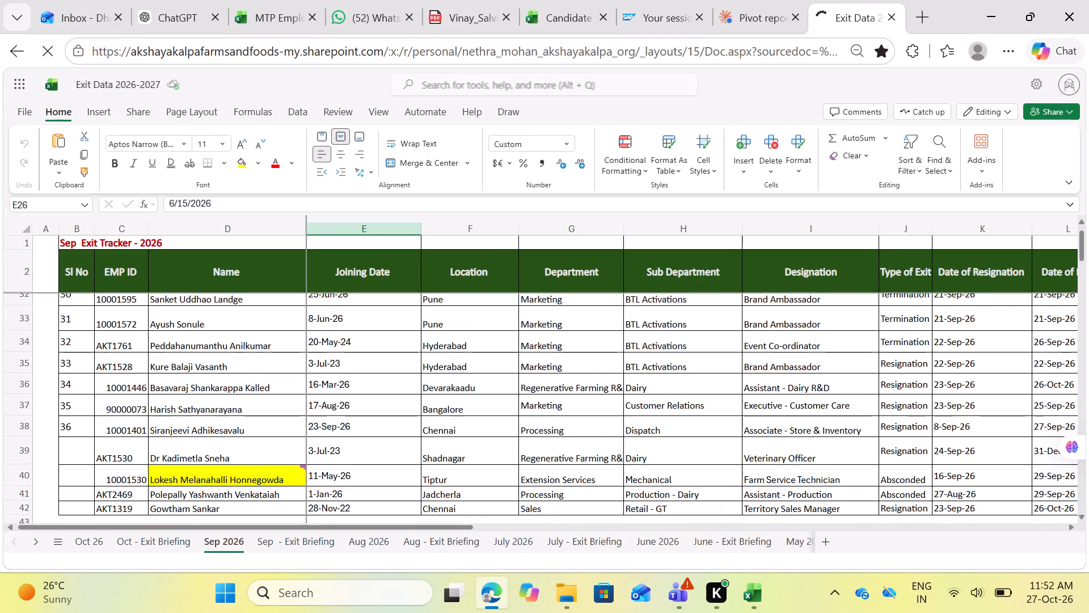
scroll(215, 444, "up", 1)
scroll(215, 444, "down", 1)
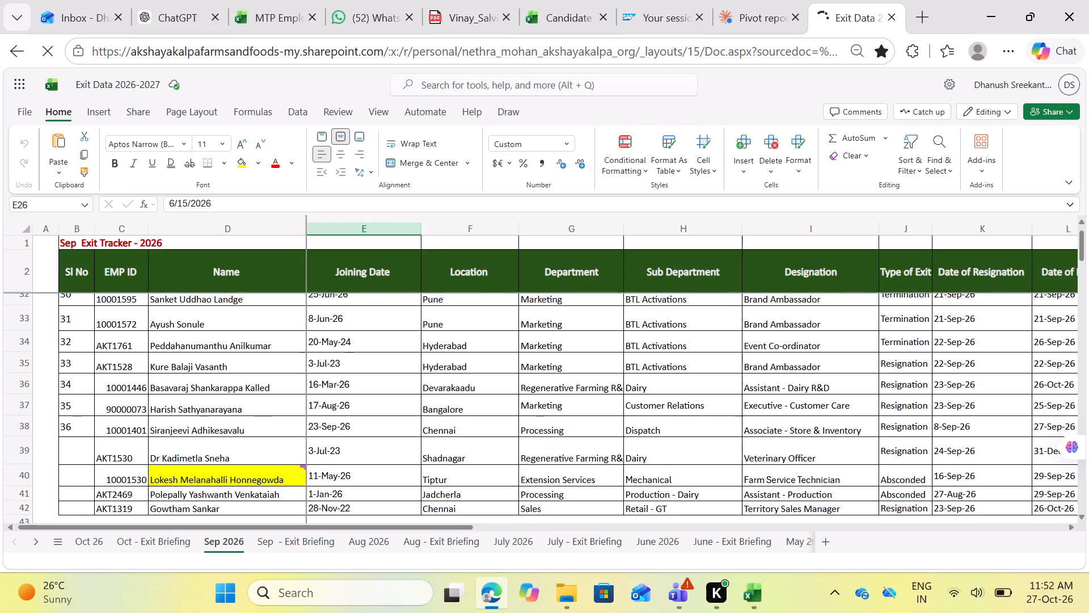
left_click(81, 541)
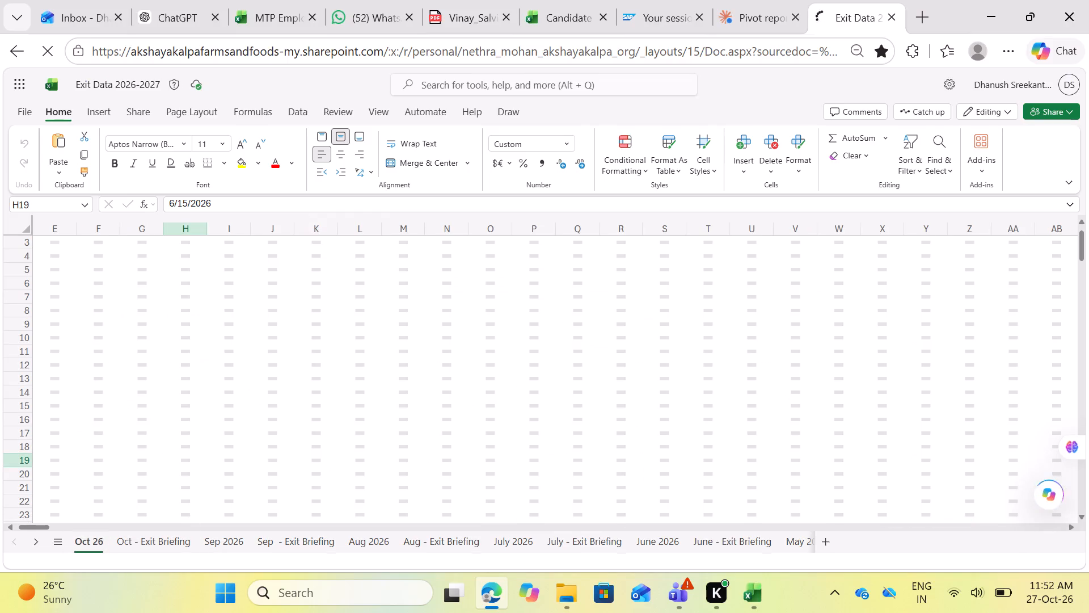
Look through the Oct 26 and Aug 2026 sheets of the Exit Data 2026-2027 workbook for the trainee's exit record.
scroll(286, 448, "up", 2)
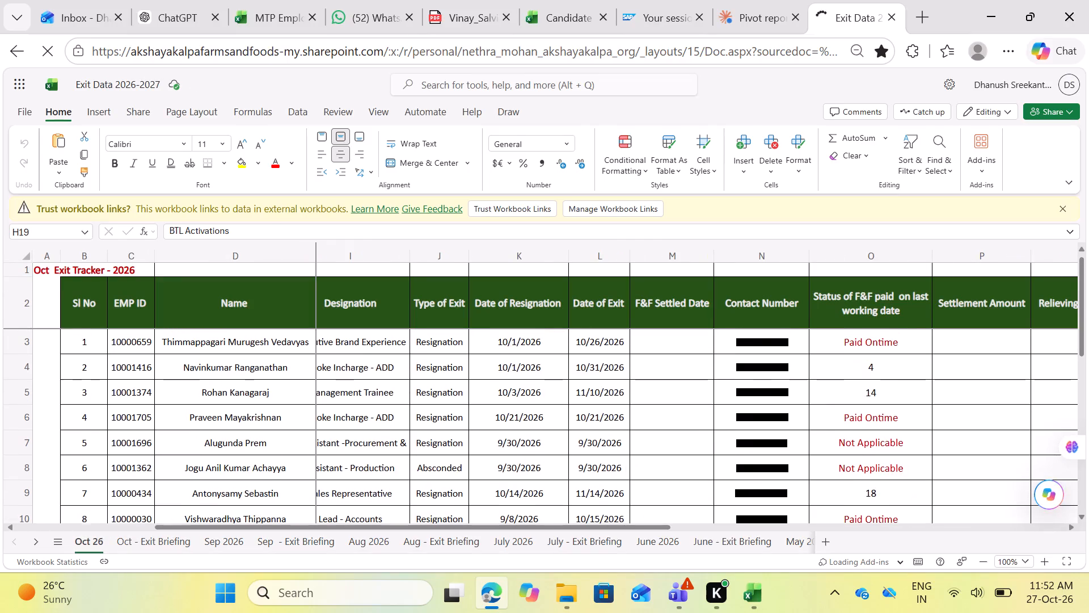
scroll(286, 448, "up", 2)
scroll(251, 410, "down", 1)
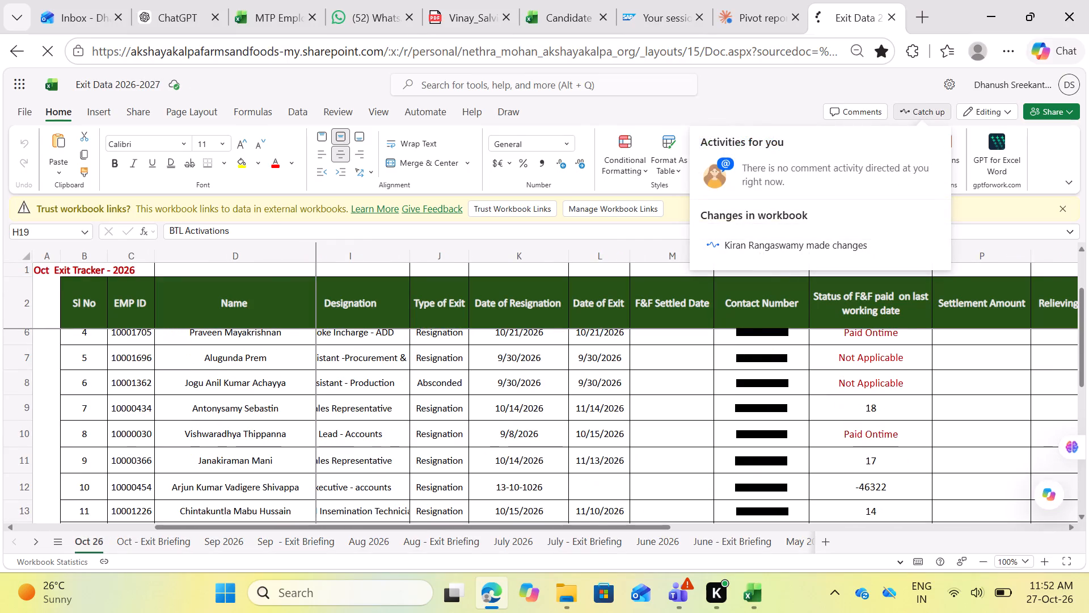
scroll(251, 411, "down", 2)
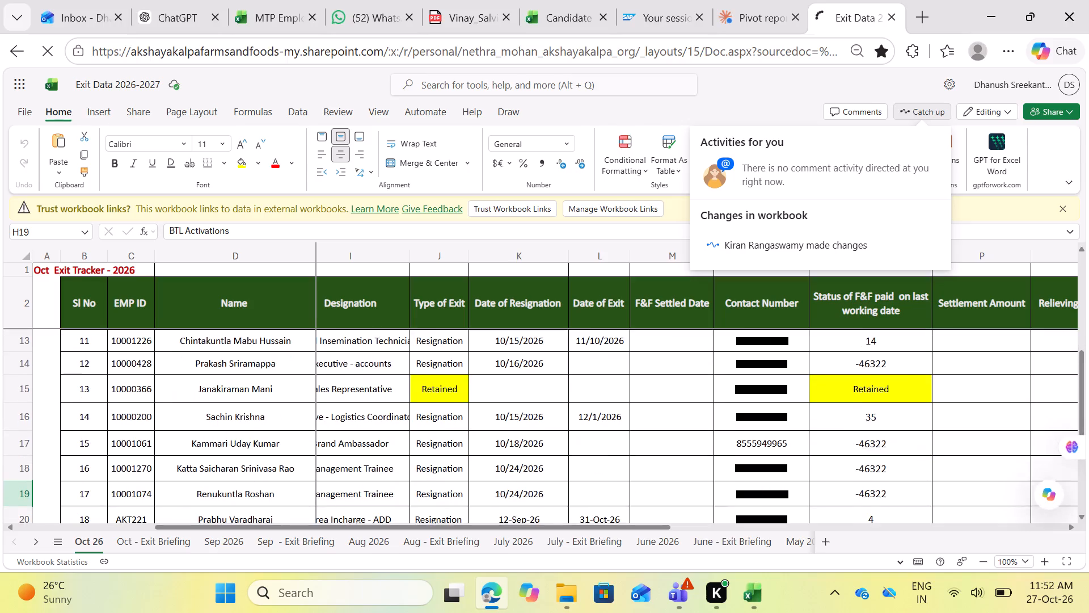
scroll(251, 411, "down", 1)
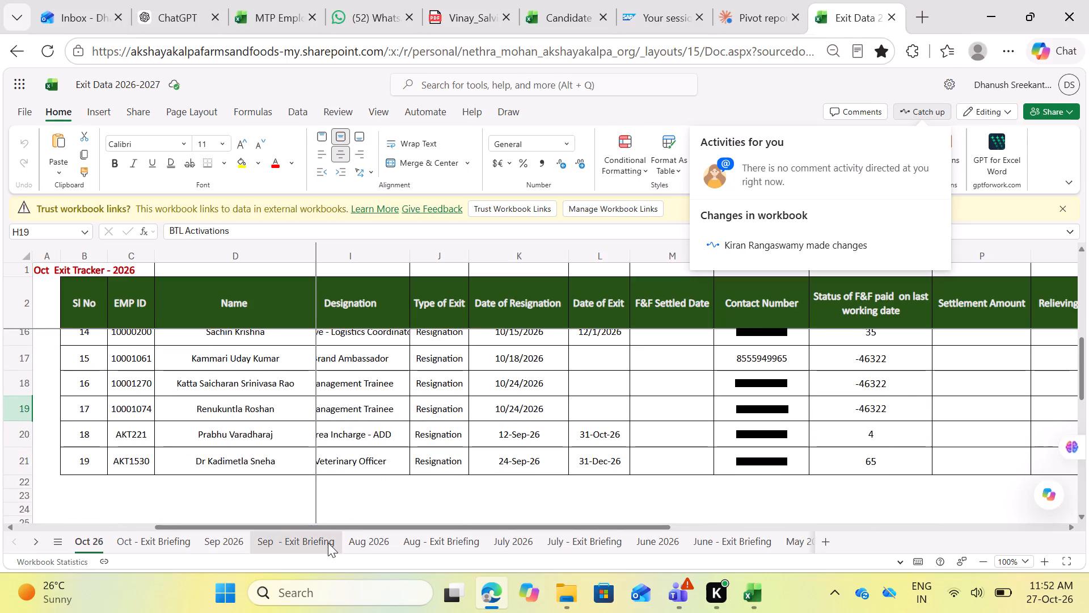
left_click(371, 541)
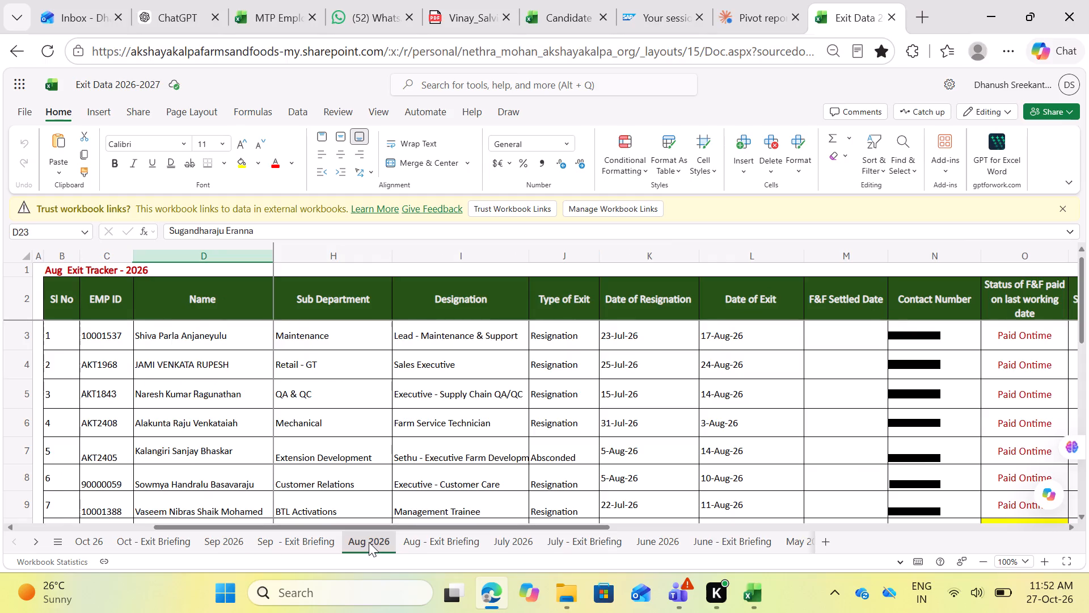
scroll(259, 420, "up", 2)
scroll(259, 420, "down", 3)
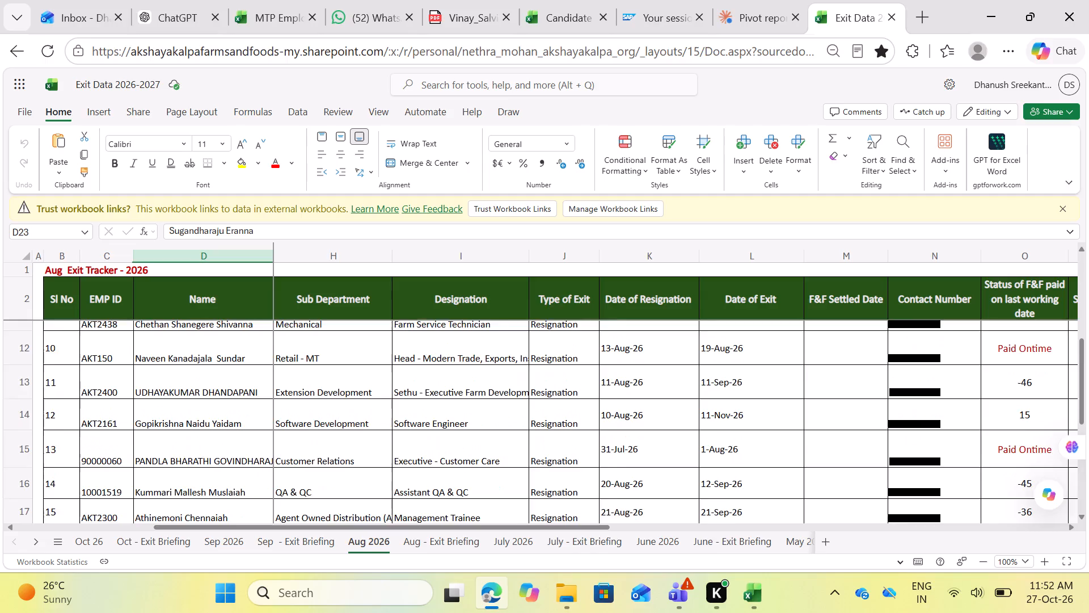
scroll(259, 420, "down", 2)
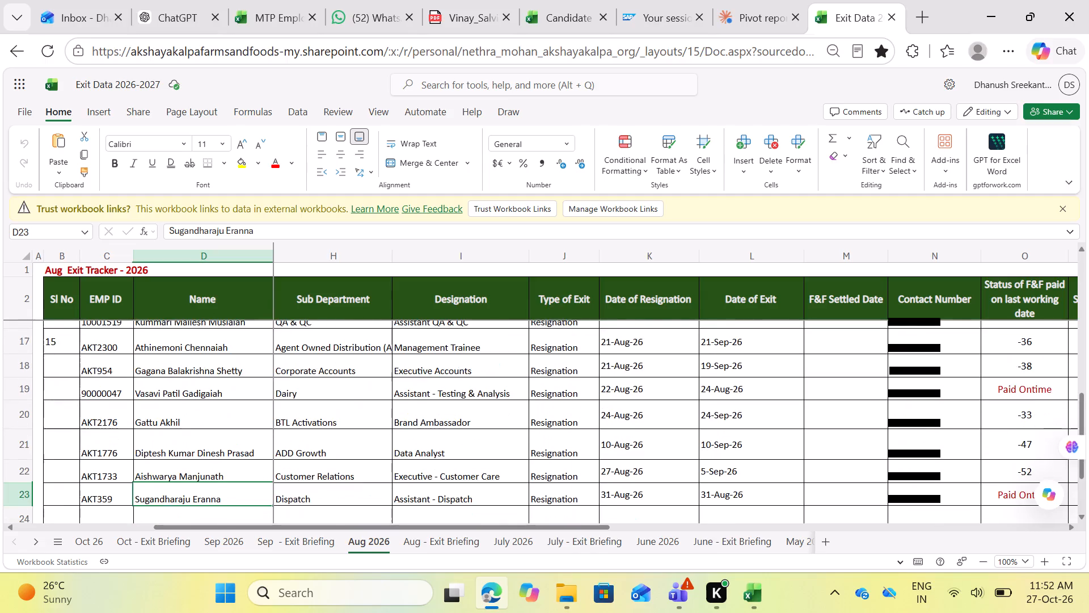
scroll(259, 420, "down", 1)
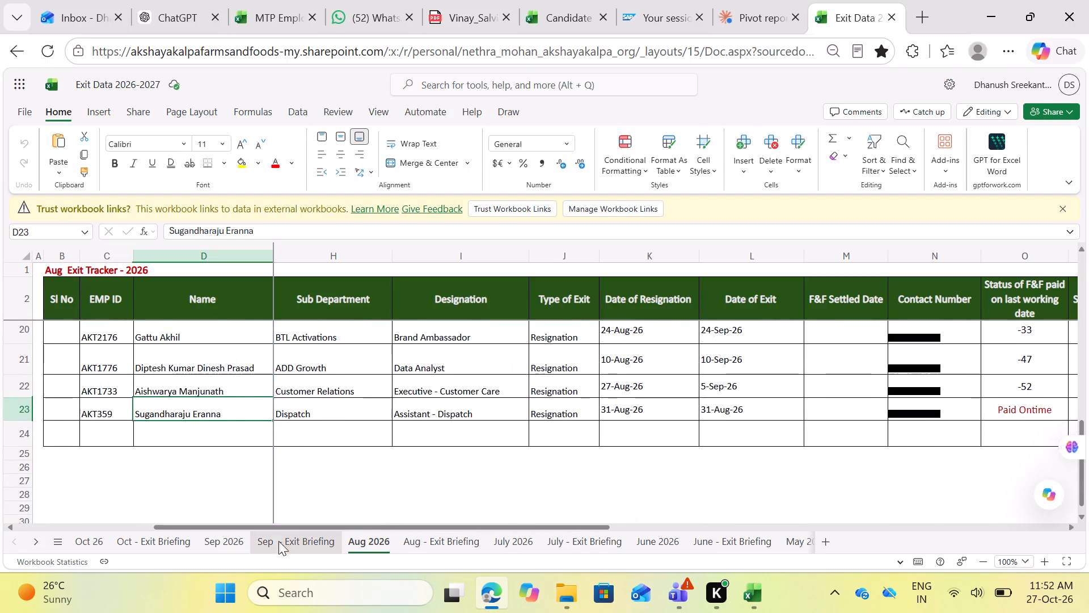
Find the trainee's record in row 25 of the Sep 2026 sheet and copy its Date of Exit, 3-Oct-26.
left_click(230, 539)
scroll(250, 460, "up", 2)
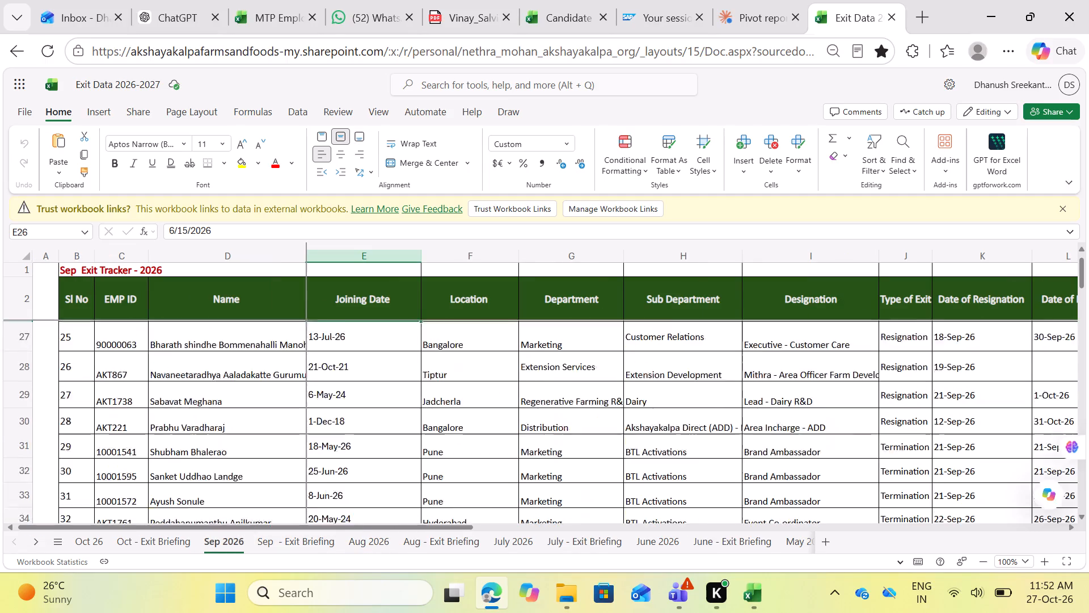
scroll(250, 460, "up", 2)
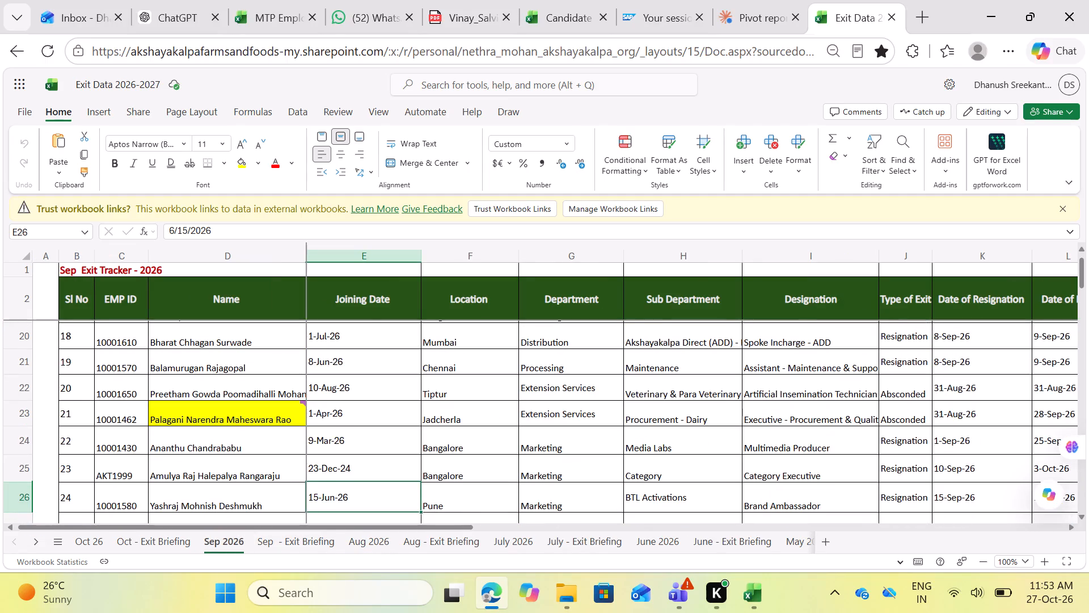
left_click(23, 469)
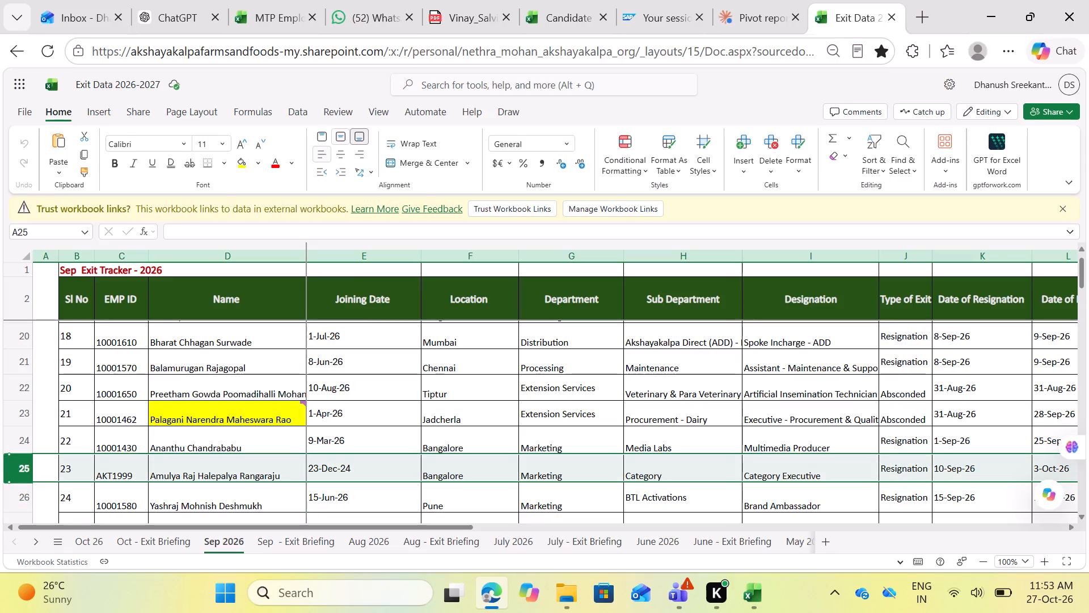
scroll(802, 454, "left", 3)
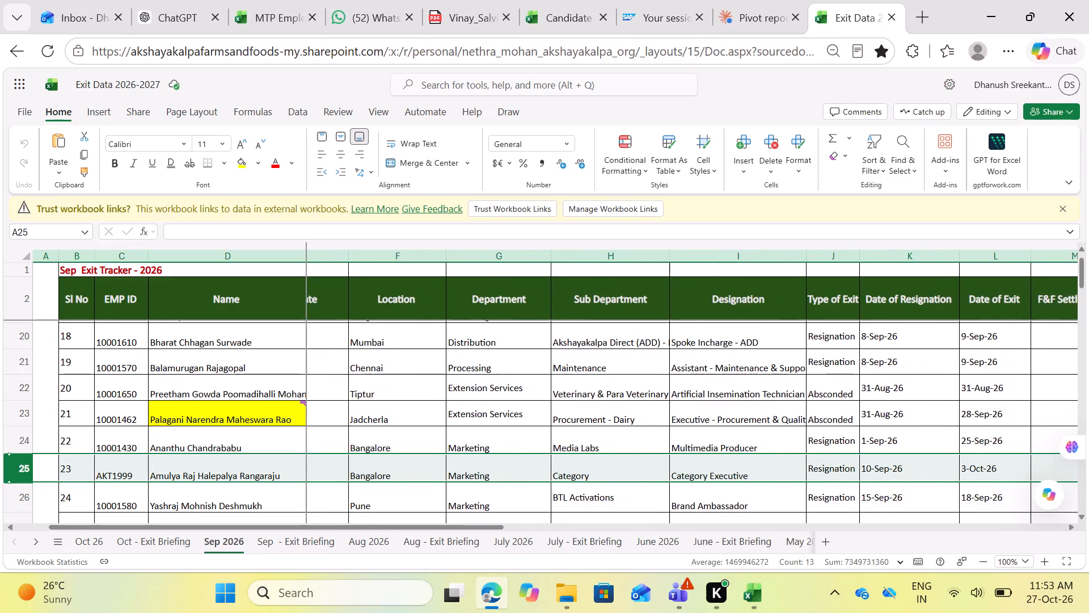
scroll(802, 454, "left", 2)
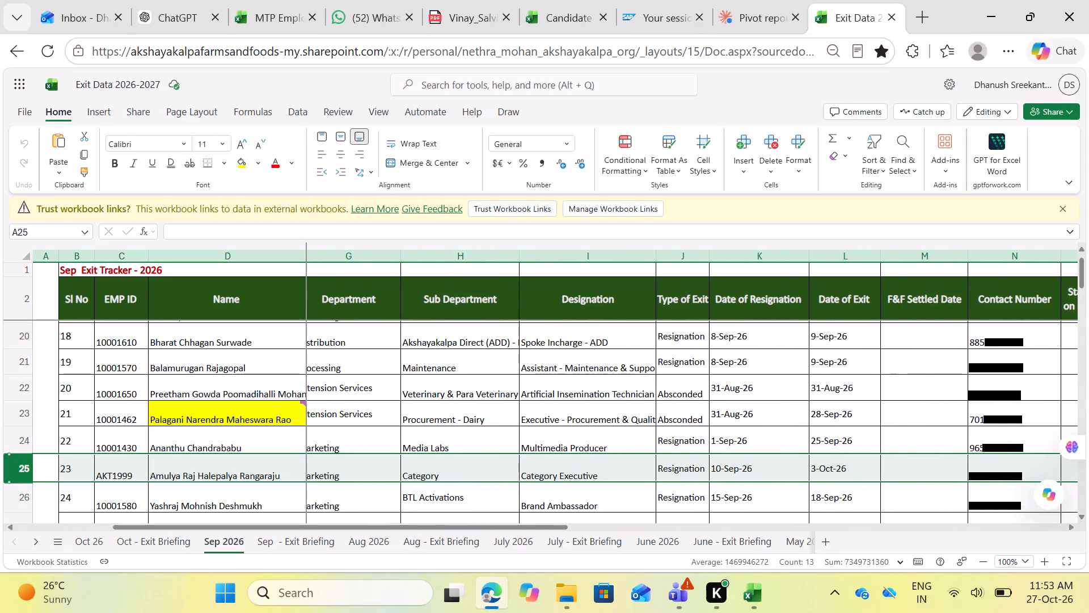
left_click(841, 473)
key("ctrl+c")
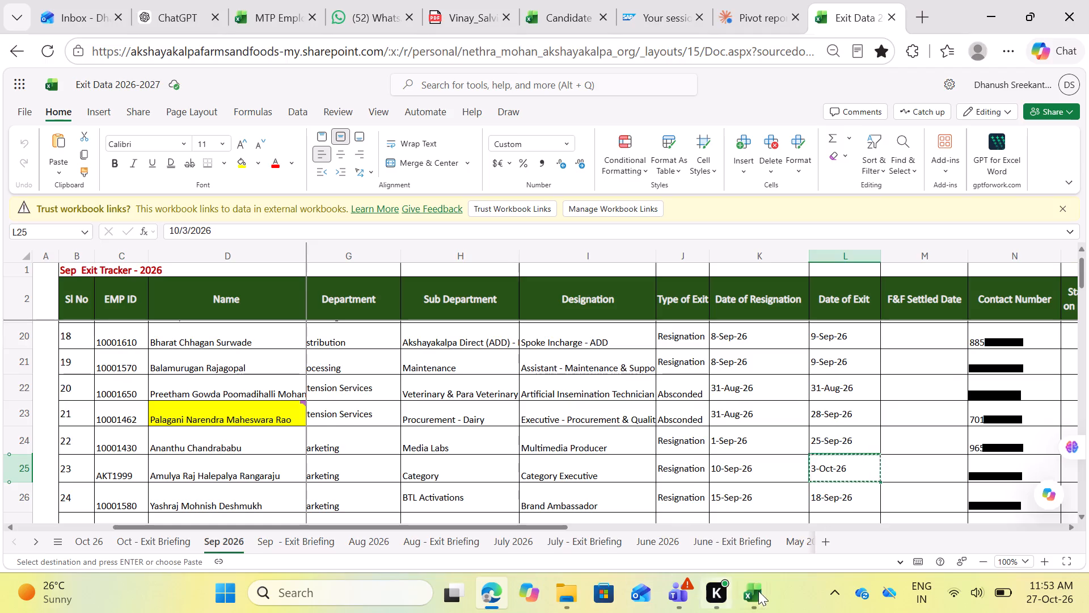
Paste the exit date into the DOE cell of row 117 in MTP Master's MT Exit Data sheet, matching row 116's DOE format.
left_click(762, 591)
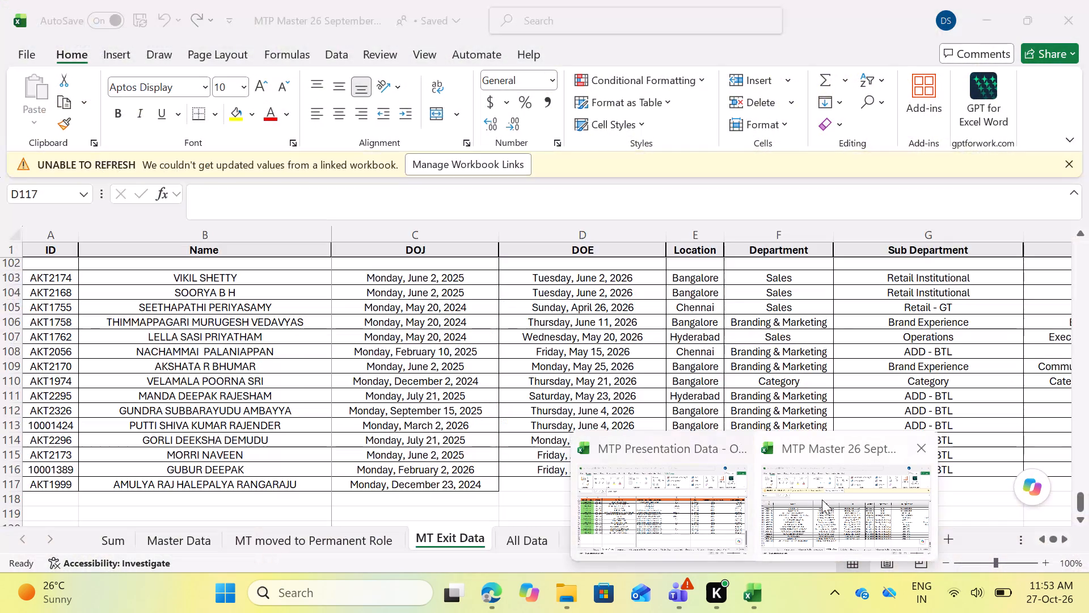
left_click(822, 499)
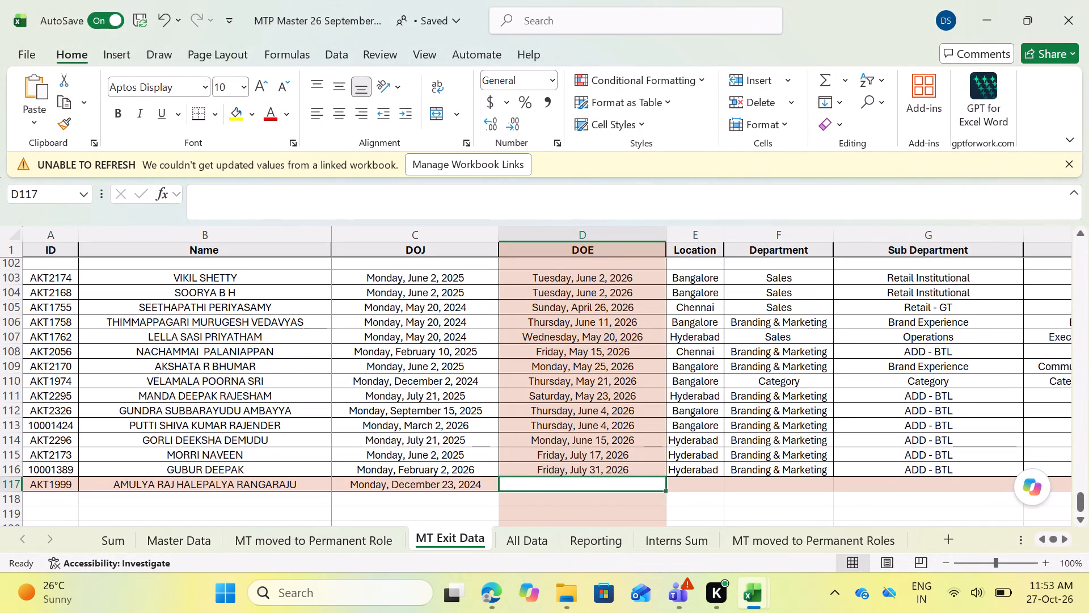
key("ctrl+v")
left_click(563, 469)
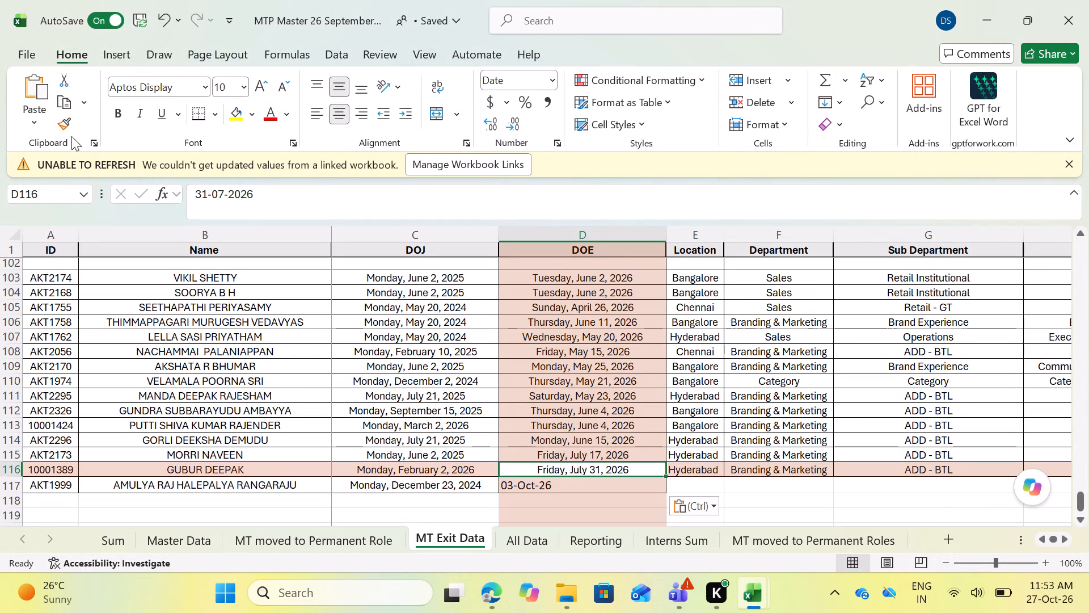
left_click(66, 126)
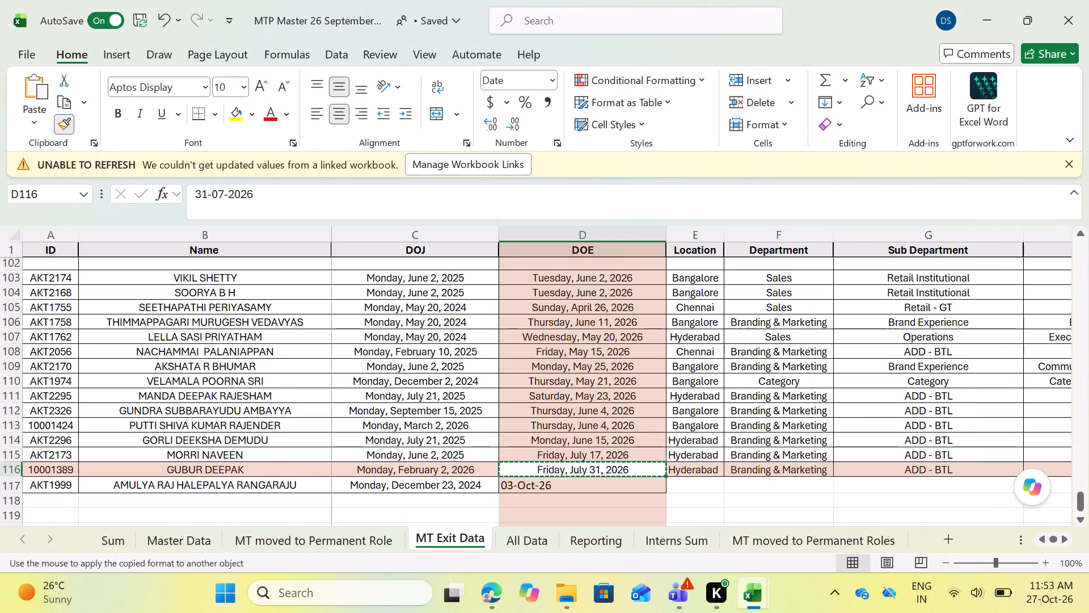
left_click(592, 484)
Check the trainee's row in the Sep 2026 exit tracker and fill in row 117 with Location Bangalore and Department Marketing.
left_click(705, 480)
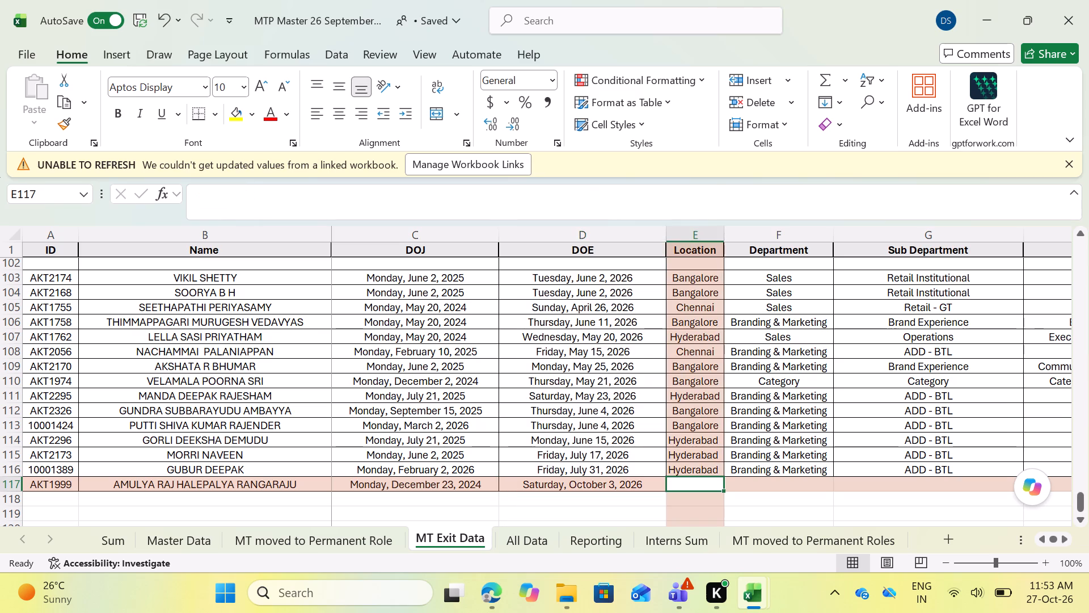
key("alt+Tab")
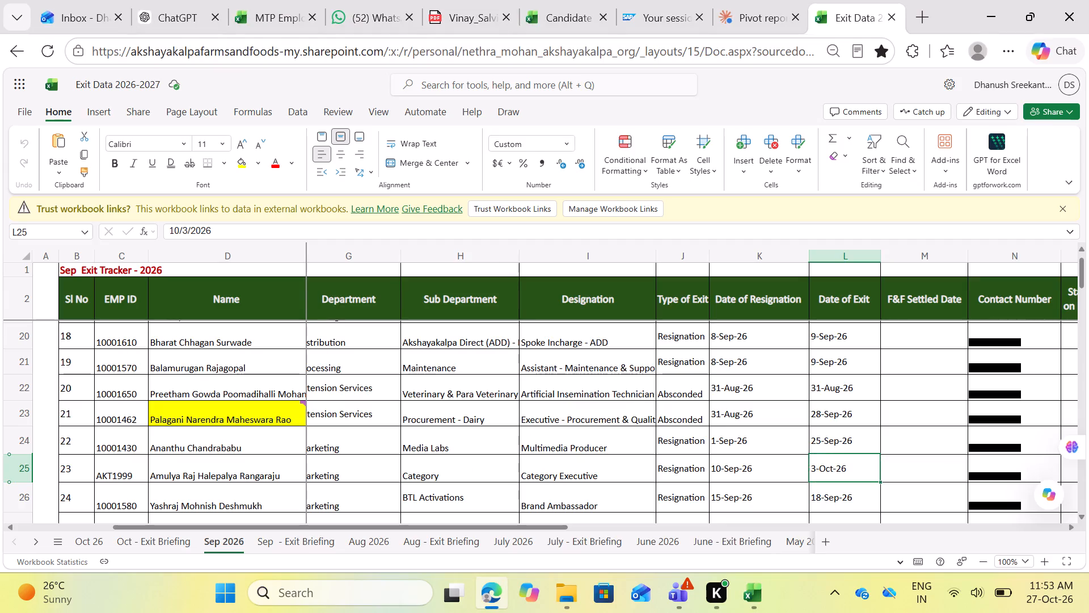
scroll(539, 477, "right", 1)
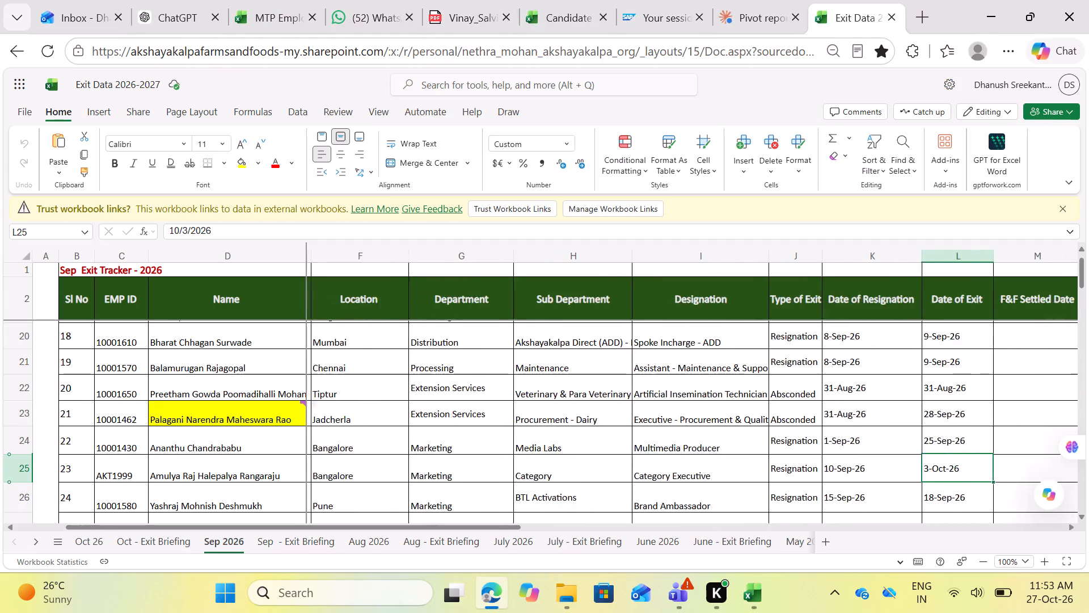
scroll(539, 477, "right", 1)
key("alt+Tab")
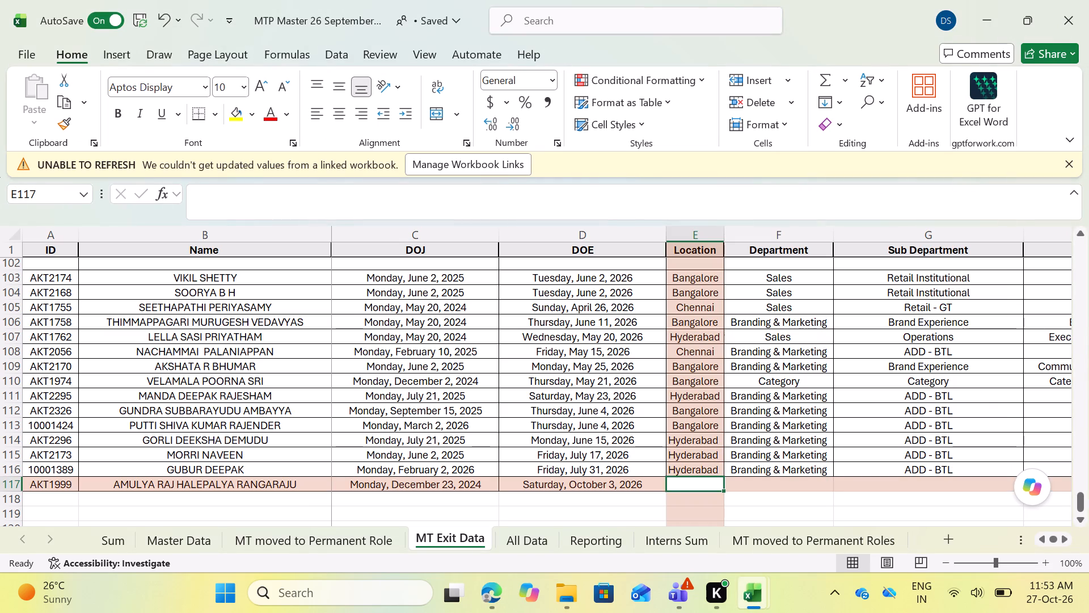
type("Ba")
key("Tab")
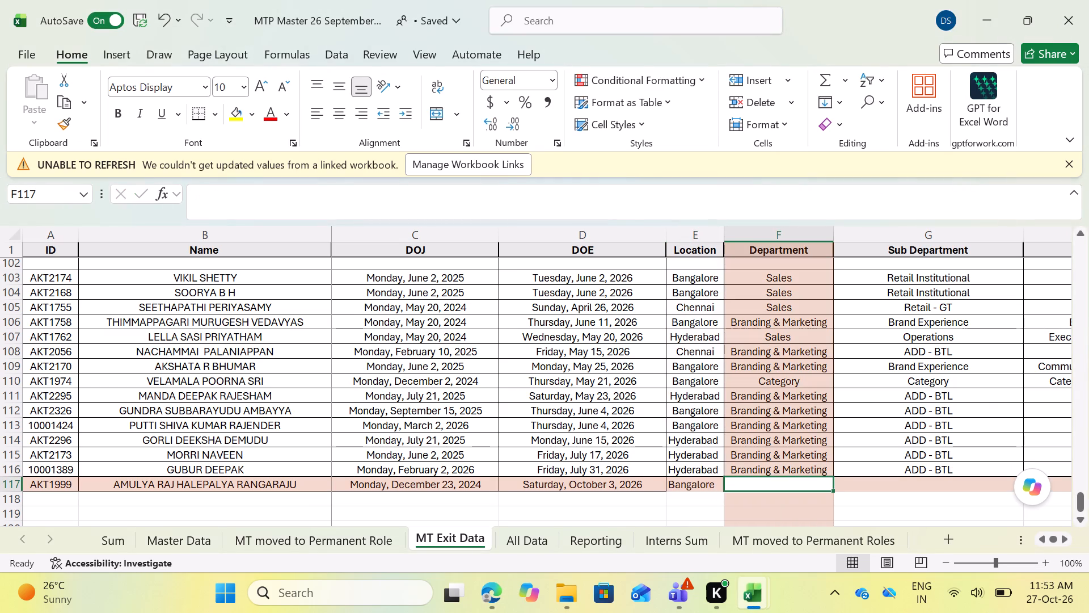
type("Ma")
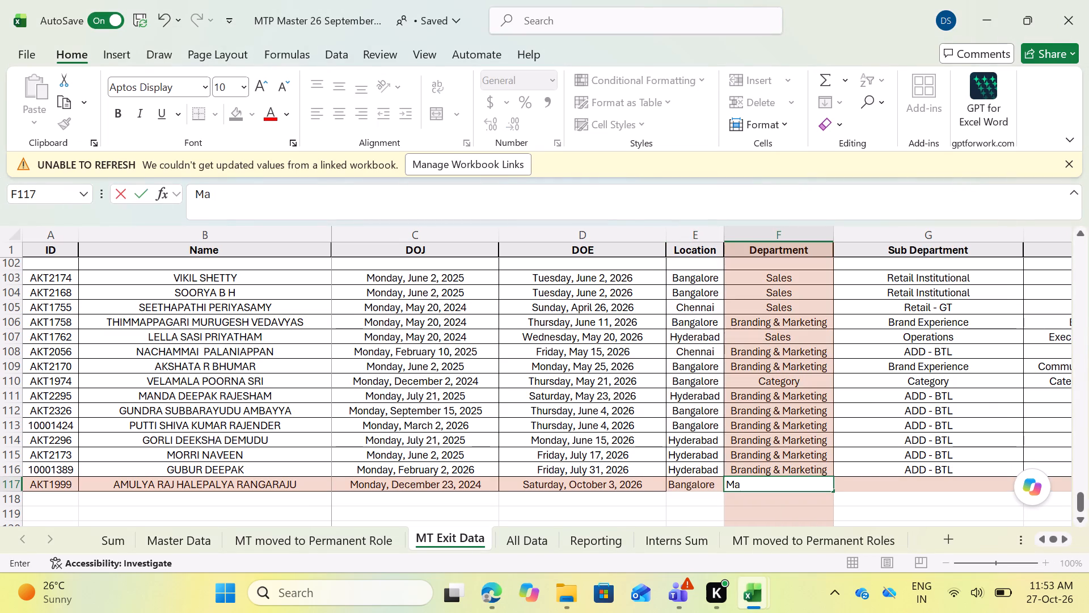
type("rke")
type("ting")
key("Tab")
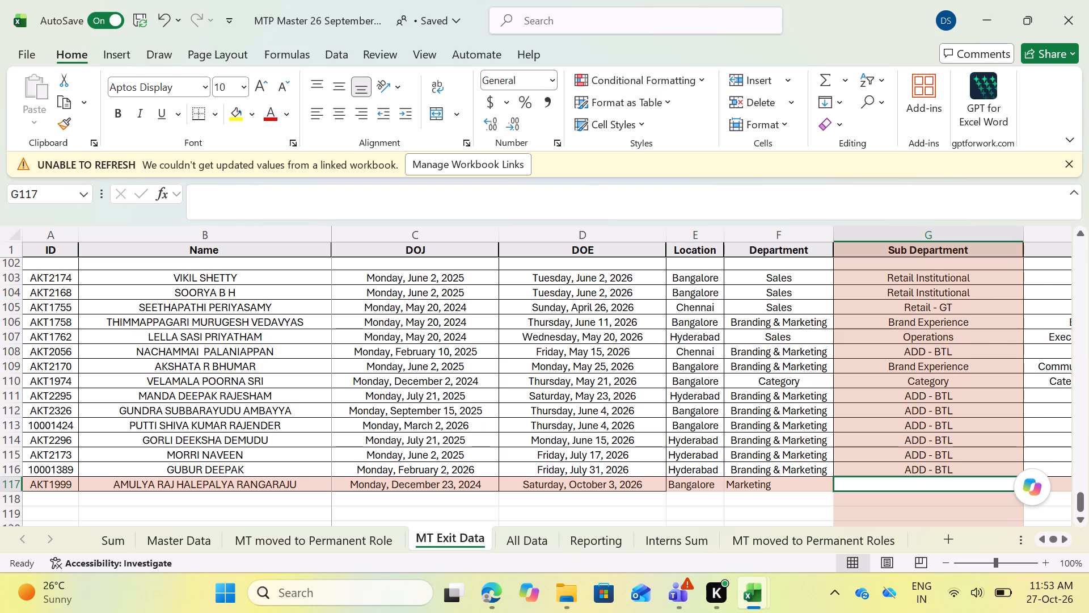
Look up the trainee's sub department in row 25 of the exit tracker and enter Category as row 117's Sub Department.
key("shift+Tab")
key("alt+Tab")
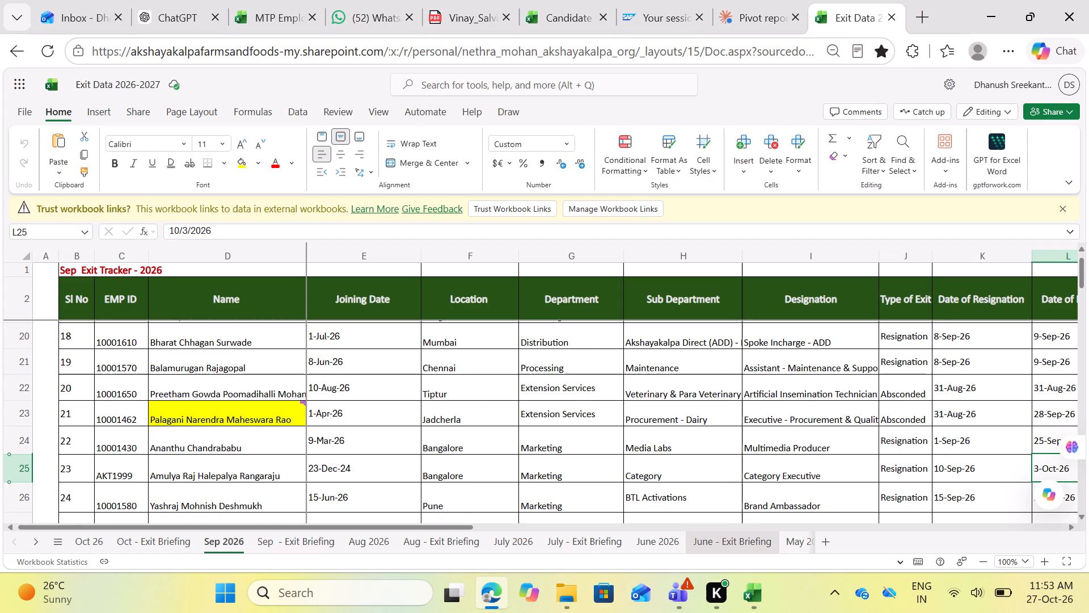
left_click(22, 471)
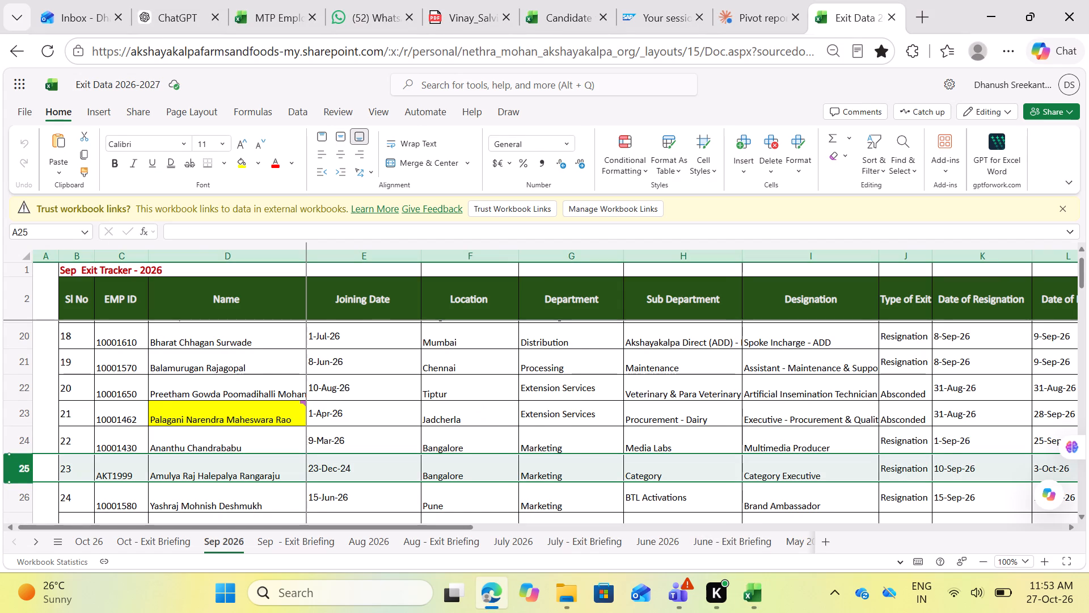
key("alt+Tab")
key("Tab")
type("Ca")
key("Tab")
Centre the Department, Sub Department and Designation cells of row 117 horizontally.
key("shift+Tab")
key("shift+Tab")
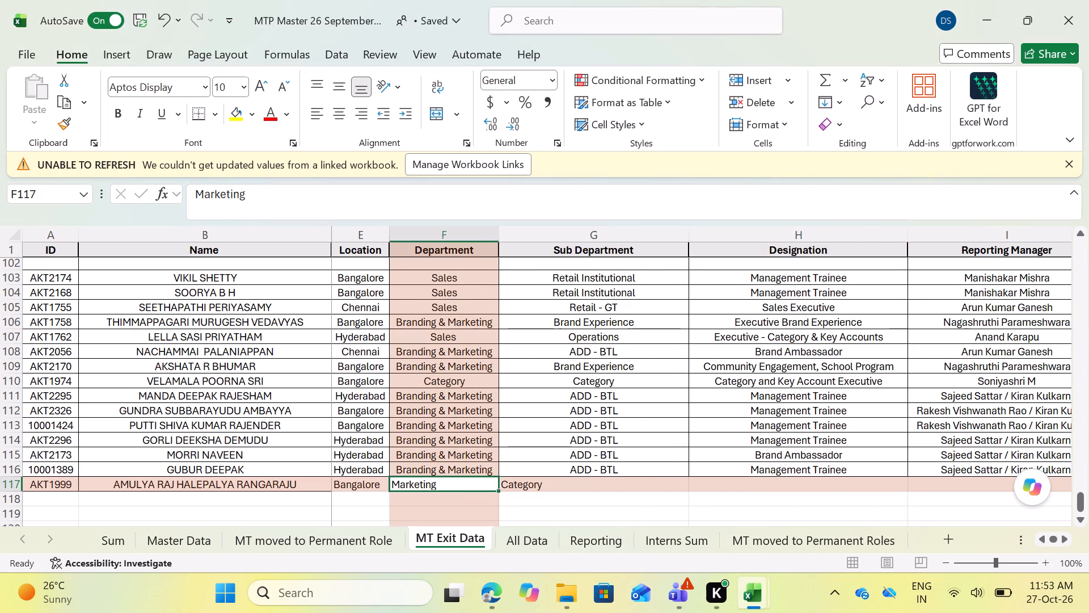
key("shift+Right")
key("shift+Right")
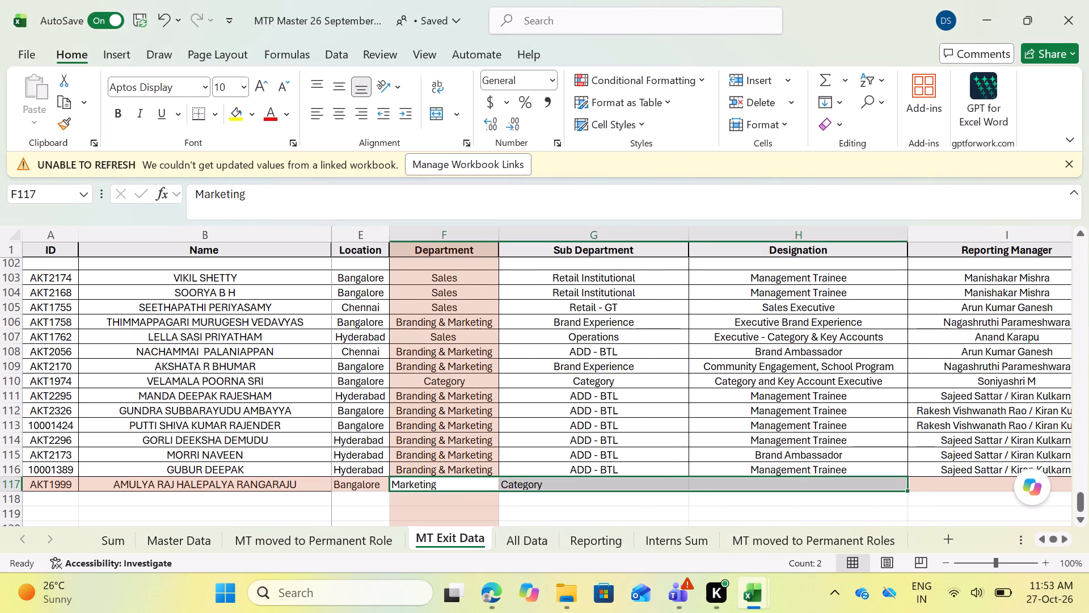
left_click(335, 110)
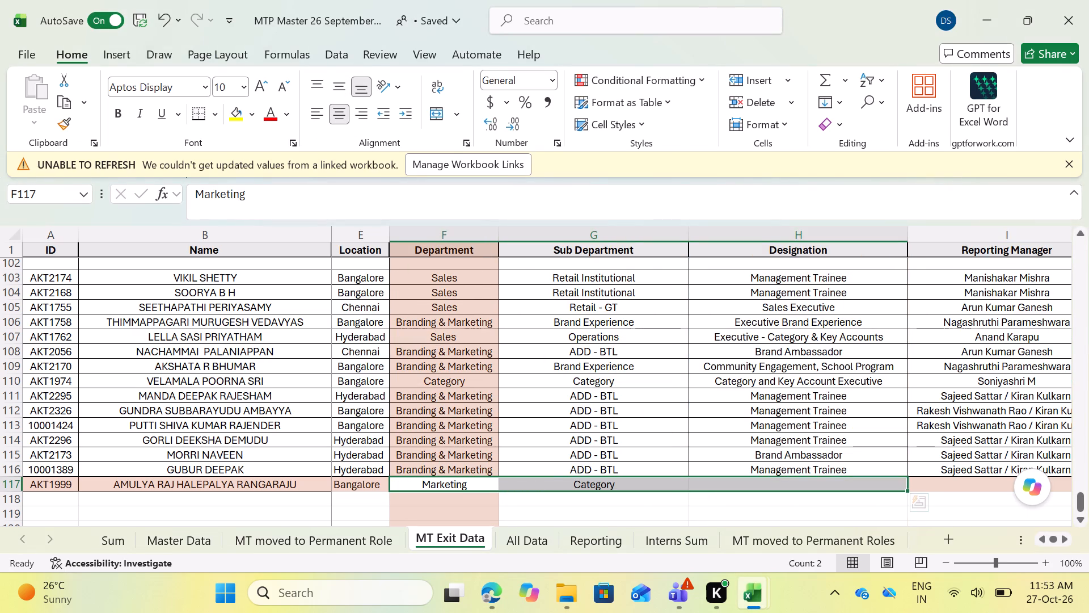
Look up the trainee's designation in row 25 of the exit tracker and enter Category Executive as row 117's Designation.
left_click(783, 486)
key("alt+Tab")
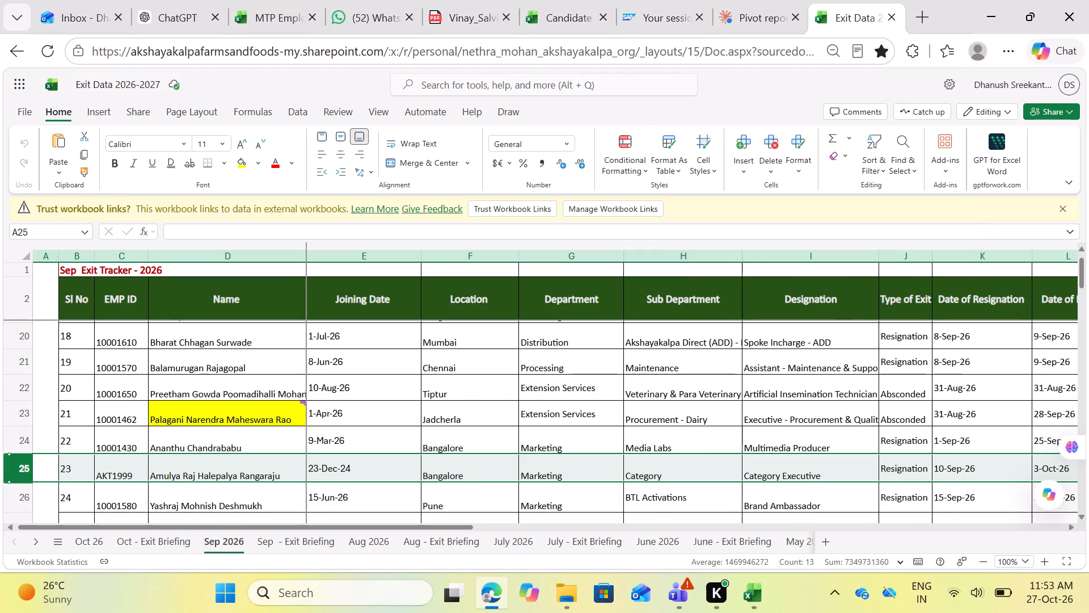
scroll(825, 500, "left", 1)
key("alt+Tab")
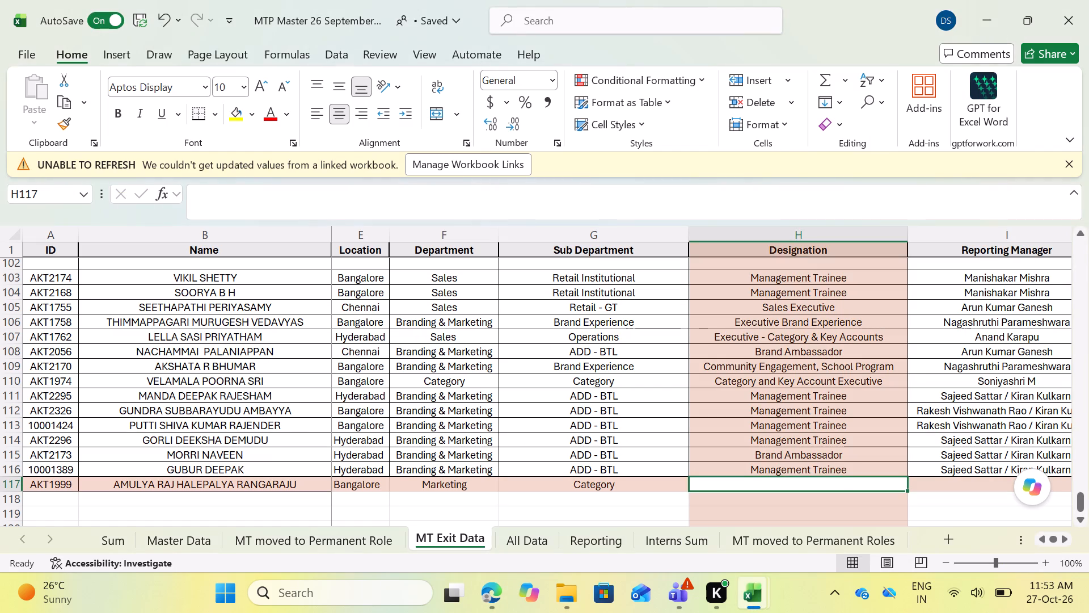
type("Cater")
key("BackSpace")
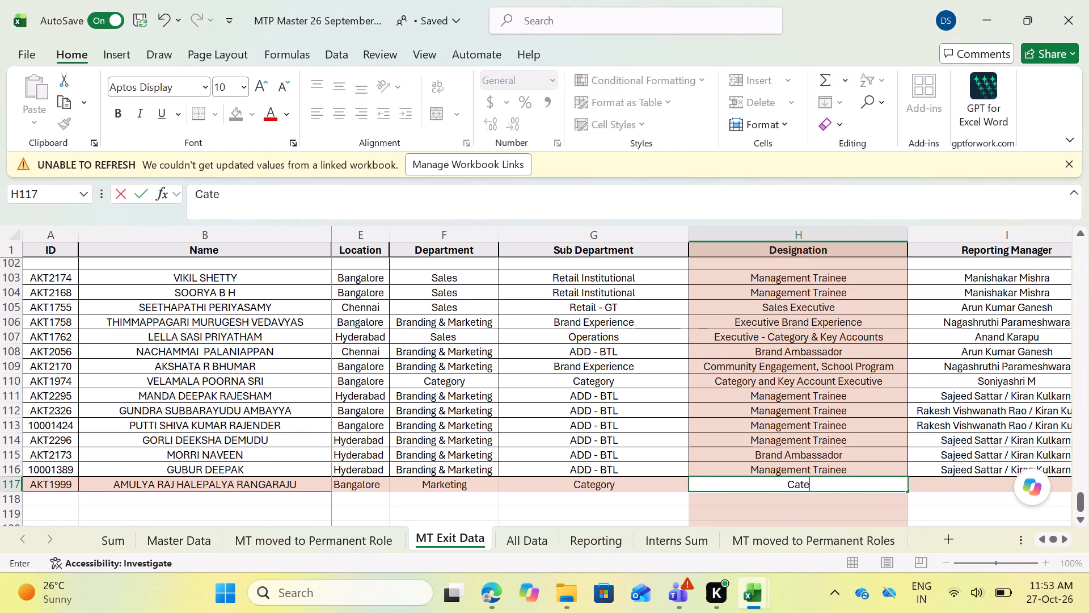
type("gory Executive")
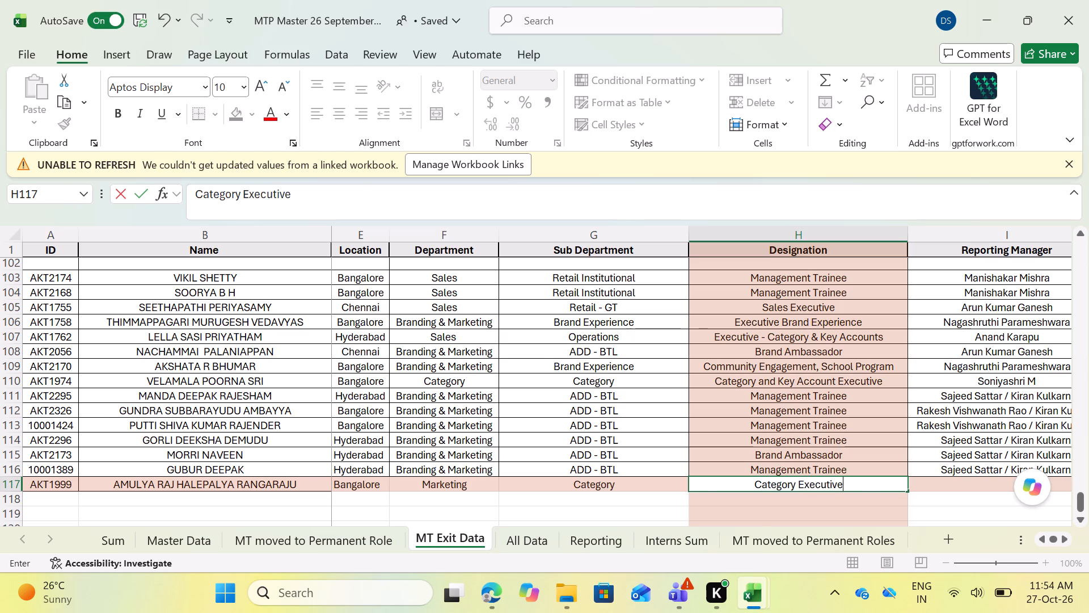
key("Tab")
Enter row 110's reporting manager as the Reporting Manager in row 117 and centre the cell horizontally.
key("Tab")
key("shift+Tab")
key("alt+Tab")
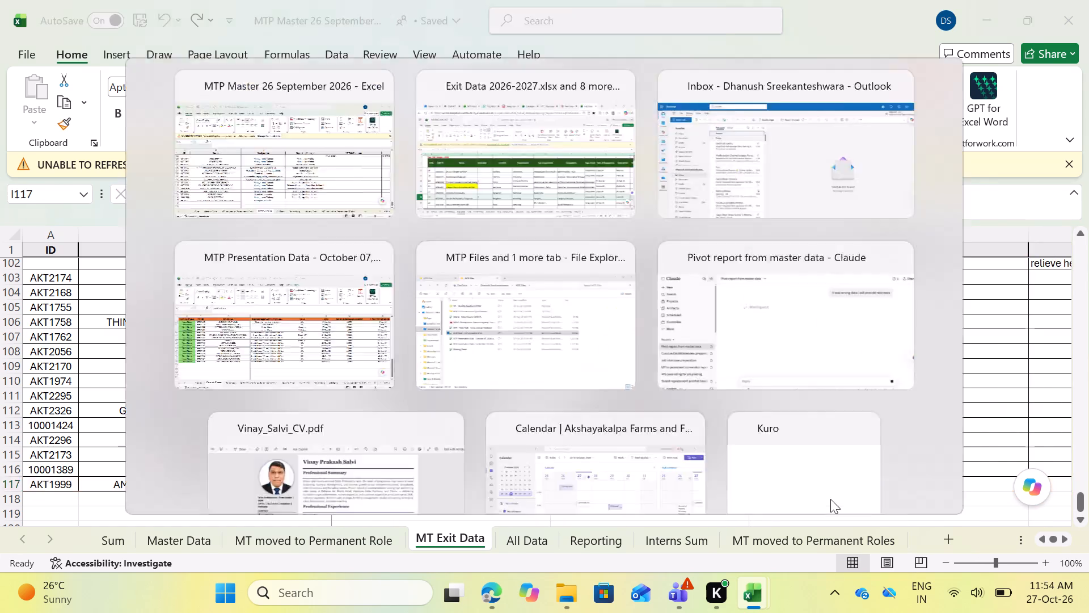
scroll(830, 499, "left", 3)
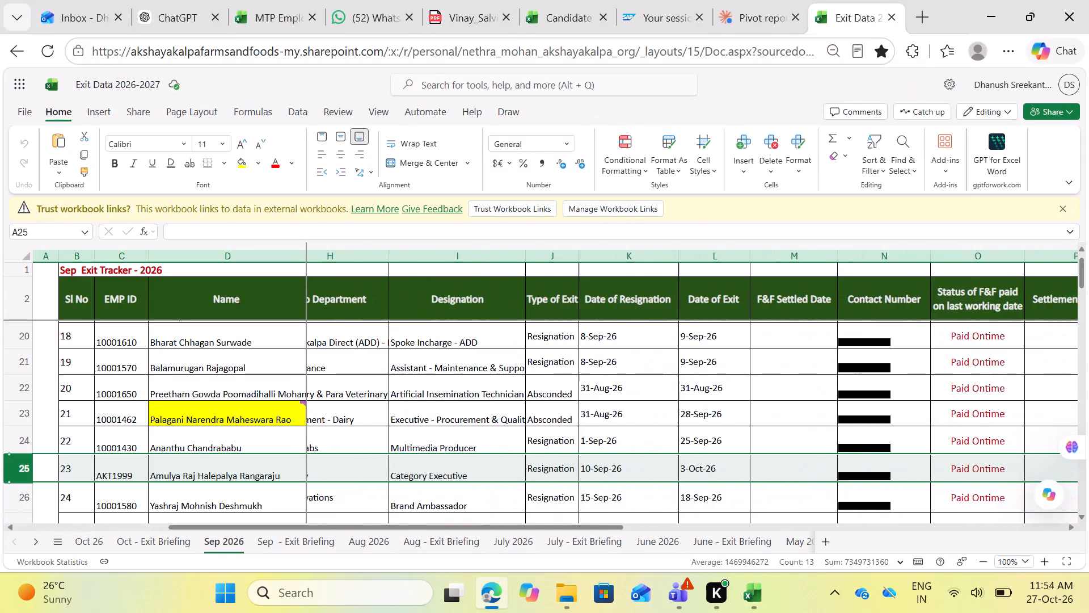
key("alt+Tab")
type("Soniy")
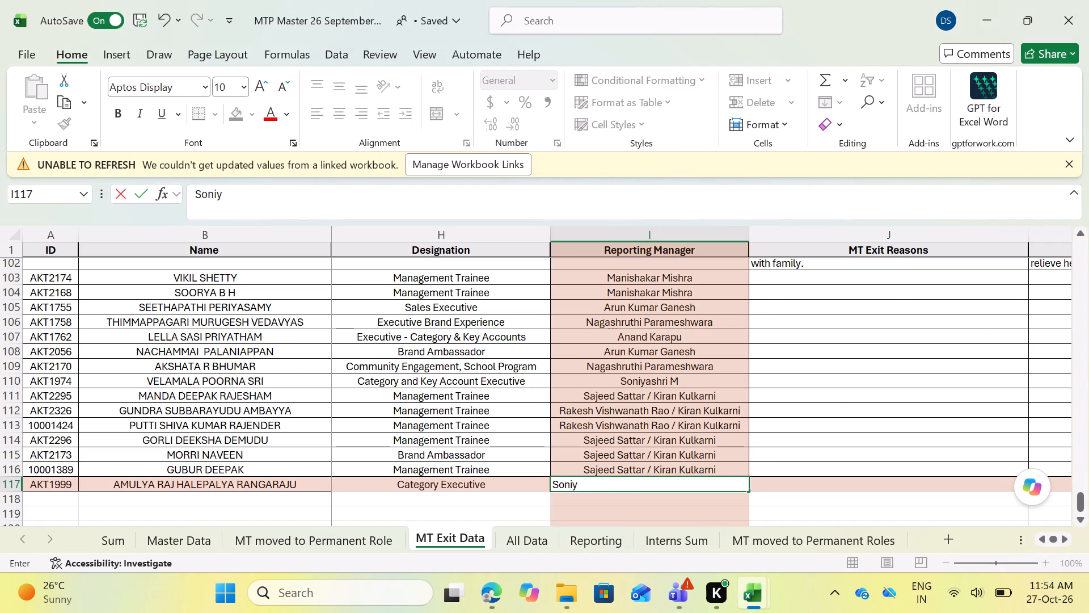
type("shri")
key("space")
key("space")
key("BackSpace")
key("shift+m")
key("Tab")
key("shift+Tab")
left_click(336, 110)
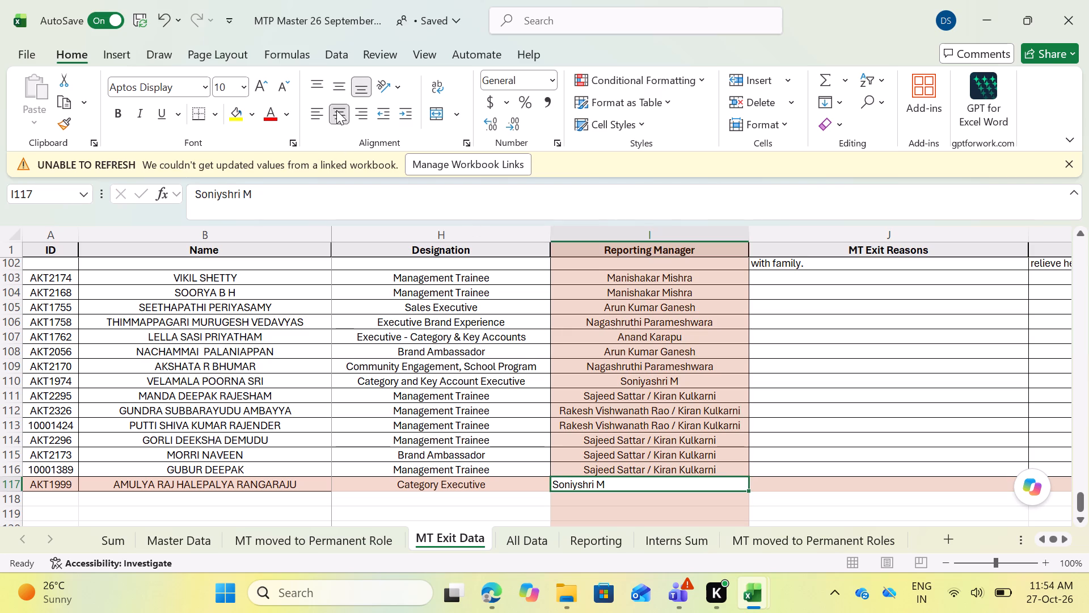
Delete the exited trainee's row 20 from the MT moved to Permanent Role sheet.
left_click(305, 535)
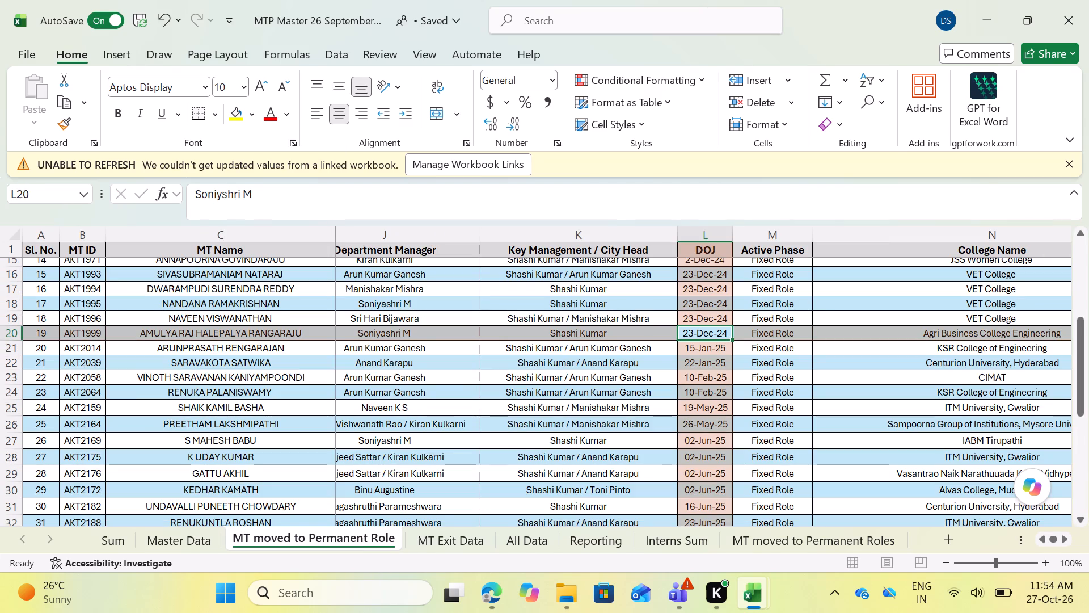
left_click(9, 333)
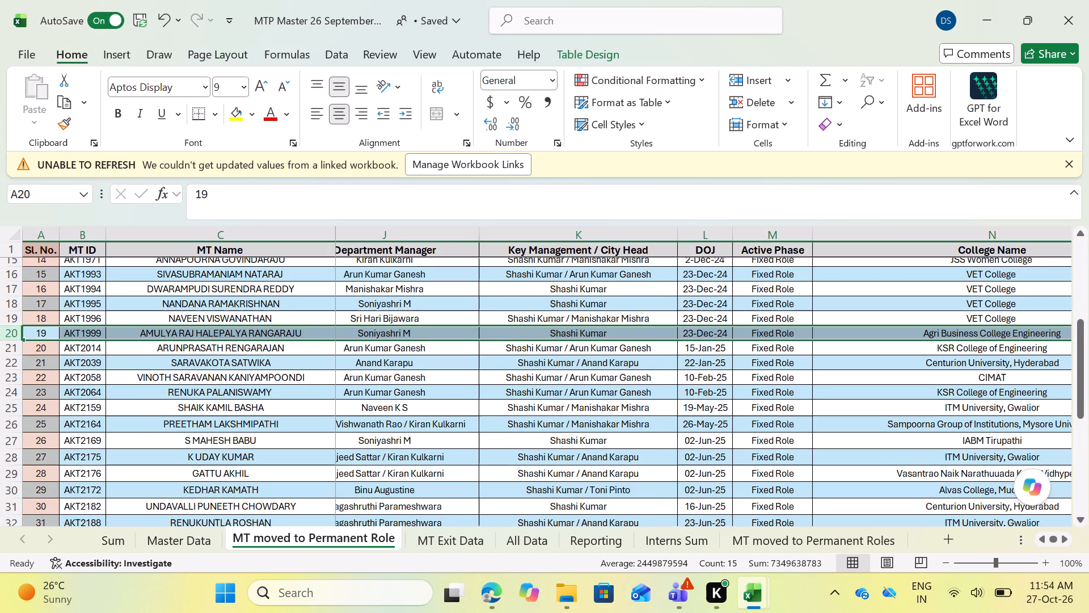
key("ctrl+minus")
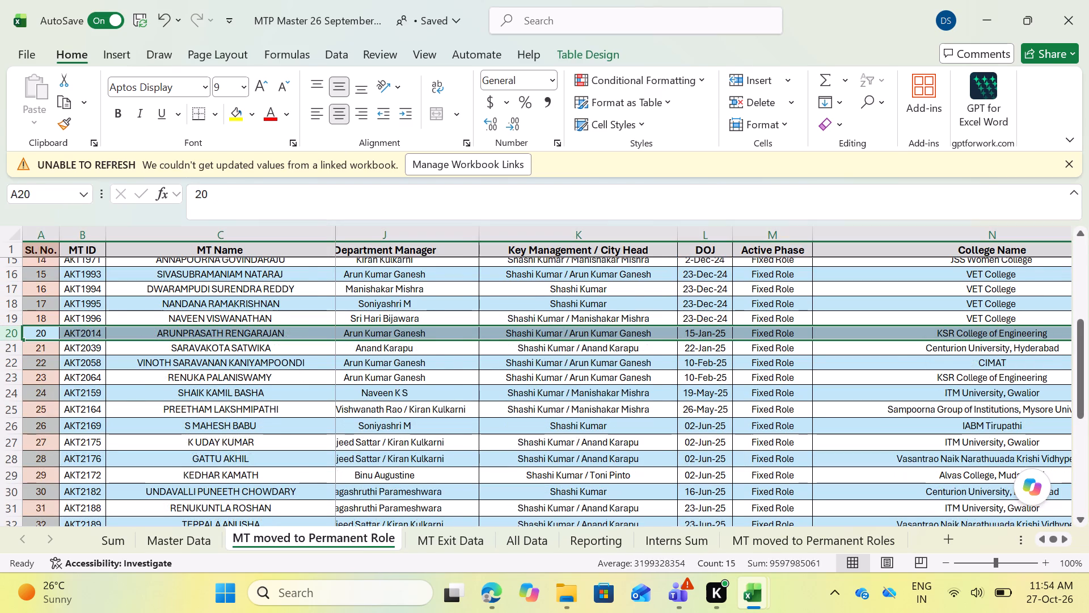
Renumber the Sl. No. column of the MT moved to Permanent Role sheet consecutively from 1 to 43.
scroll(199, 357, "up", 13)
left_click(43, 264)
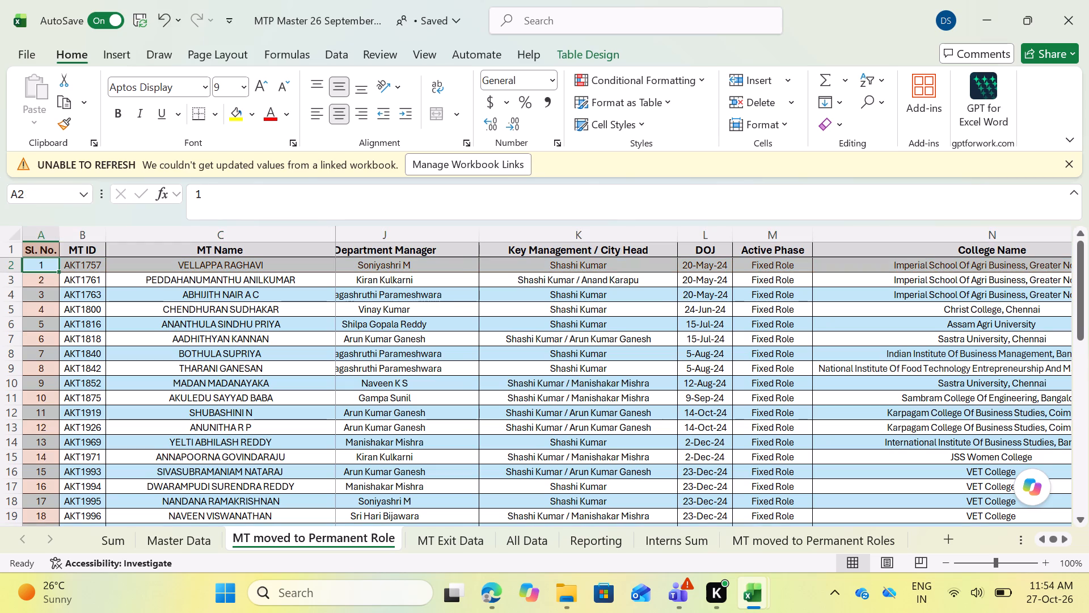
left_click(41, 295)
left_click_drag(40, 265, 40, 280)
left_click_drag(57, 285, 50, 368)
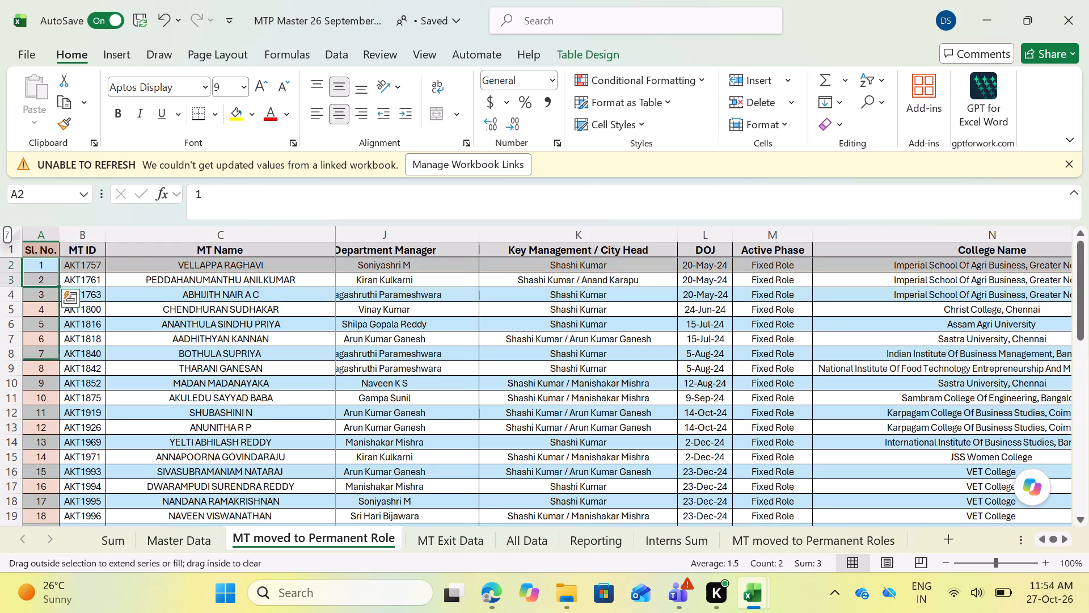
left_click_drag(50, 368, 52, 577)
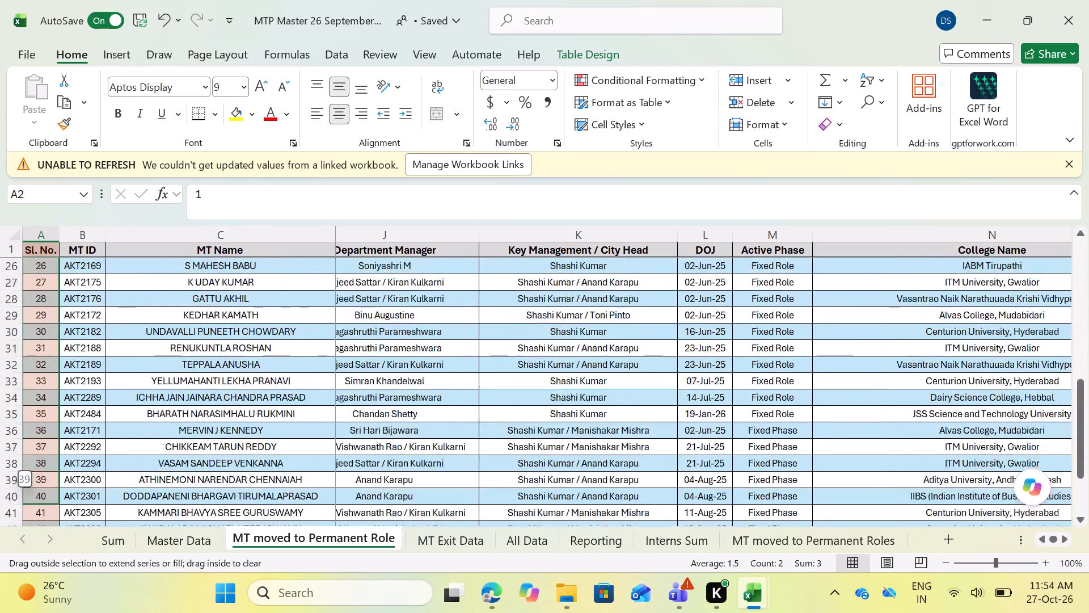
left_click_drag(52, 577, 53, 482)
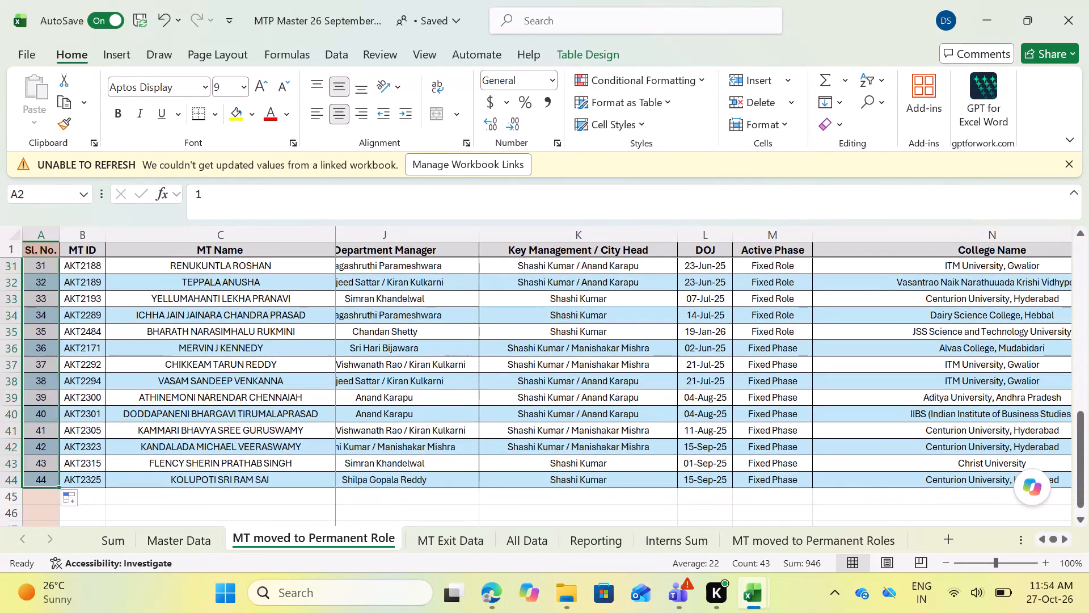
left_click(128, 493)
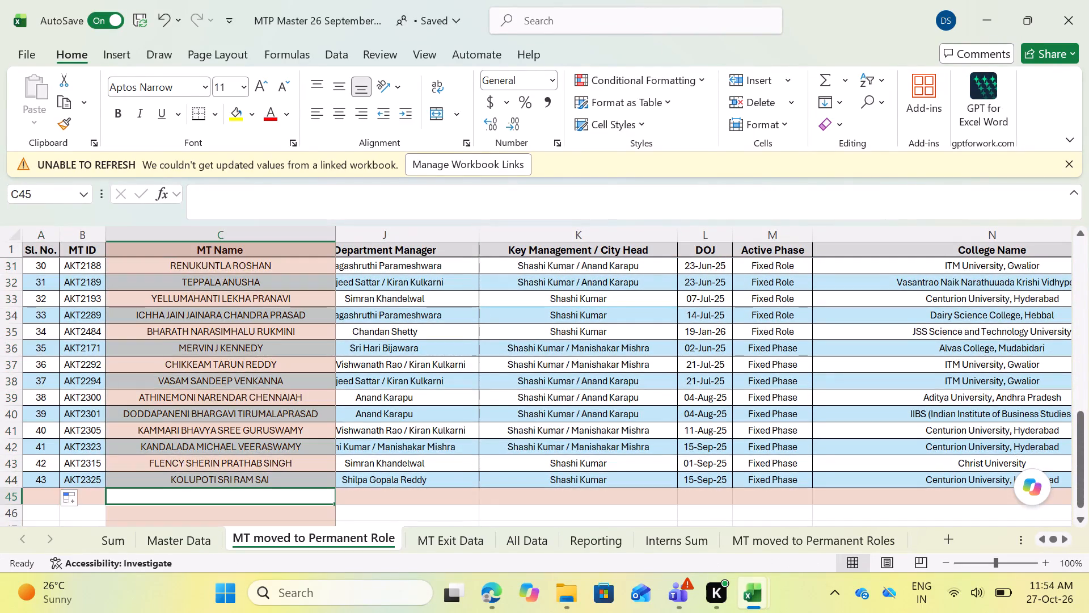
left_click(287, 201)
left_click(85, 502)
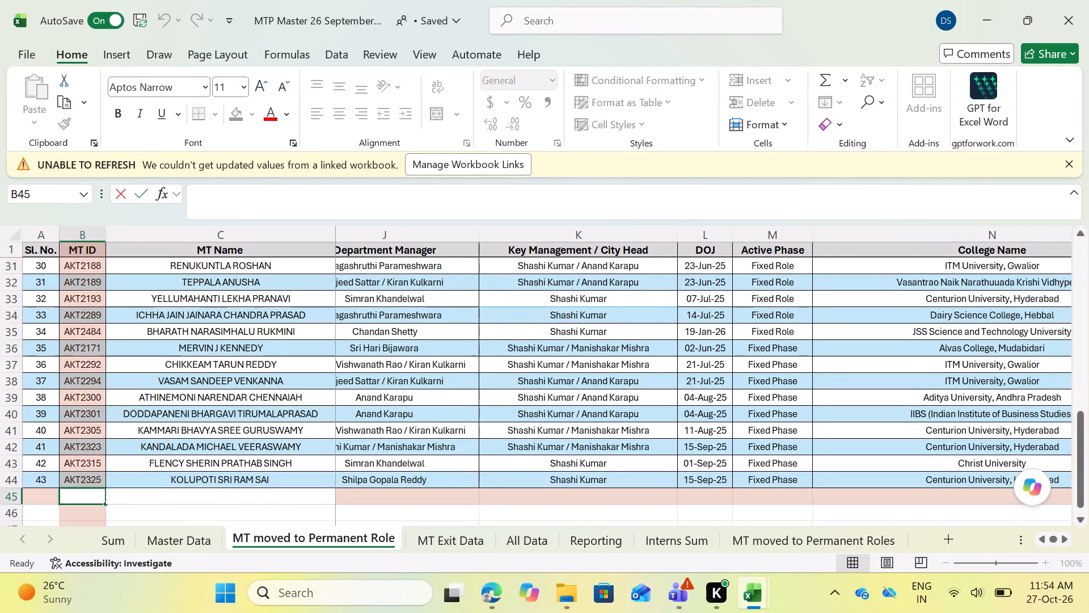
Review MTP Master's Master Data and Sum sheets, and the permanent-role and Exit Sheet entries in the MTP Presentation Data workbook.
left_click(179, 544)
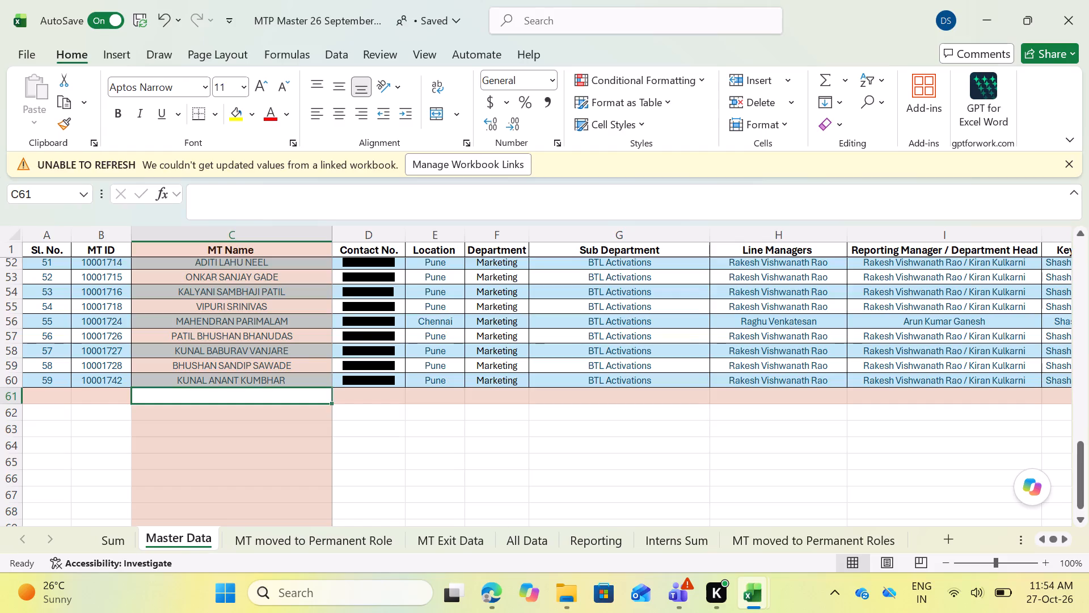
left_click(113, 543)
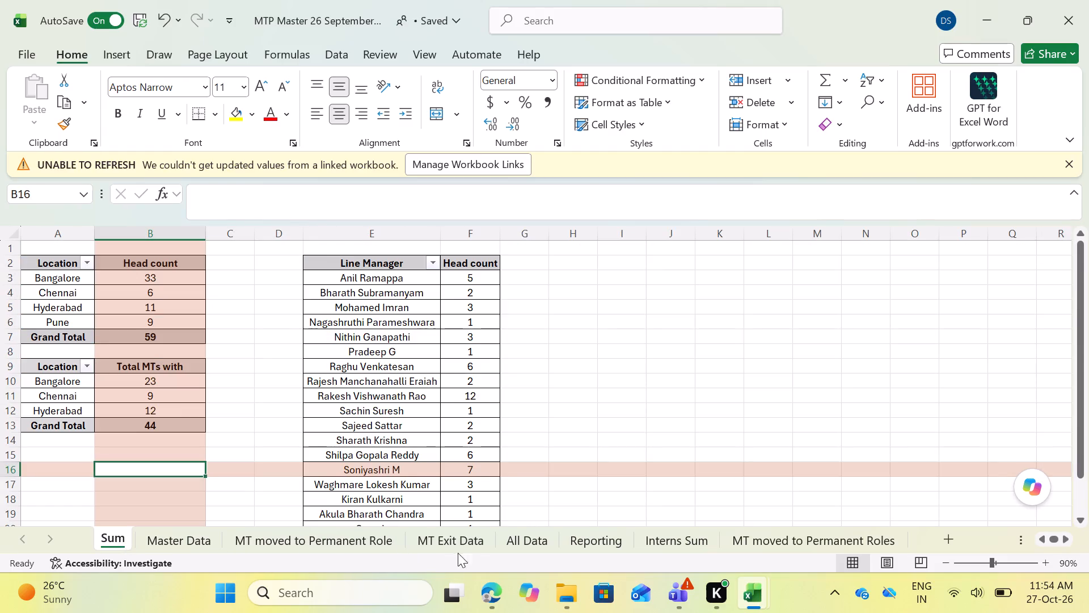
left_click(762, 590)
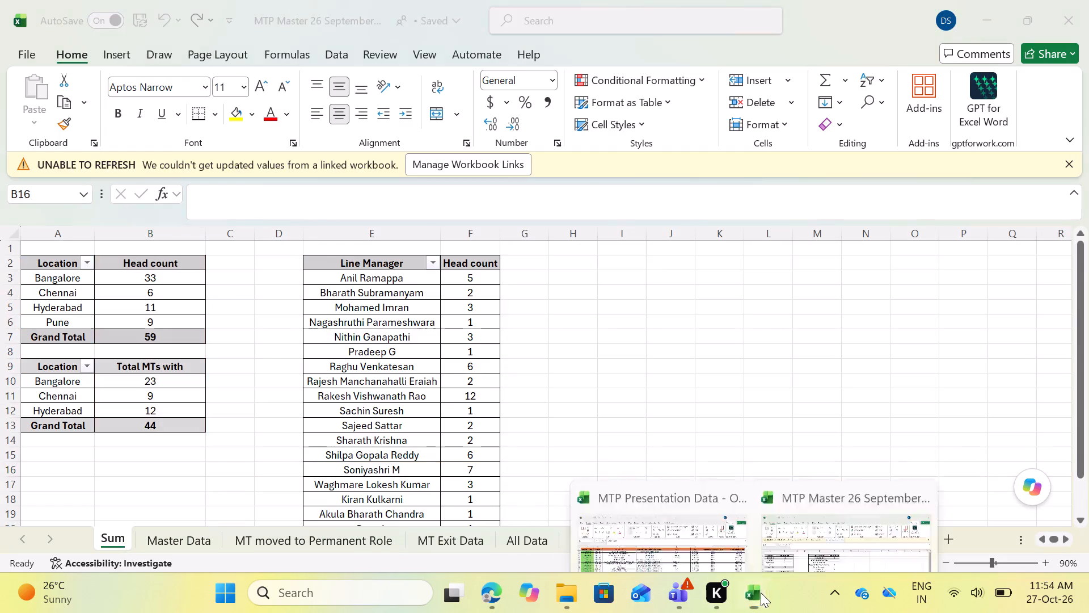
left_click(723, 513)
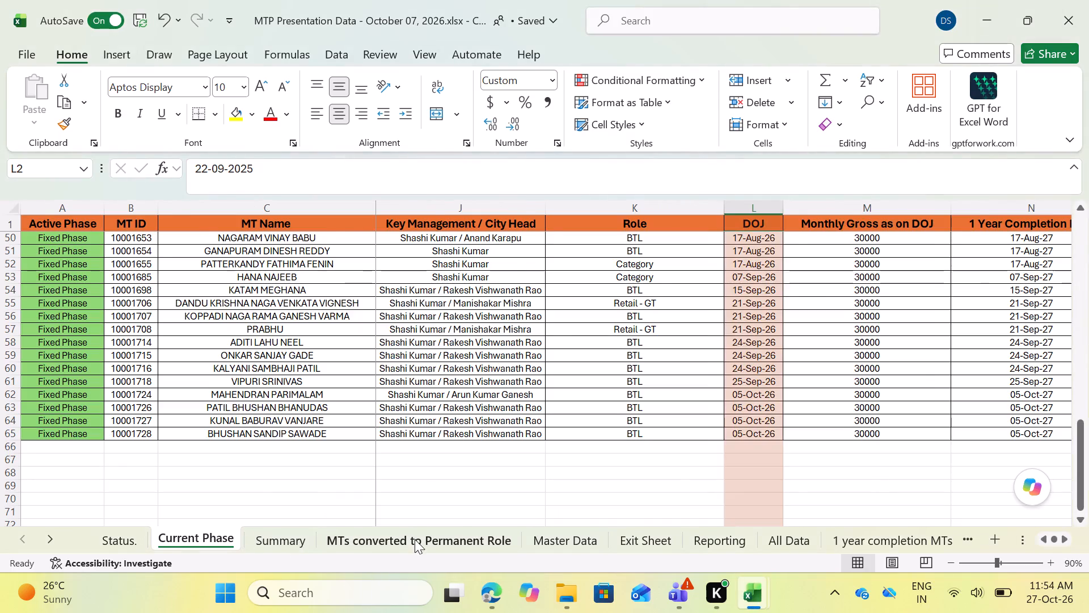
left_click(415, 539)
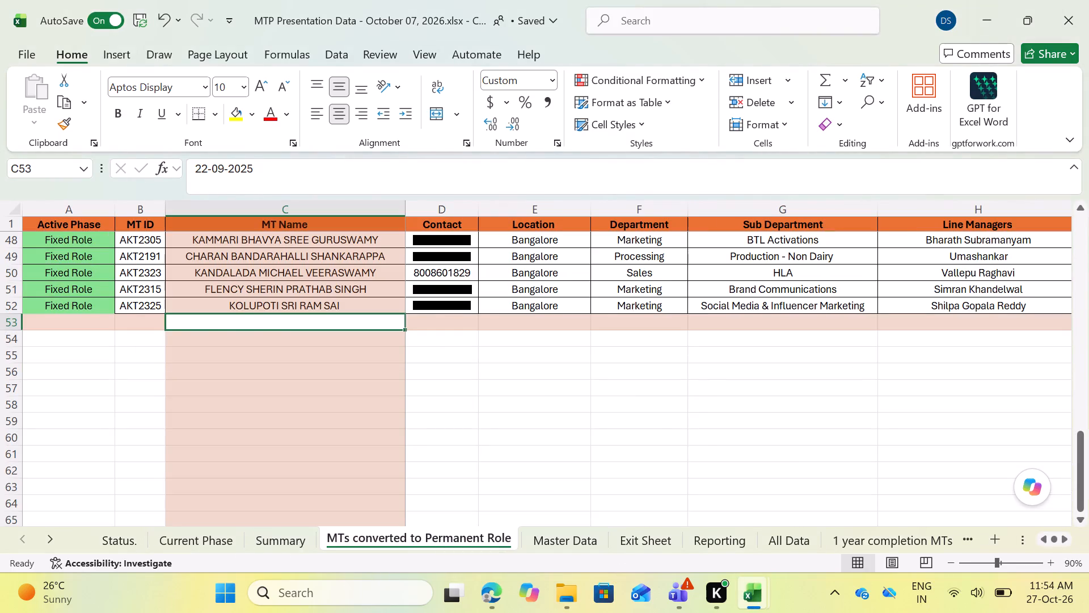
left_click(633, 549)
scroll(359, 415, "right", 1)
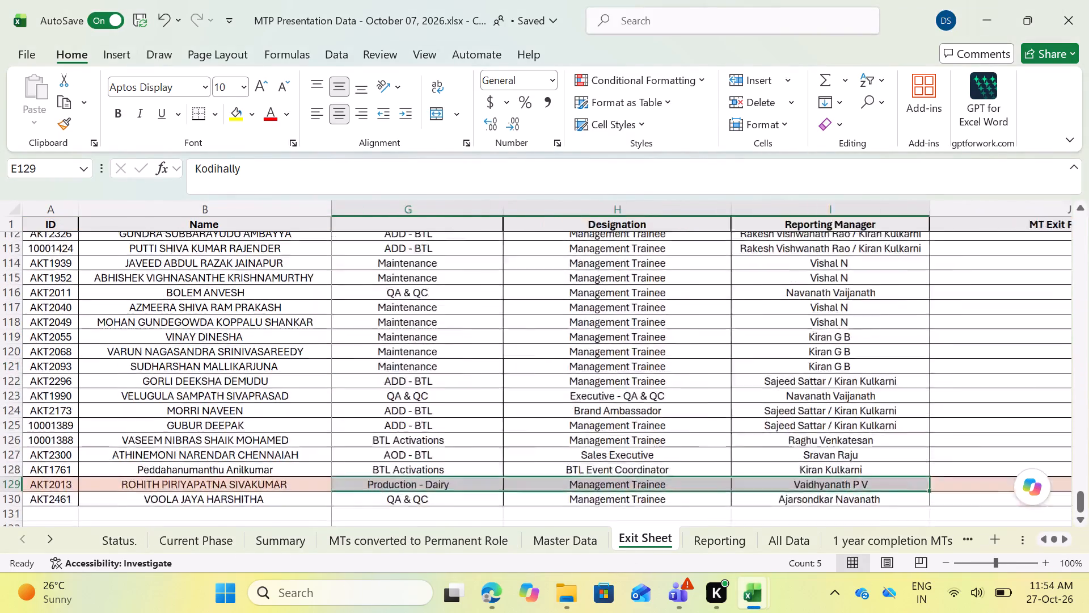
scroll(359, 415, "right", 5)
scroll(250, 413, "down", 1)
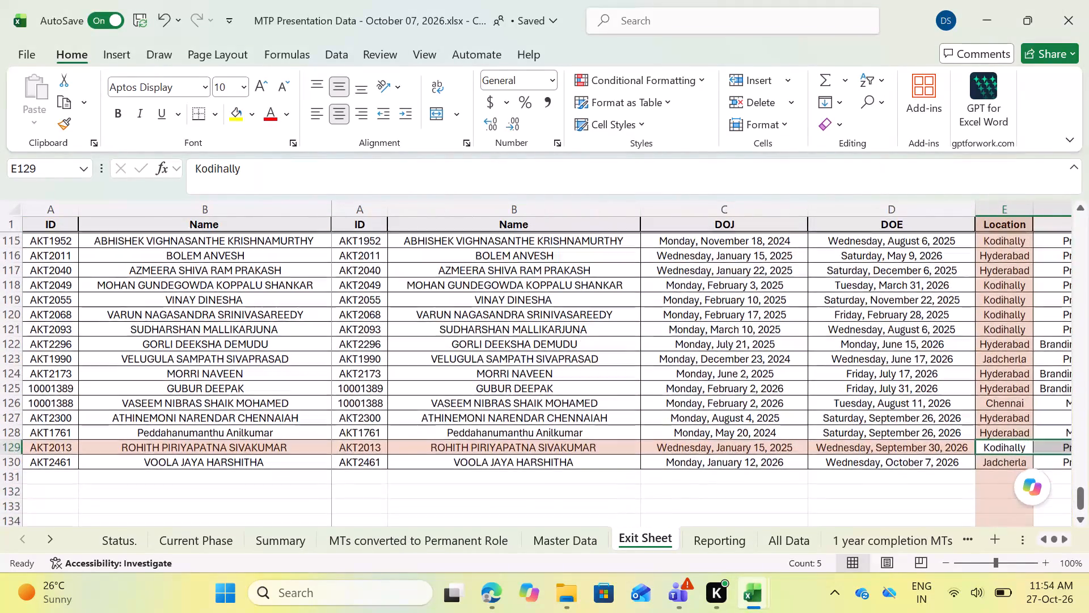
scroll(250, 413, "down", 1)
Compare the last rows of MTP Presentation Data's Exit Sheet with MTP Master's MT Exit Data sheet.
left_click(747, 595)
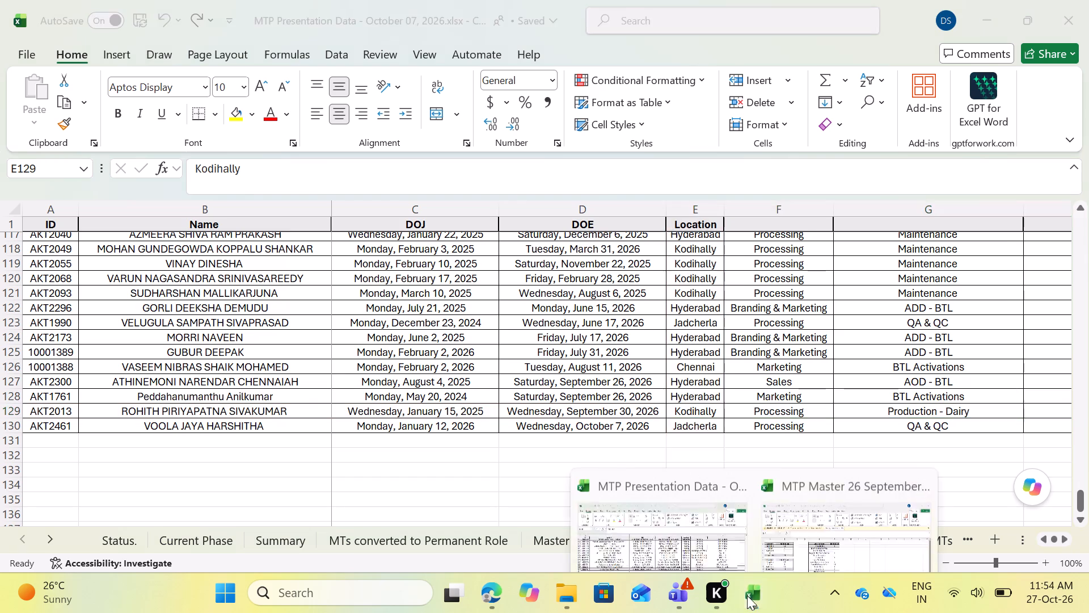
left_click(674, 494)
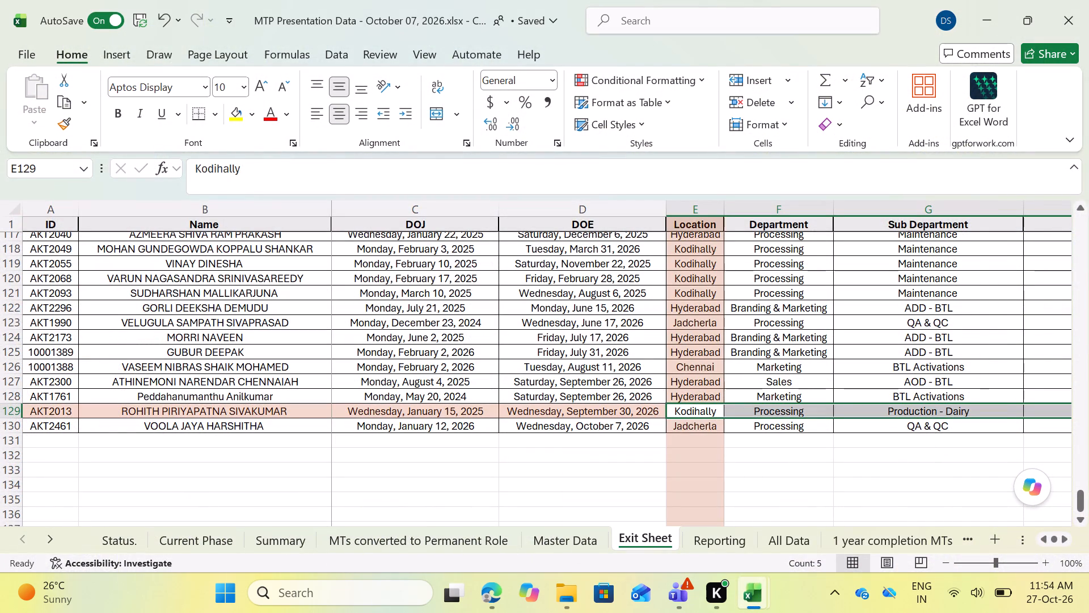
key("alt+Tab")
key("alt+Tab")
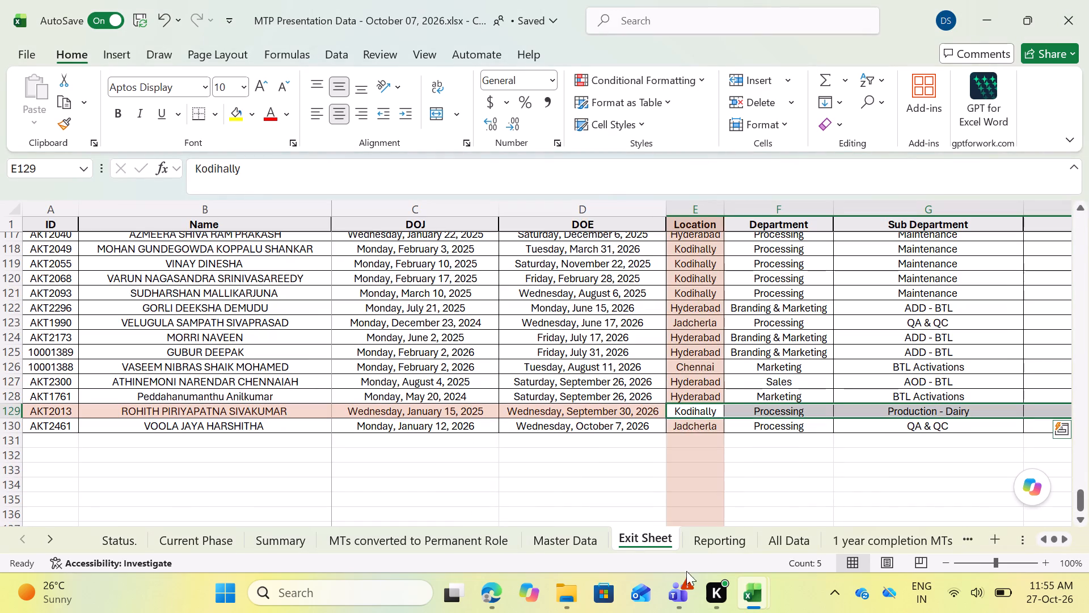
left_click(754, 592)
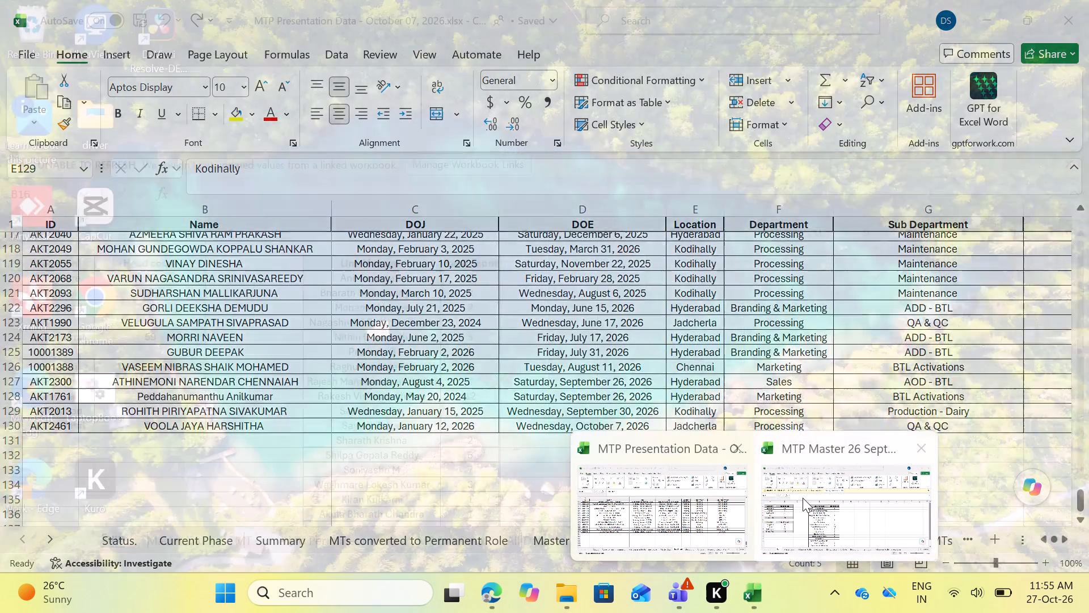
left_click(803, 498)
left_click(445, 549)
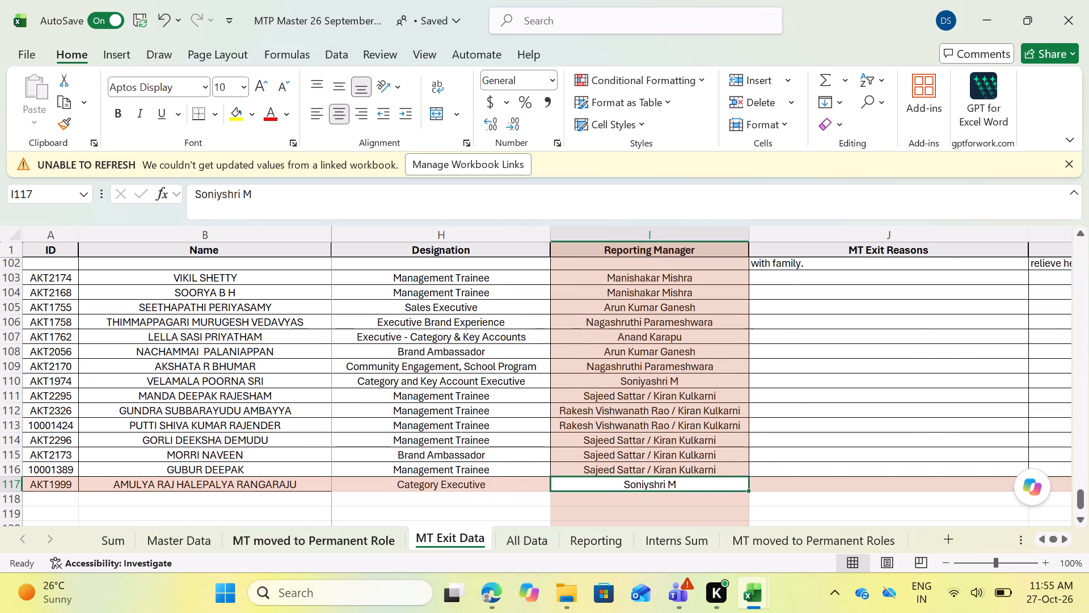
key("alt+Tab")
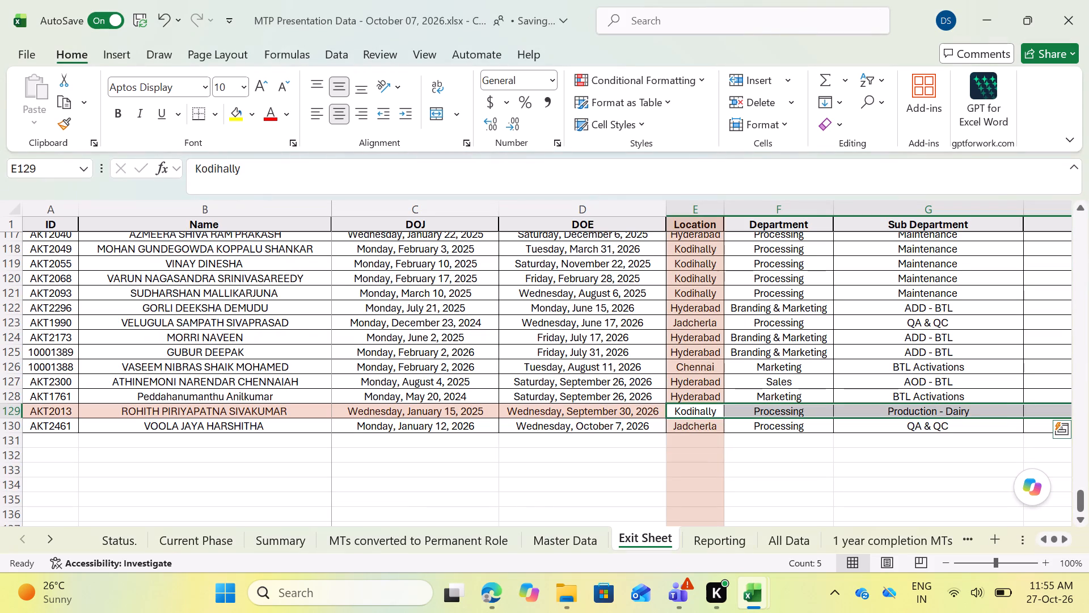
key("alt+Tab")
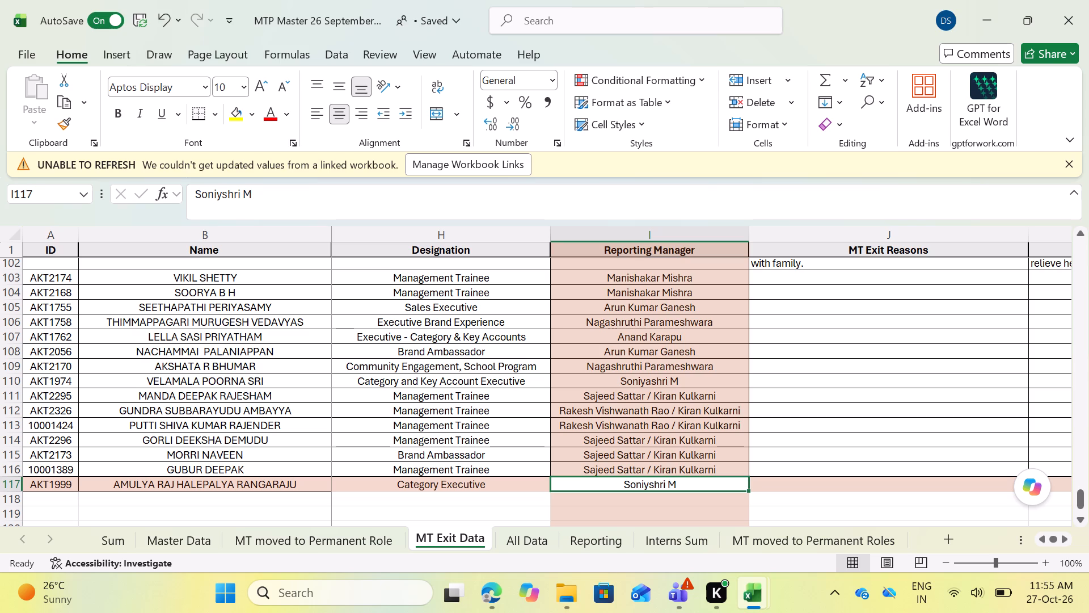
key("alt+Tab")
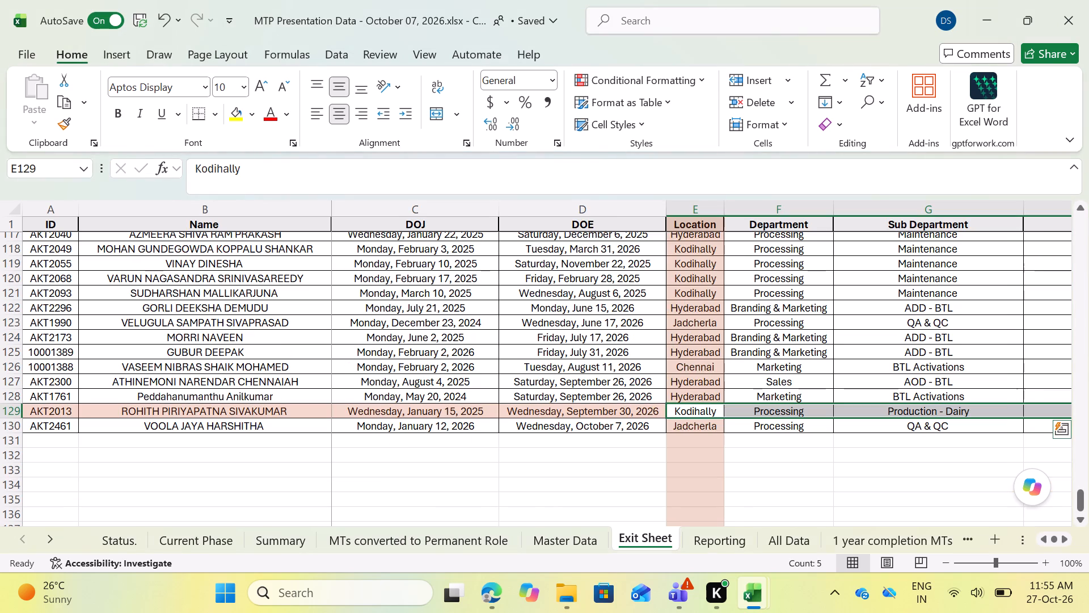
Count the trainee names in the Name column of MTP Presentation Data's Exit Sheet, excluding the header.
left_click(192, 430)
key("ctrl+shift+Up")
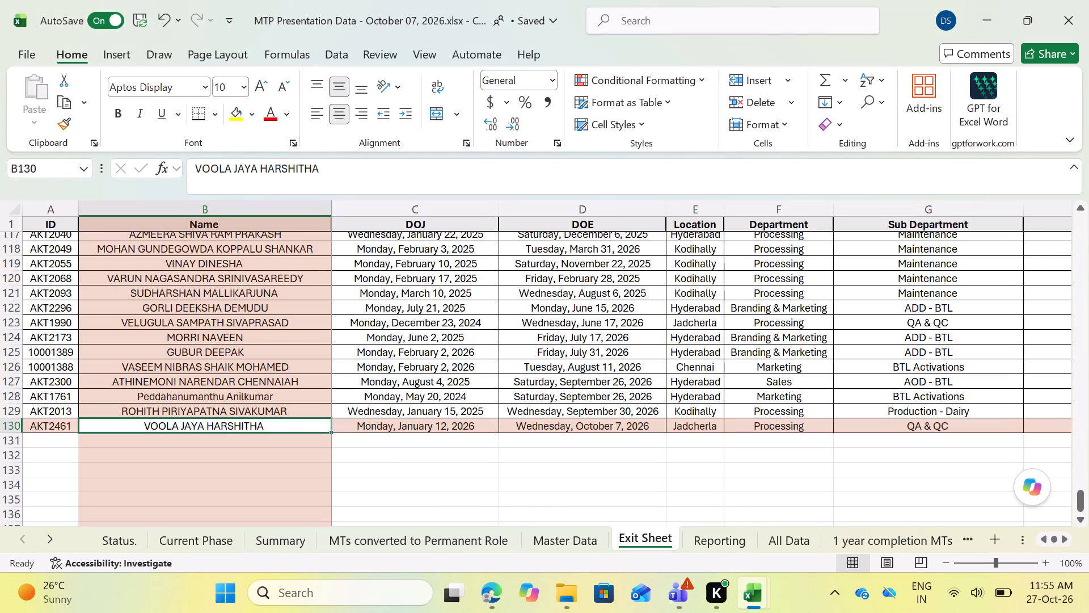
scroll(192, 430, "up", 20)
scroll(192, 430, "up", 11)
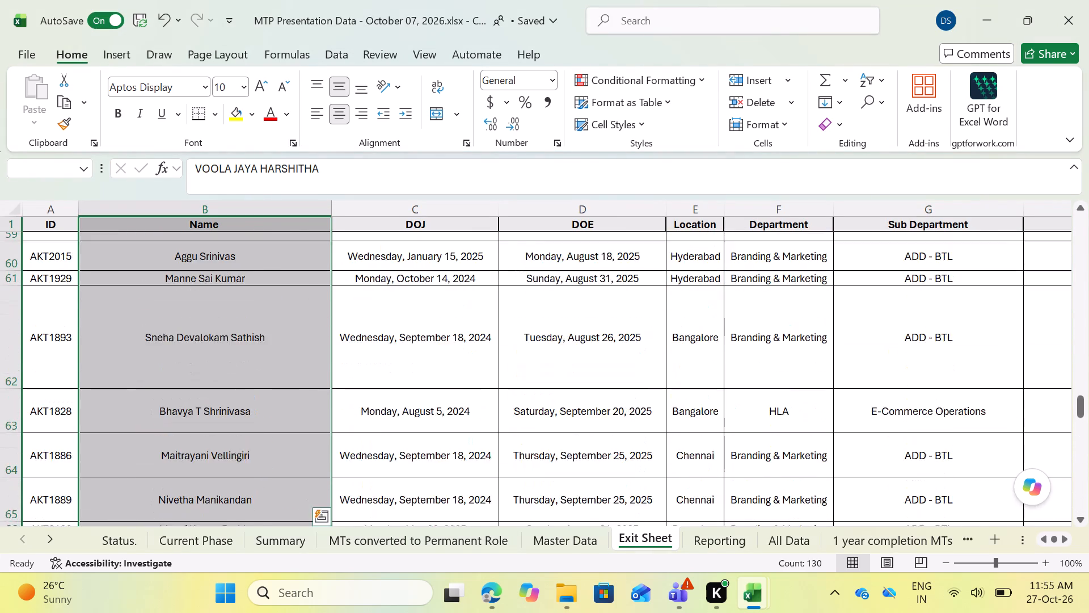
scroll(191, 428, "up", 20)
scroll(191, 428, "up", 20)
scroll(191, 428, "up", 6)
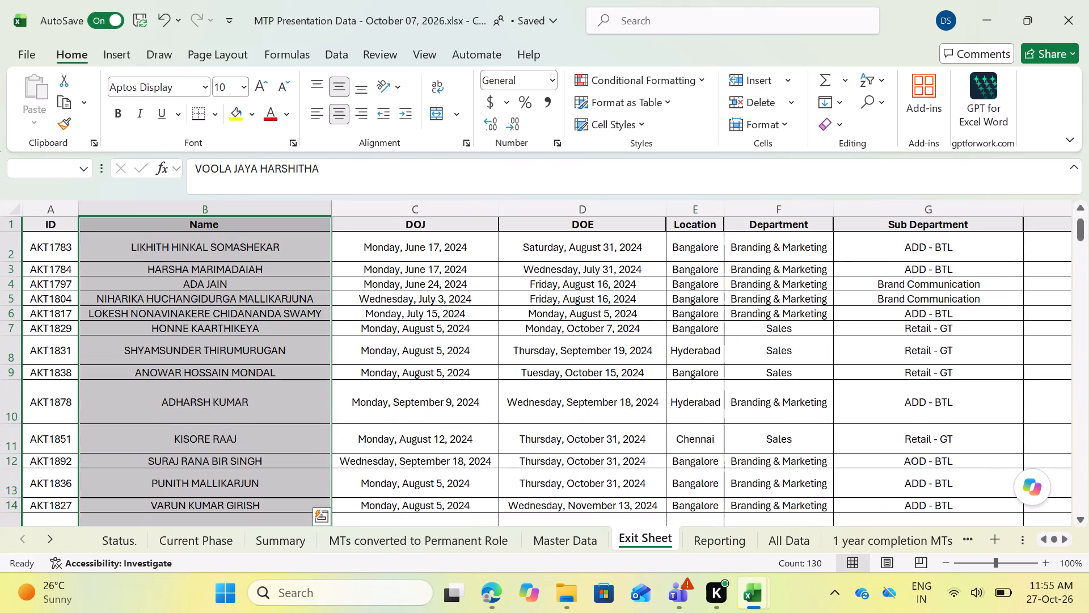
scroll(191, 428, "up", 11)
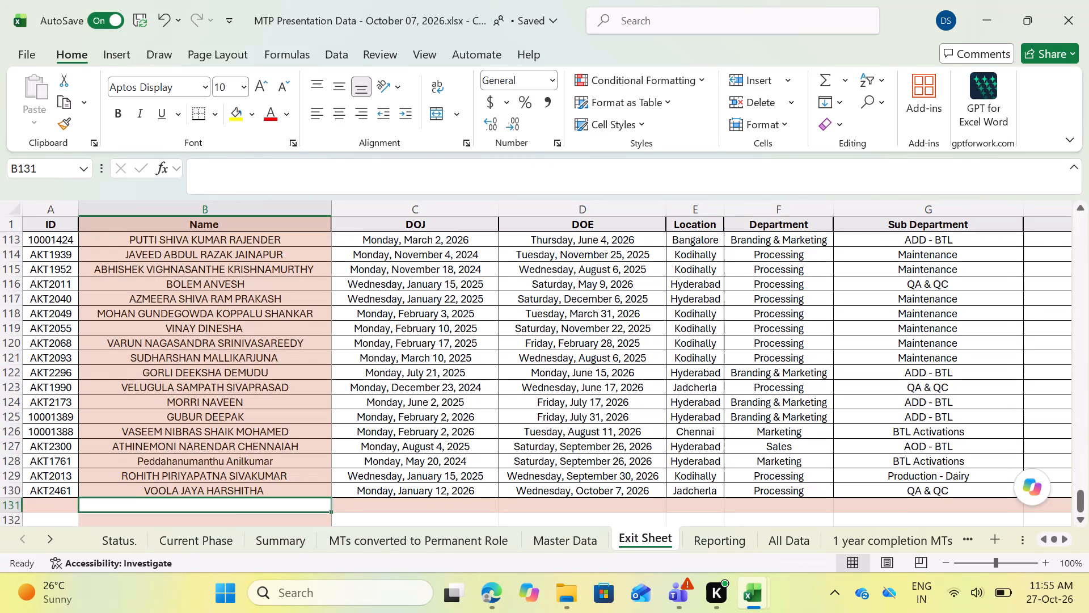
scroll(201, 392, "up", 20)
scroll(201, 392, "up", 19)
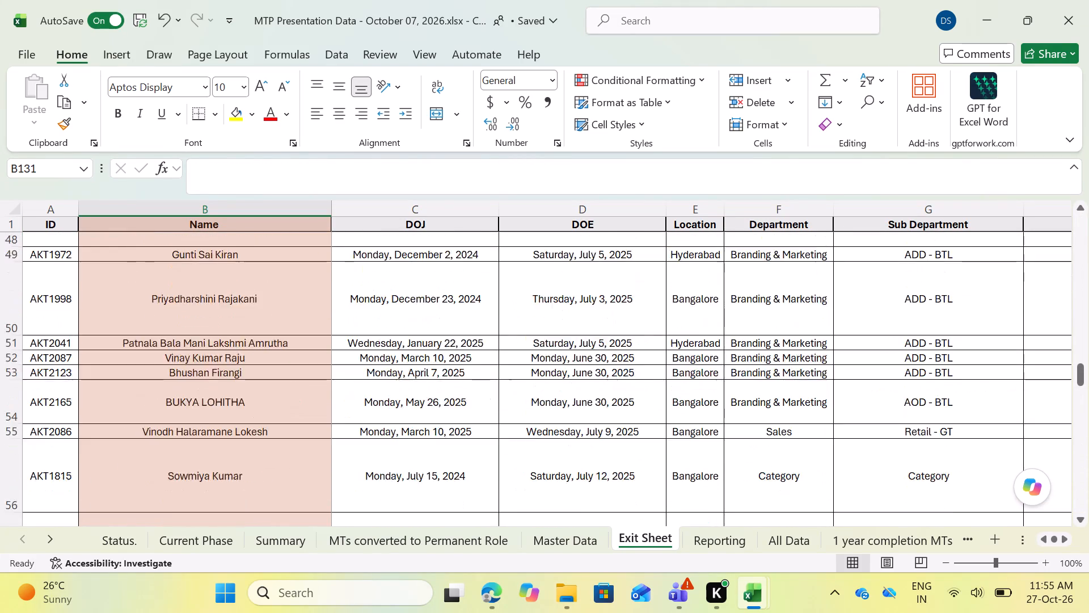
scroll(219, 370, "up", 20)
scroll(219, 370, "up", 20)
scroll(219, 370, "up", 14)
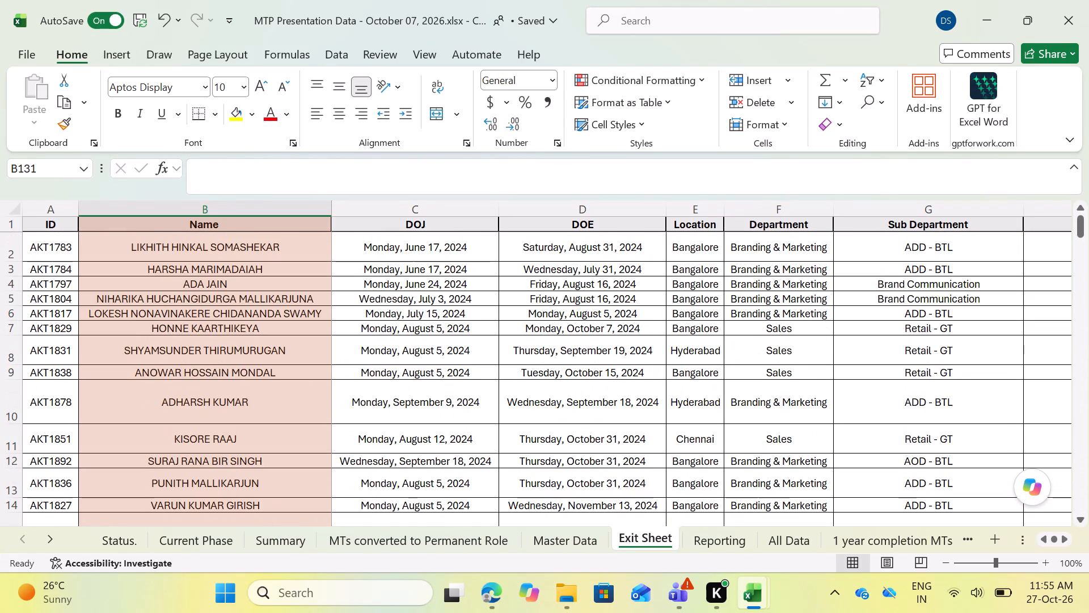
left_click(207, 251)
key("ctrl+shift+Down")
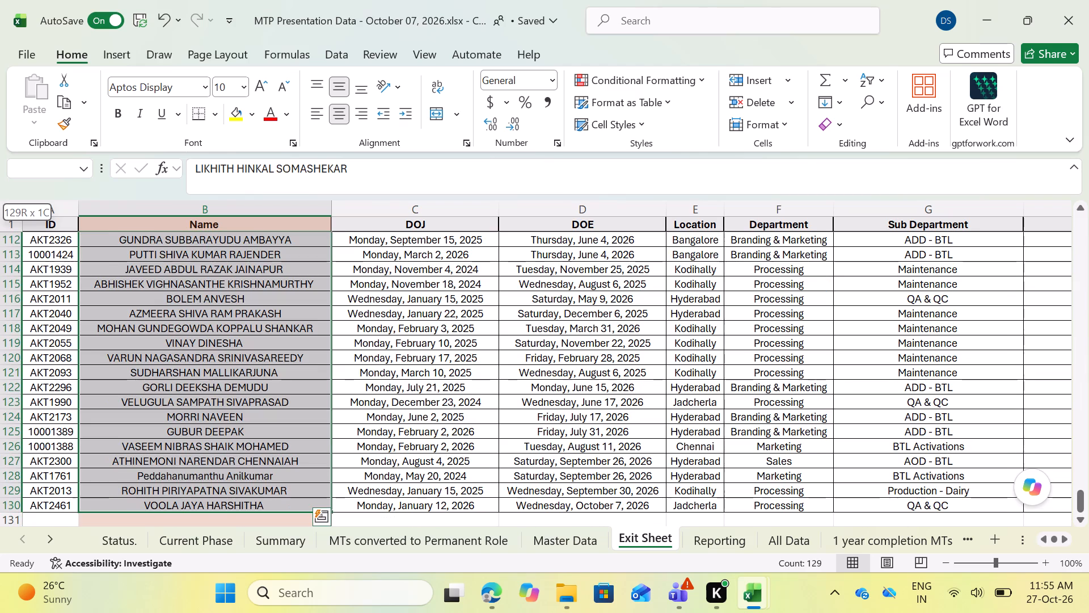
scroll(254, 417, "down", 1)
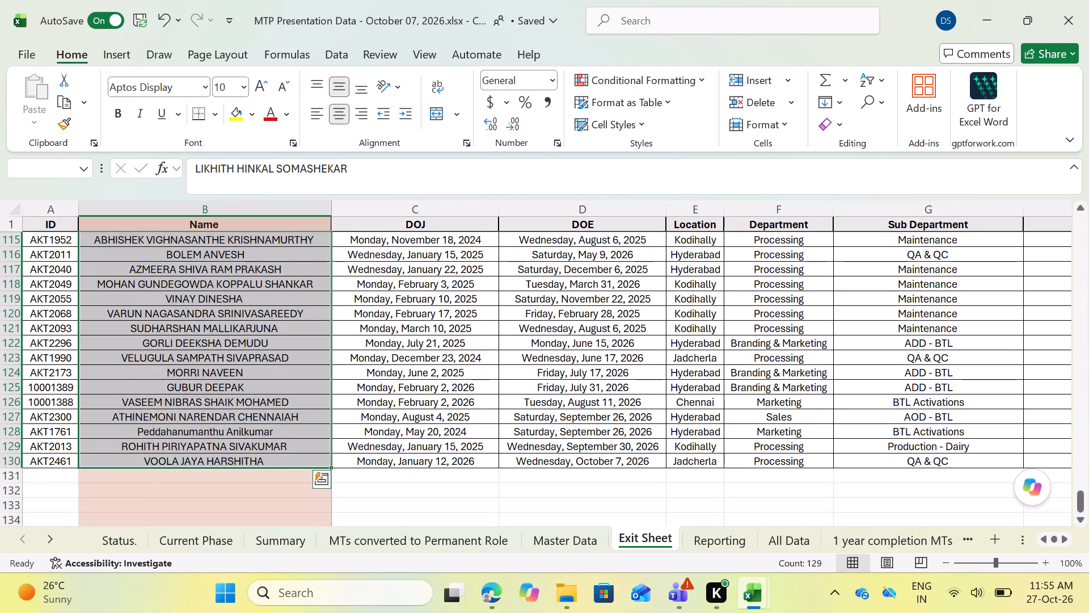
left_click(184, 475)
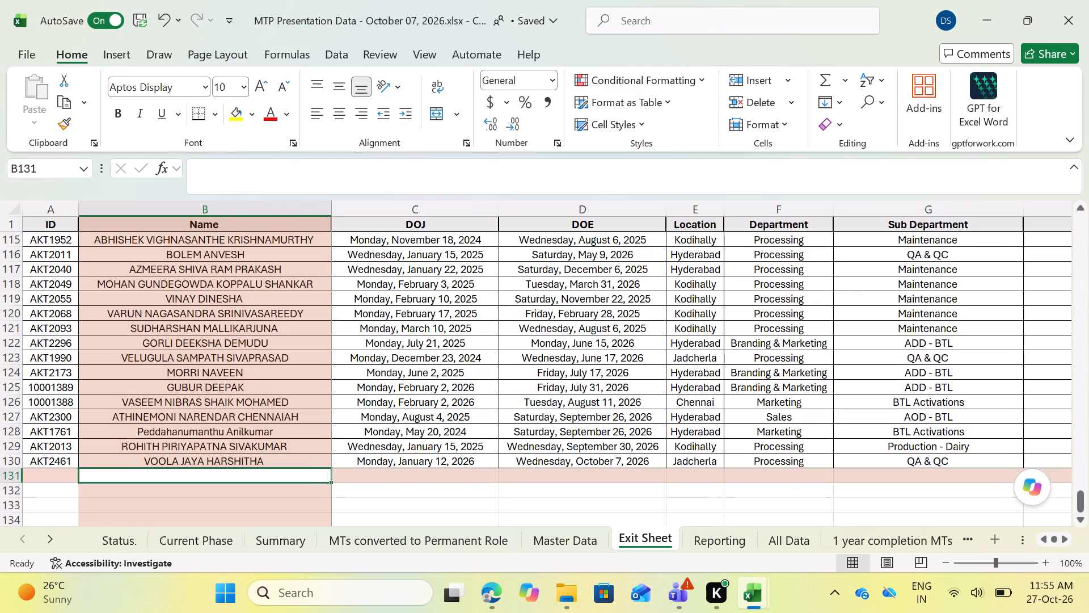
Switch to the MTP Master workbook and count the trainee names in the MT Exit Data sheet's Name column.
left_click(753, 588)
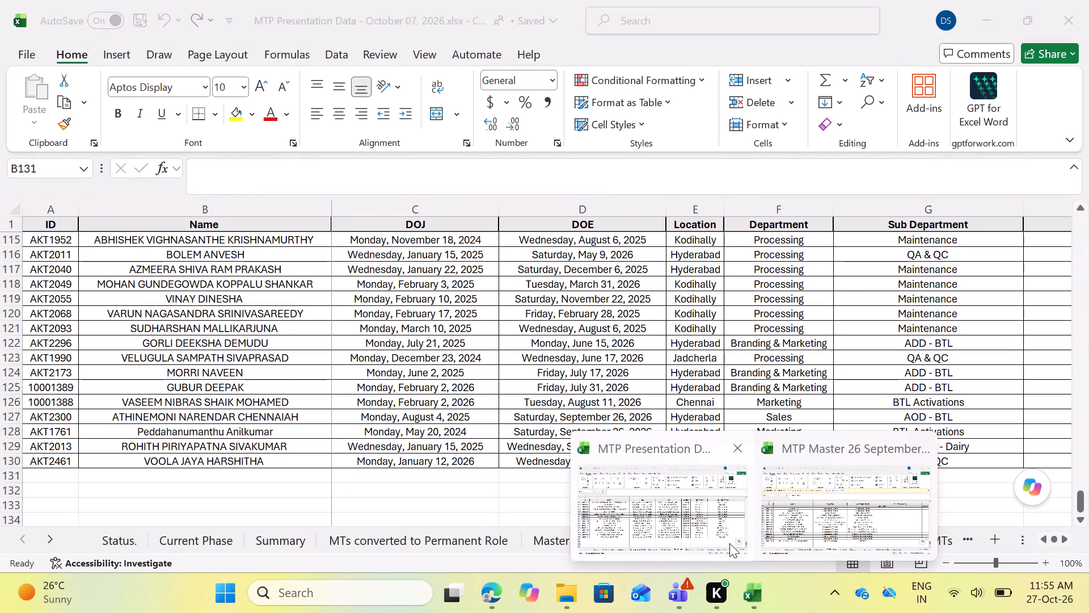
left_click(810, 505)
scroll(213, 442, "up", 2)
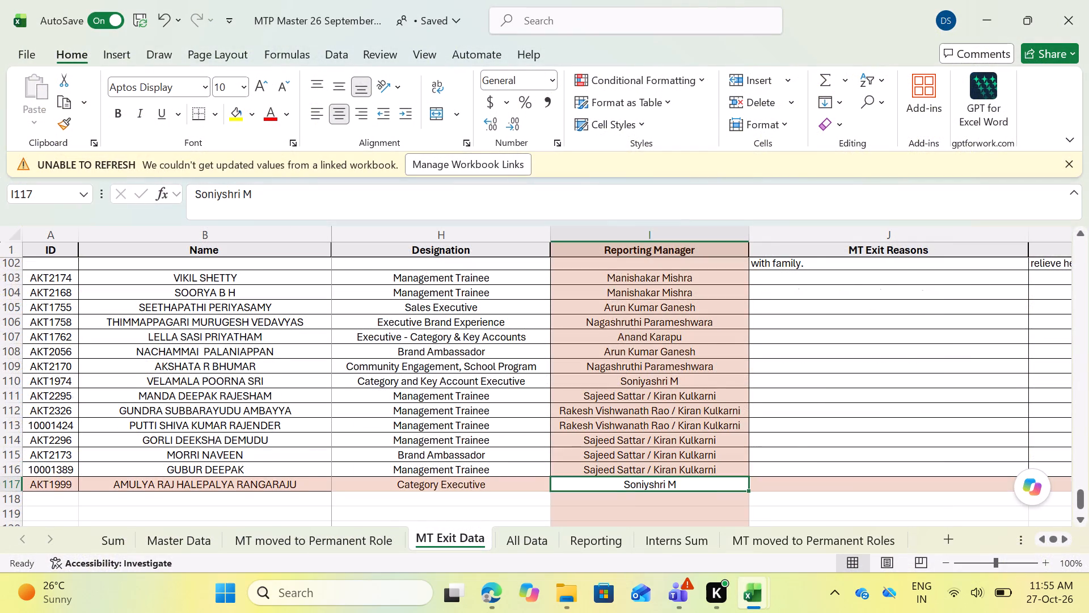
scroll(213, 442, "up", 20)
scroll(213, 442, "up", 20)
scroll(213, 442, "up", 18)
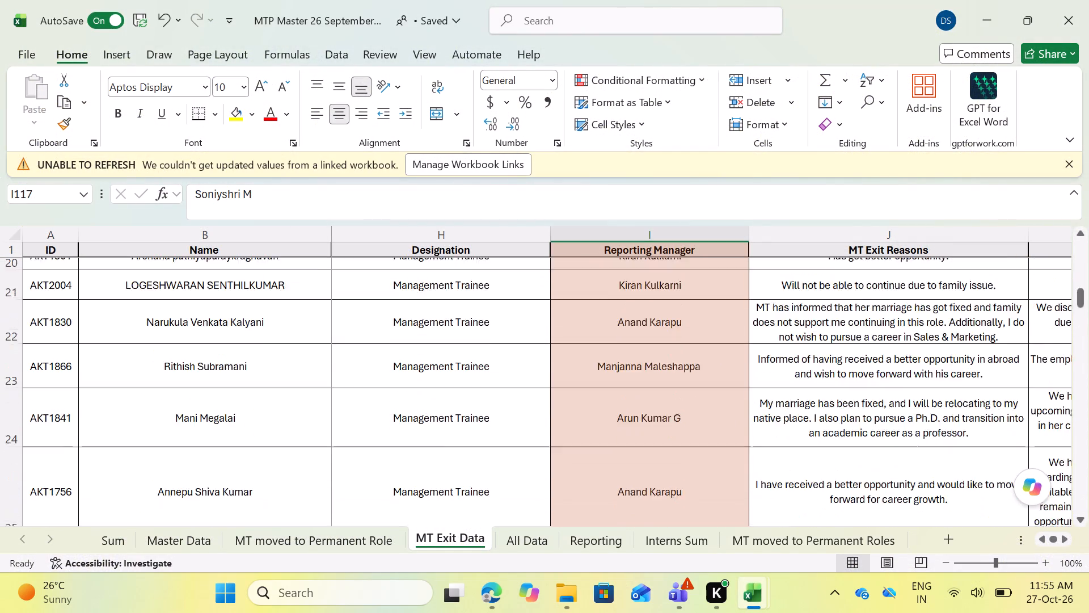
scroll(209, 353, "up", 20)
scroll(209, 353, "up", 6)
left_click(166, 279)
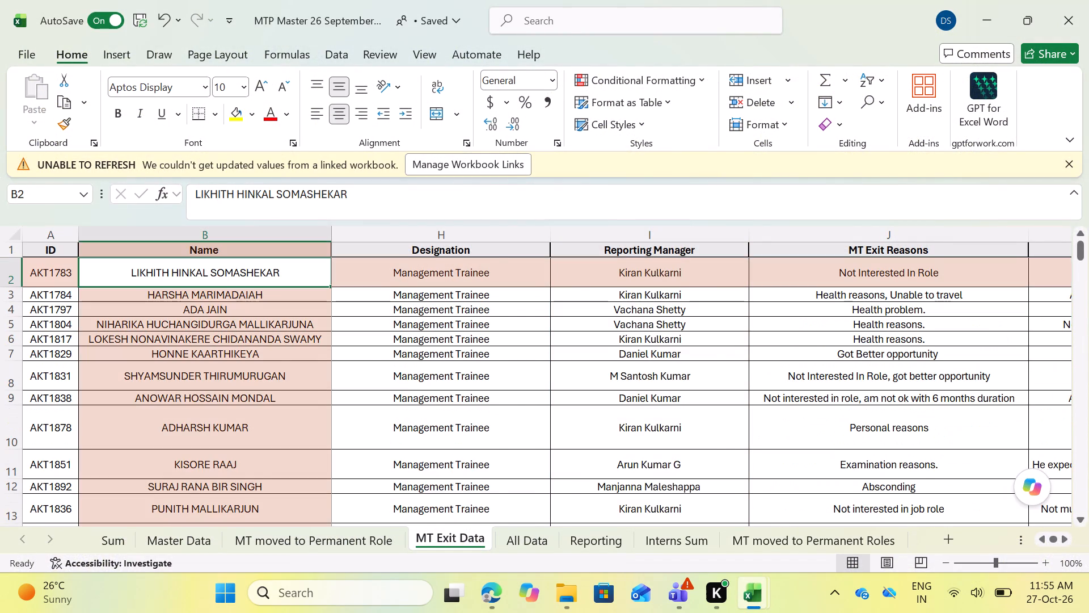
key("ctrl+shift+Down")
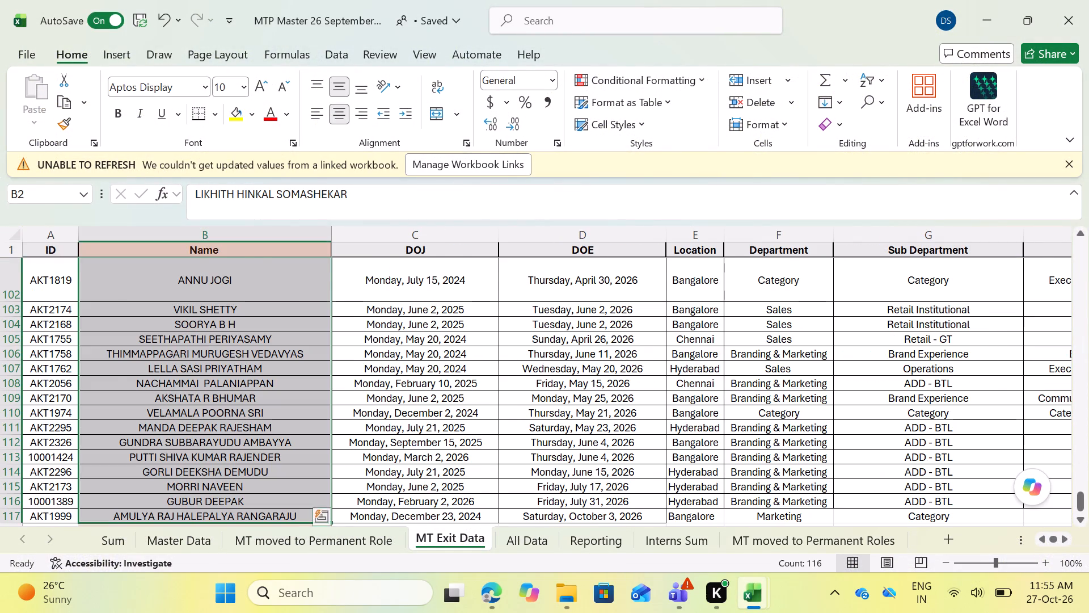
scroll(384, 422, "down", 6)
scroll(384, 422, "up", 2)
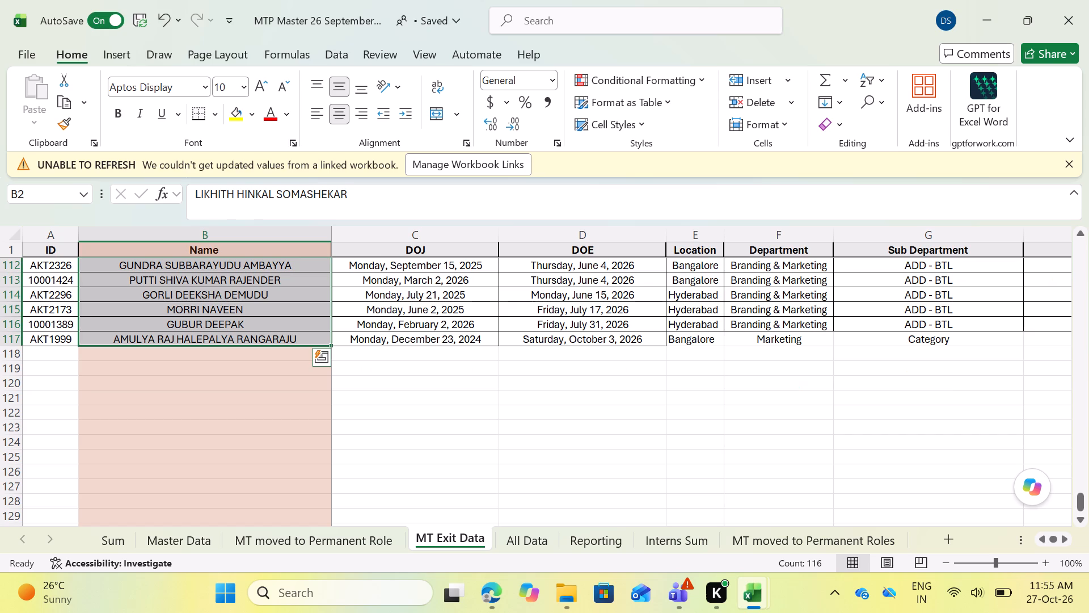
Compare the last entries of MTP Presentation Data's Exit Sheet with those of MTP Master's MT Exit Data sheet.
key("alt+Tab")
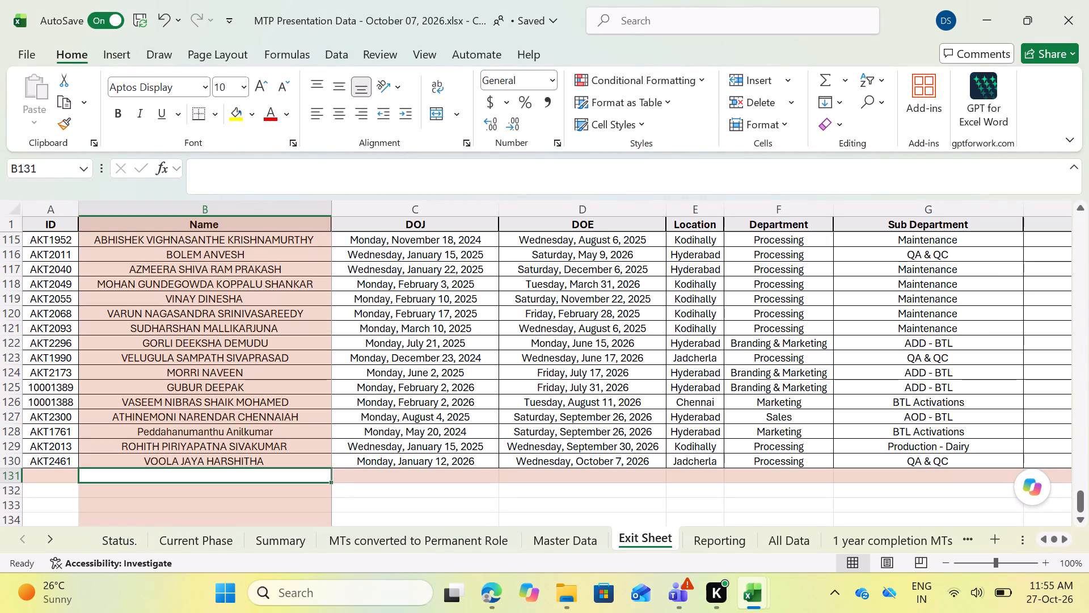
scroll(262, 440, "up", 2)
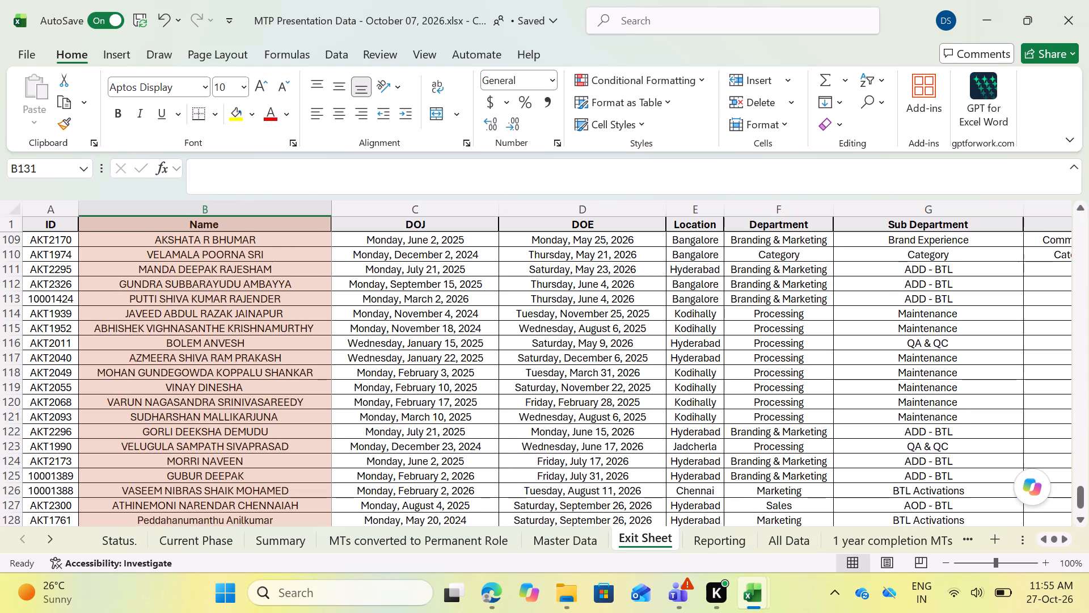
scroll(245, 411, "down", 1)
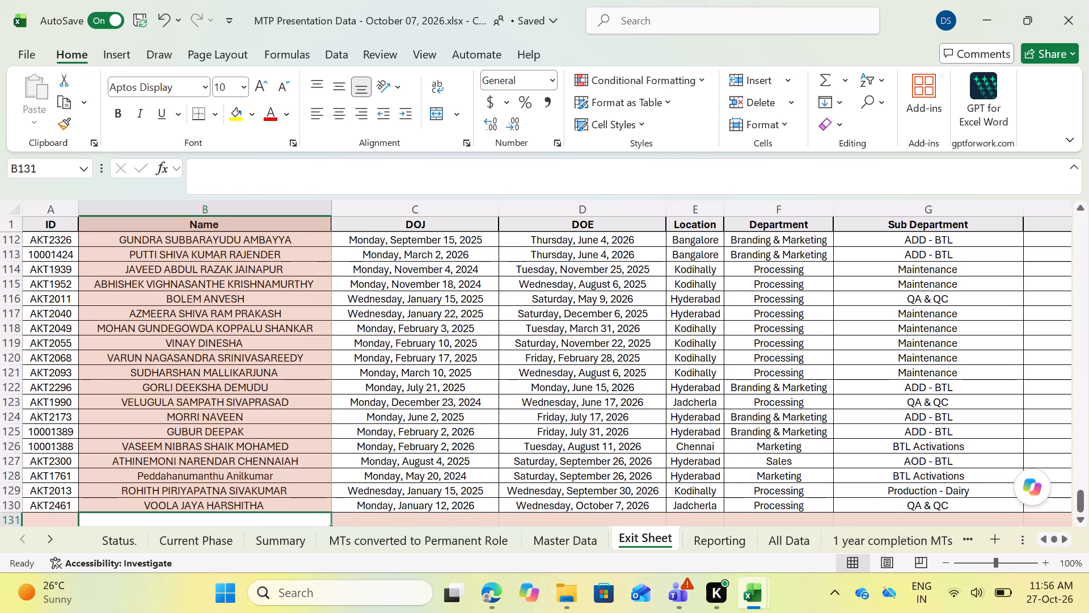
scroll(245, 411, "down", 1)
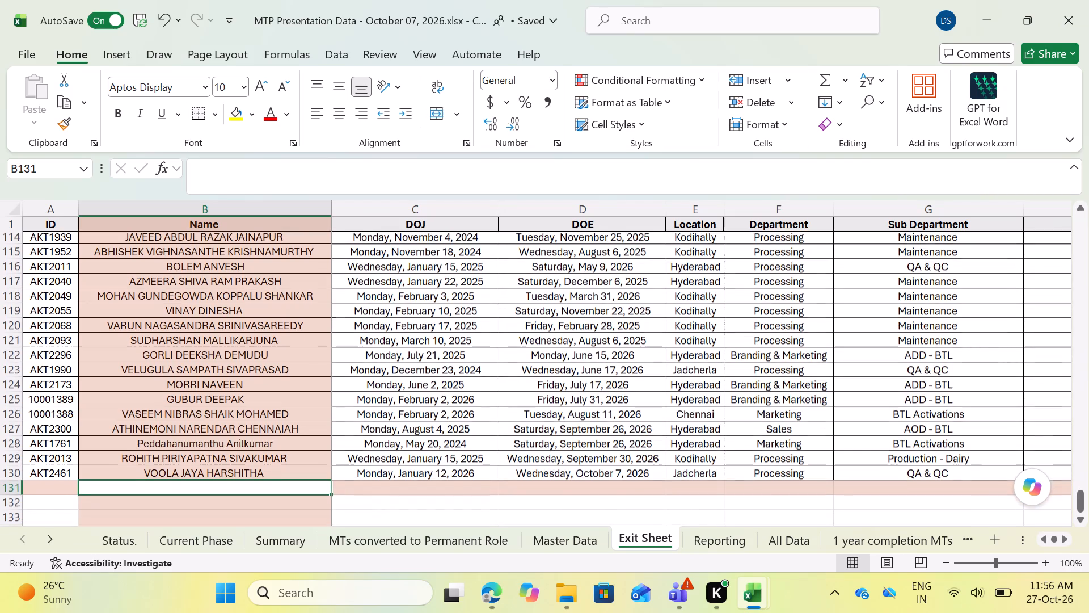
scroll(245, 411, "down", 2)
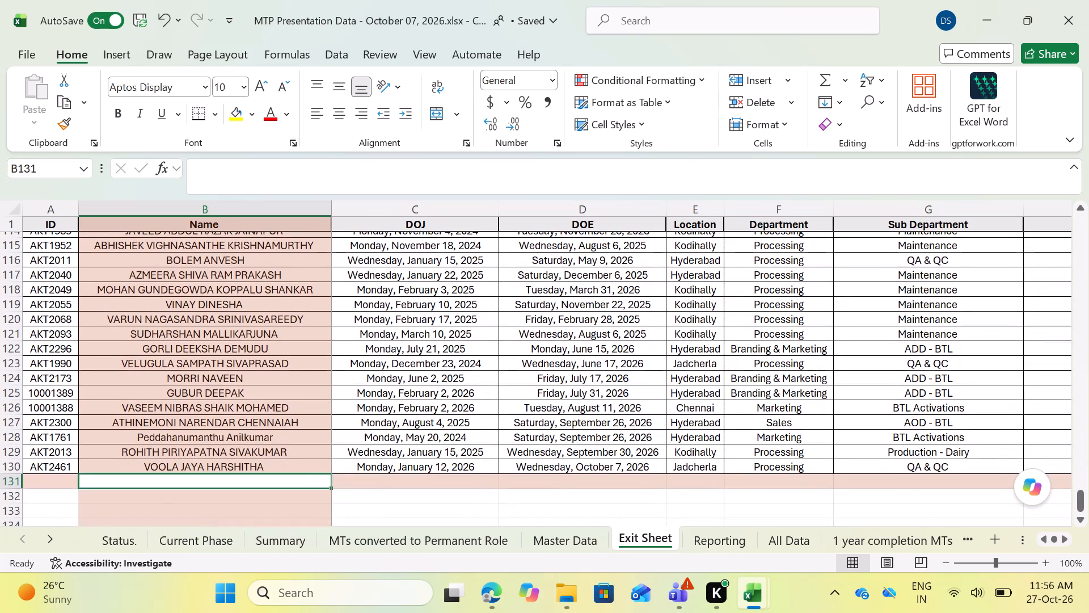
key("alt+Tab")
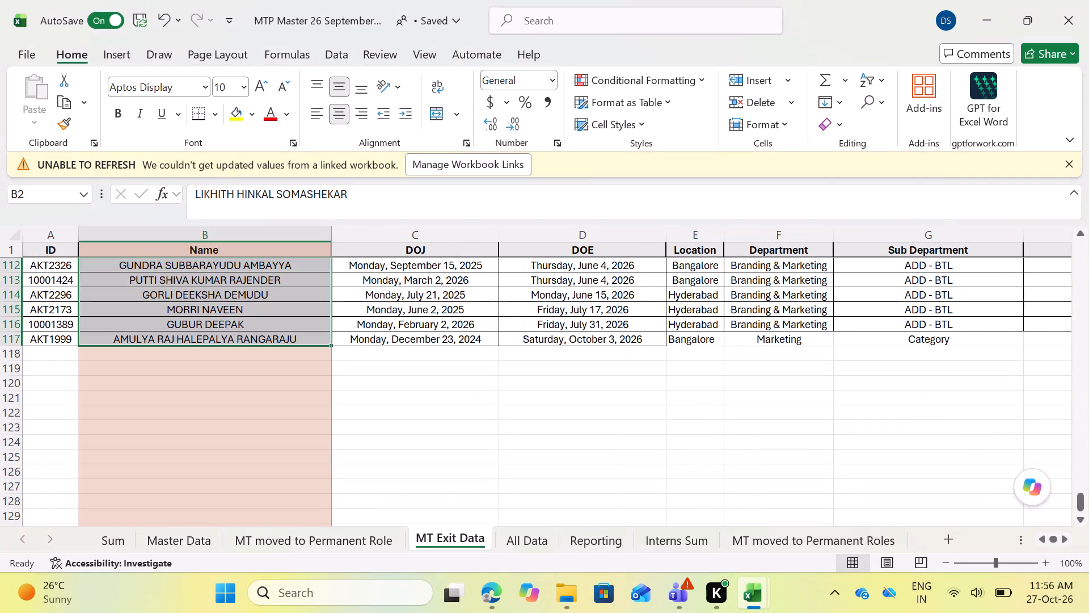
key("alt+Tab")
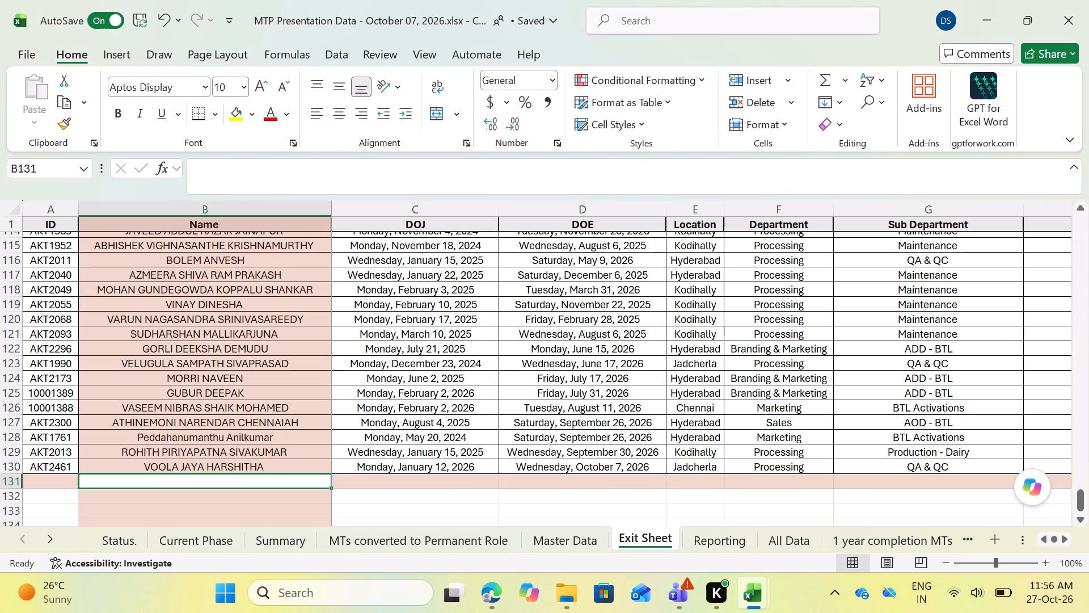
key("alt+Tab")
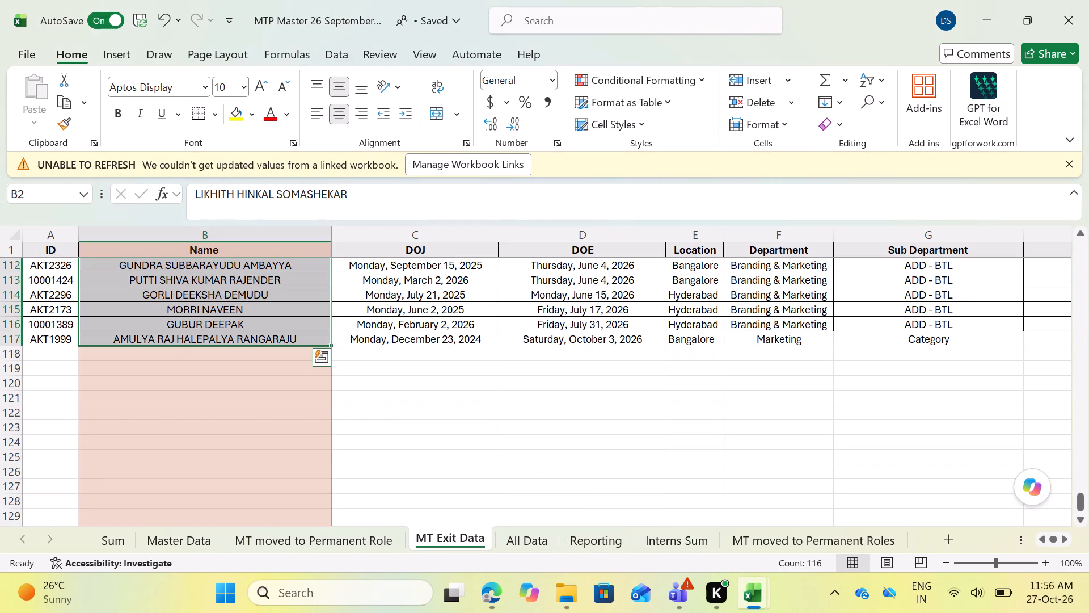
key("alt+Tab")
key("alt+Tab")
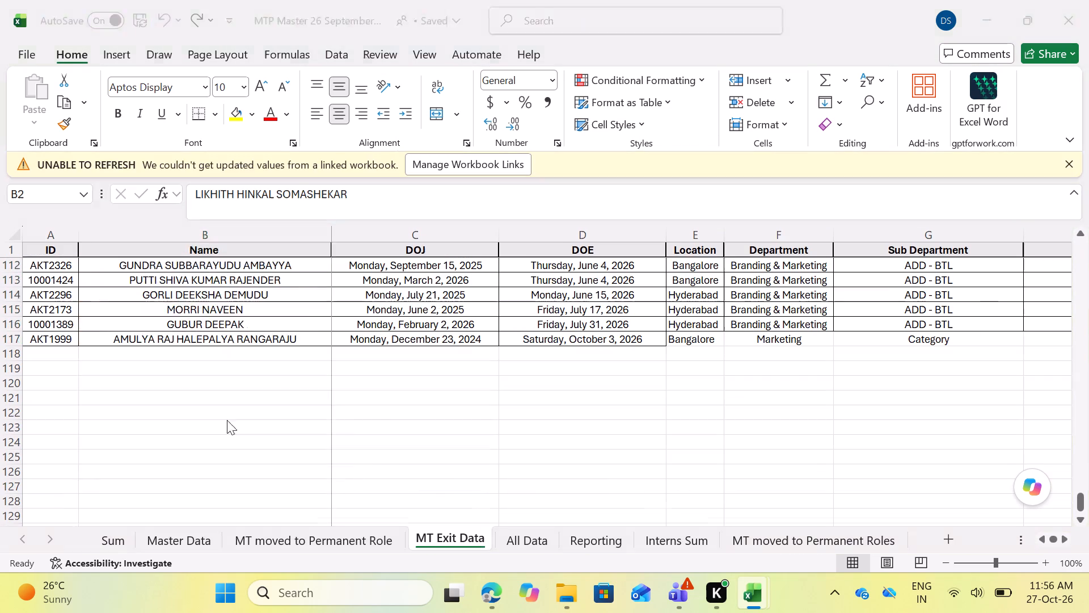
key("alt+Tab")
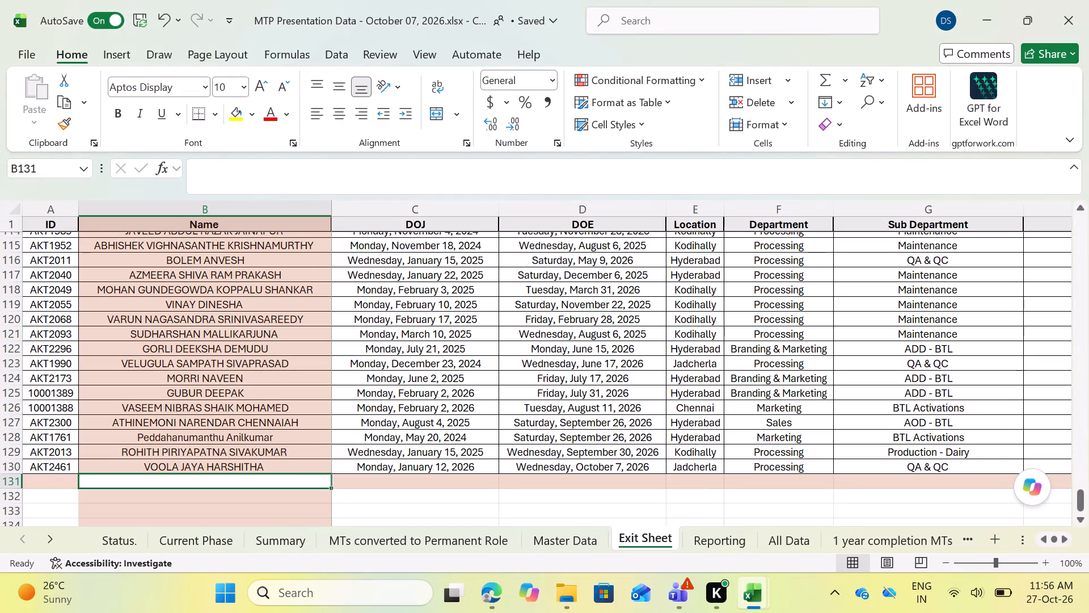
Copy the exited trainee's MT ID and name from row 20 of MTs converted to Permanent Role into row 131 of the Exit Sheet.
left_click(44, 483)
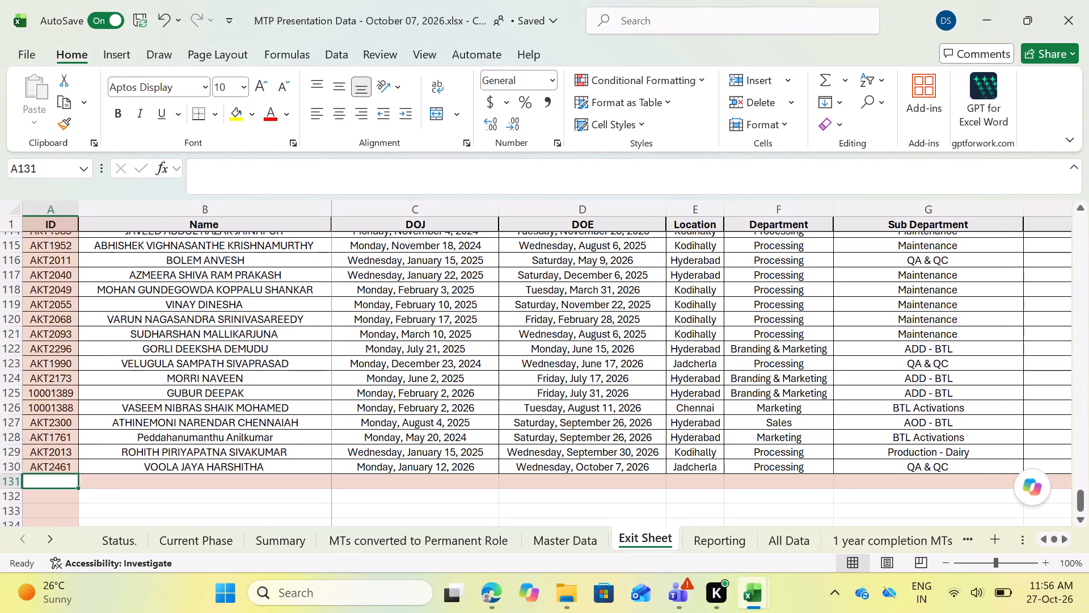
left_click(352, 543)
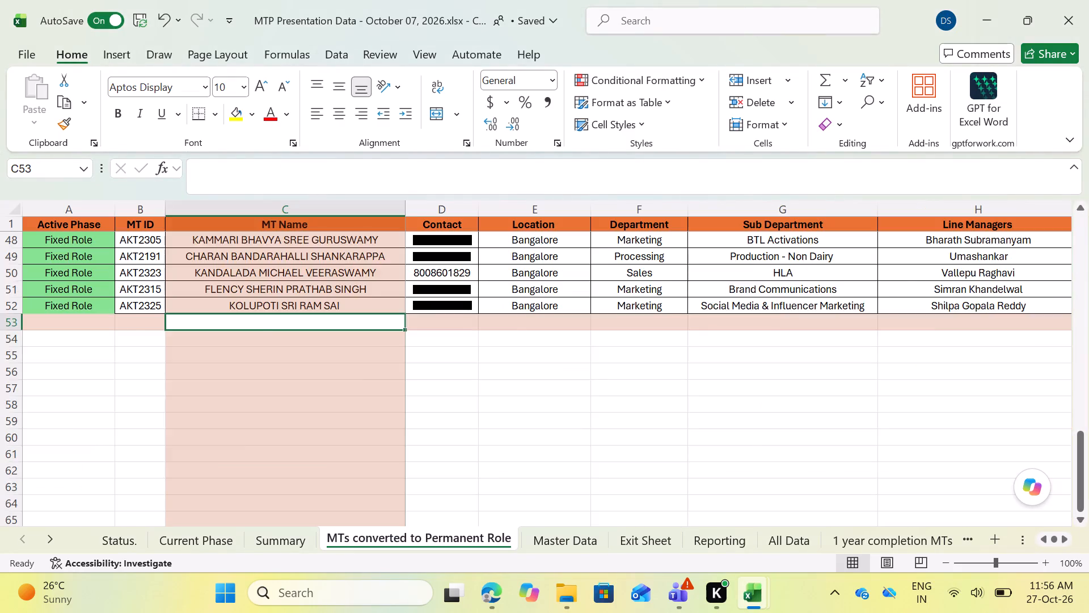
scroll(187, 402, "up", 3)
scroll(187, 402, "up", 20)
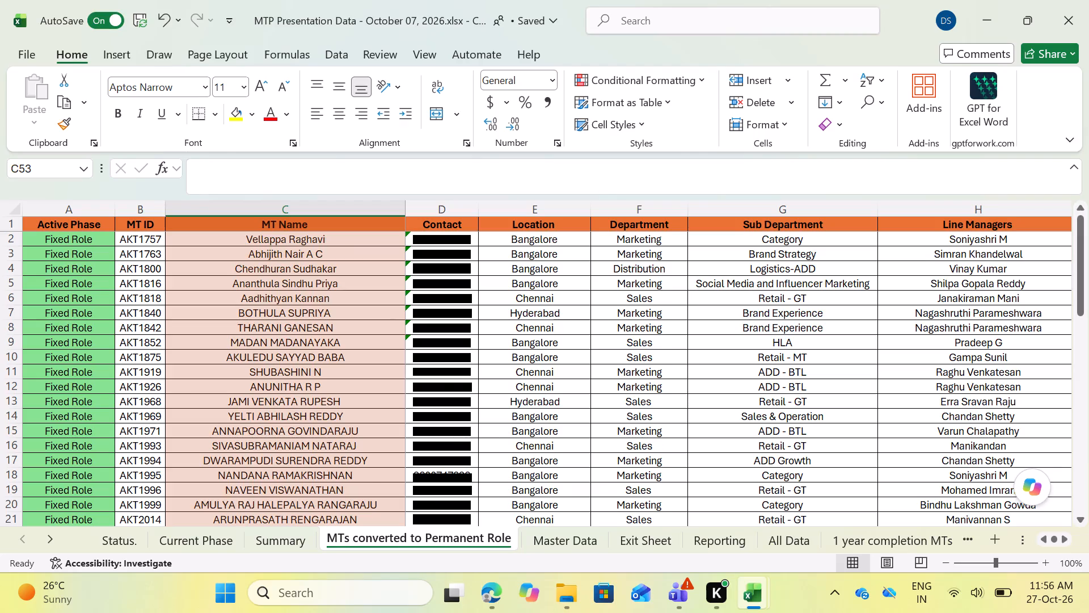
scroll(274, 461, "down", 1)
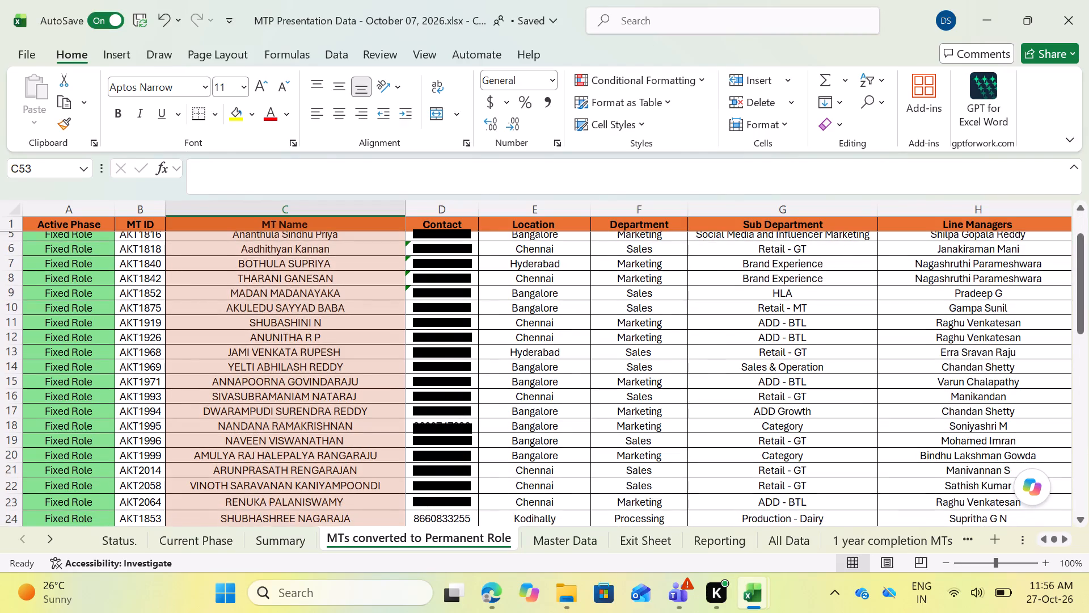
left_click_drag(123, 454, 252, 459)
key("ctrl+c")
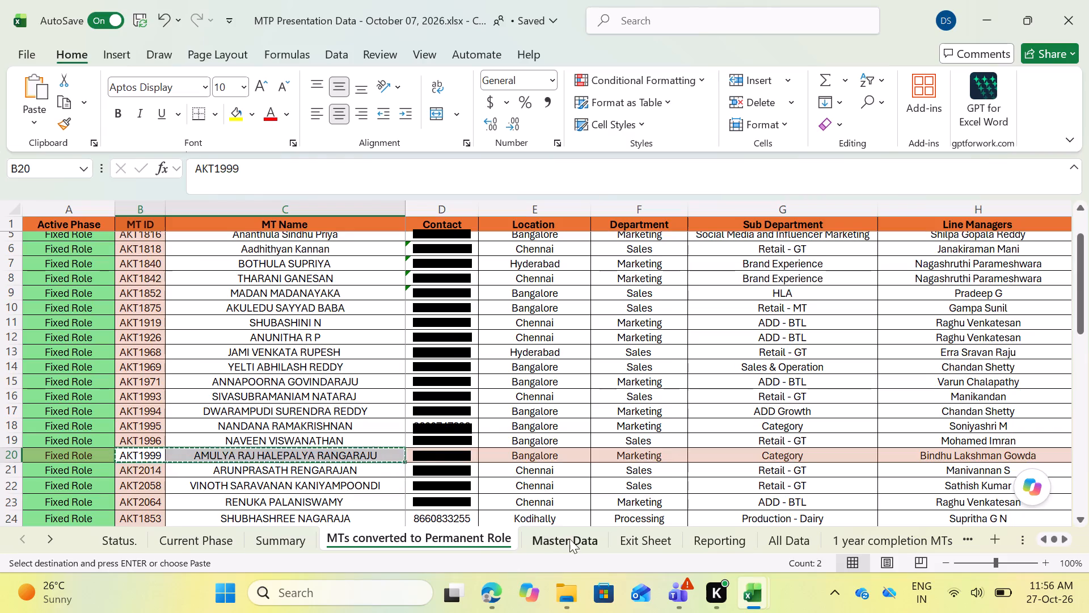
left_click(656, 547)
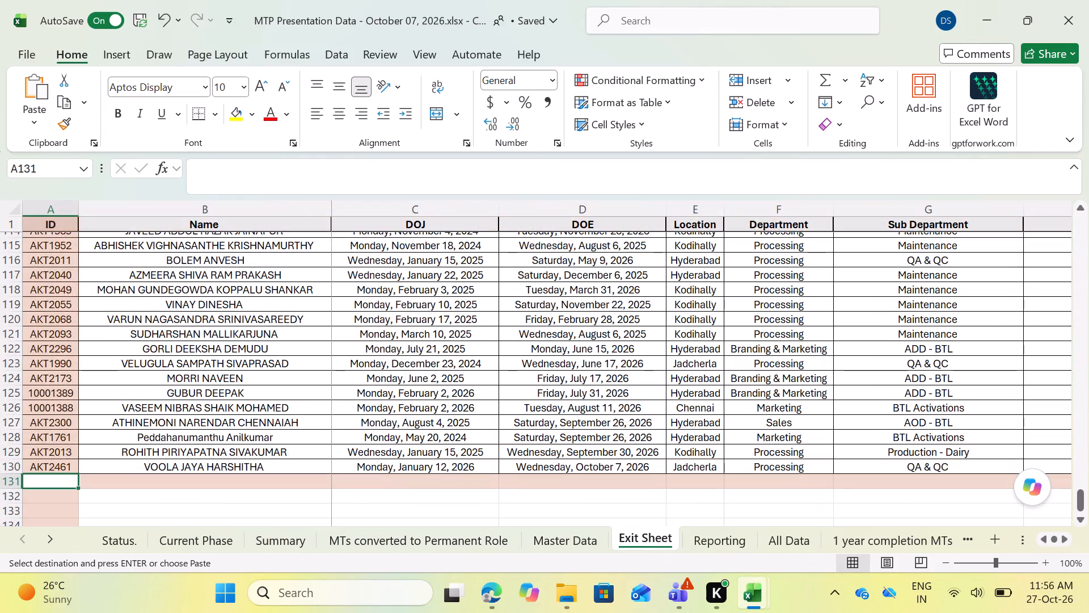
key("ctrl+v")
Copy the exited trainee's DOJ and DOE from row 117 of MTP Master's MT Exit Data into row 131 of MTP Presentation Data's Exit Sheet.
left_click(400, 484)
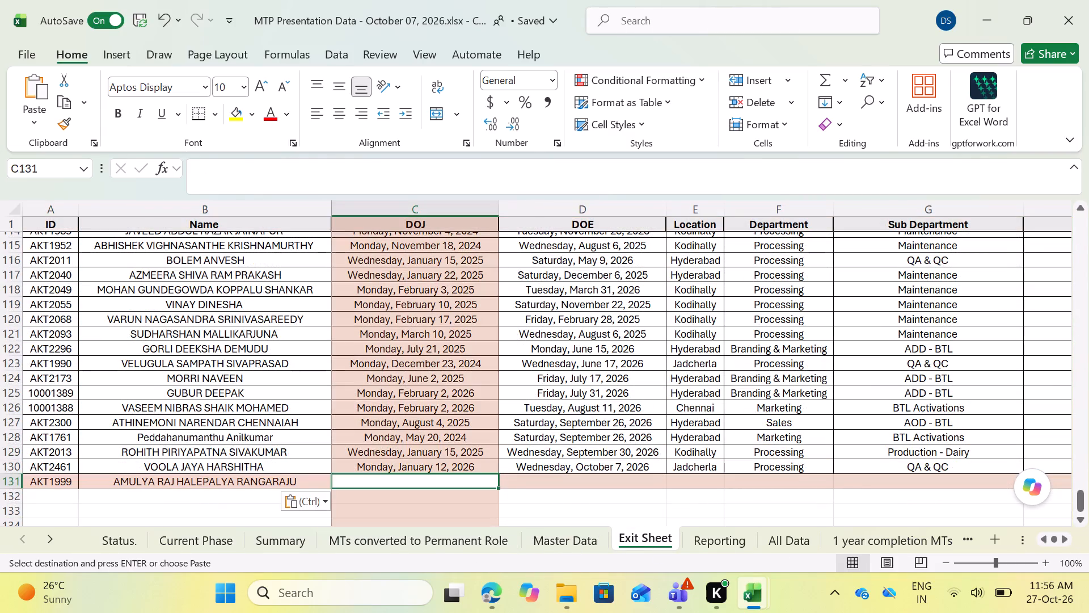
left_click(759, 594)
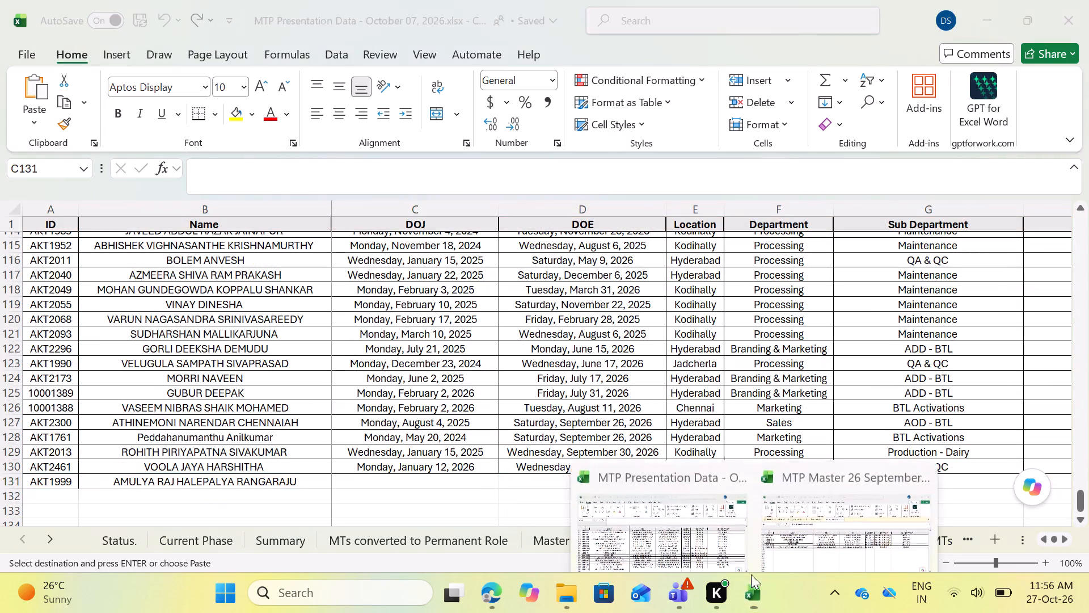
left_click(814, 517)
scroll(377, 439, "up", 1)
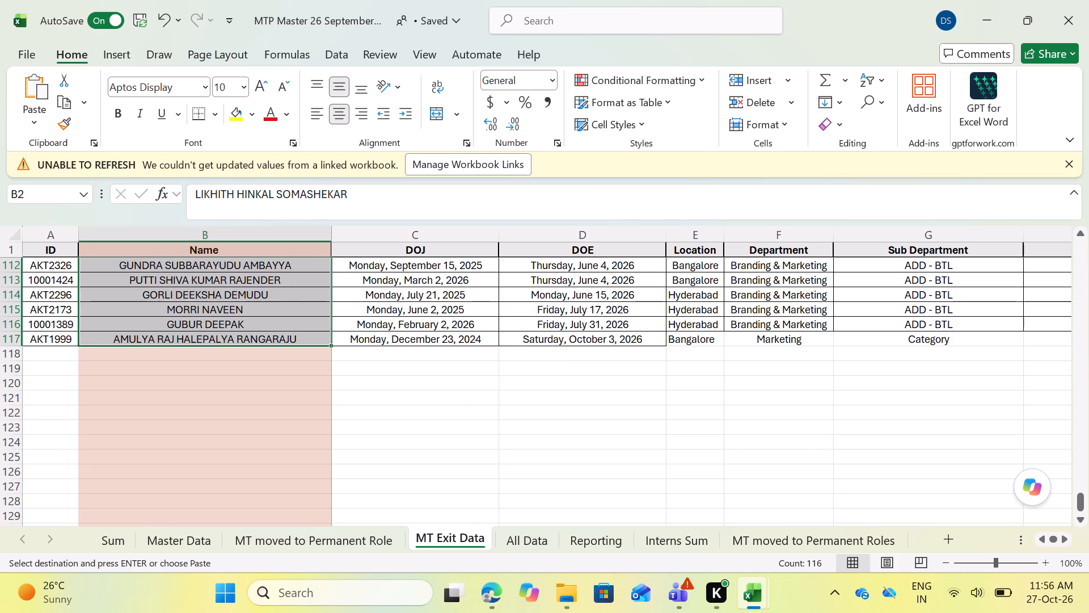
scroll(452, 427, "up", 1)
key("alt+Tab")
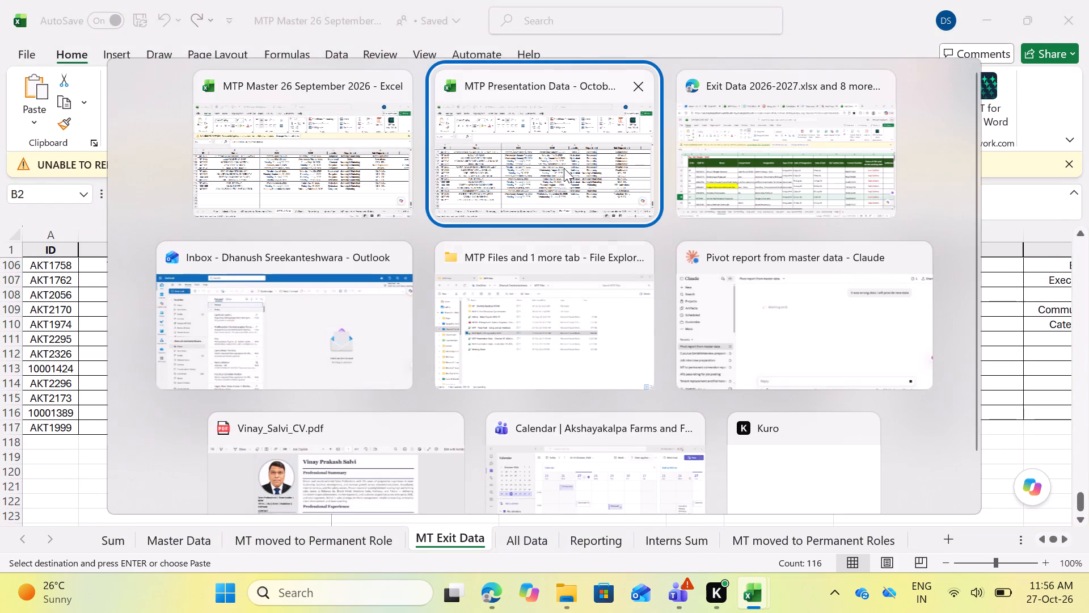
left_click(564, 163)
key("alt+Tab")
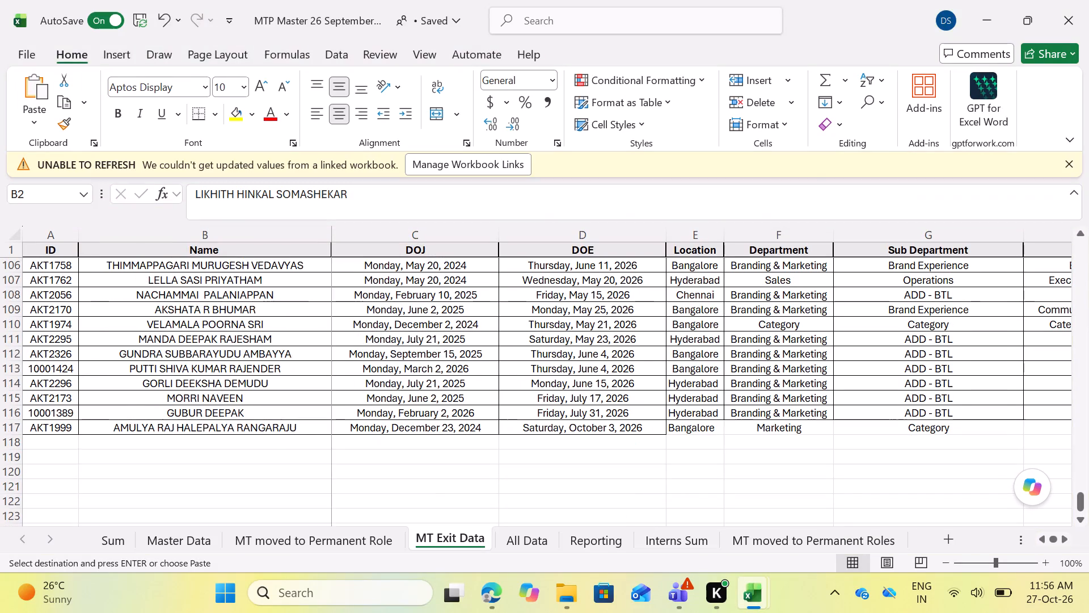
left_click(589, 428)
key("ctrl+c")
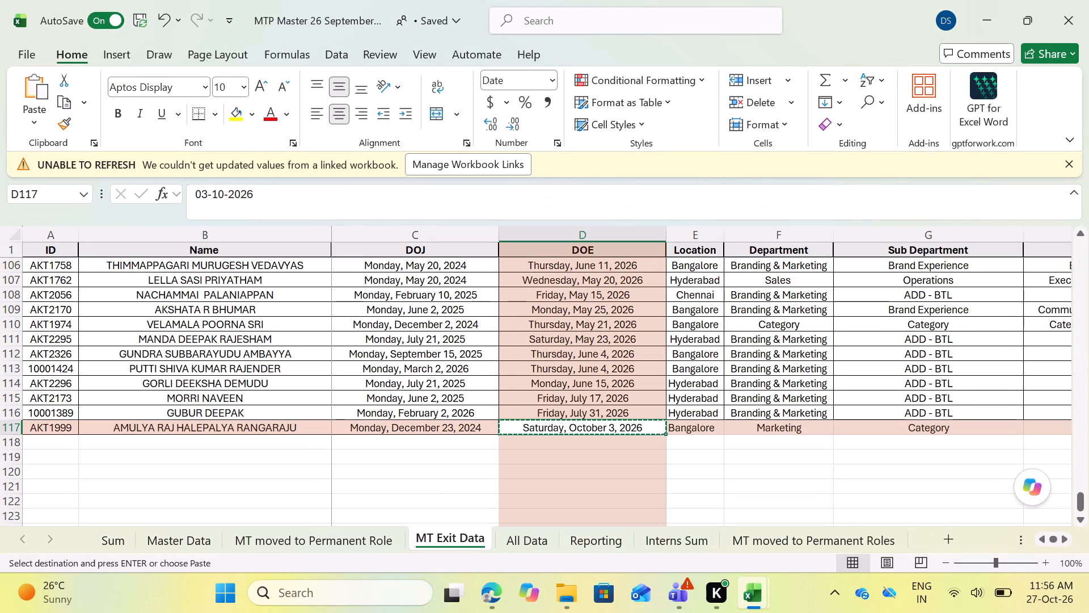
key("alt+Tab")
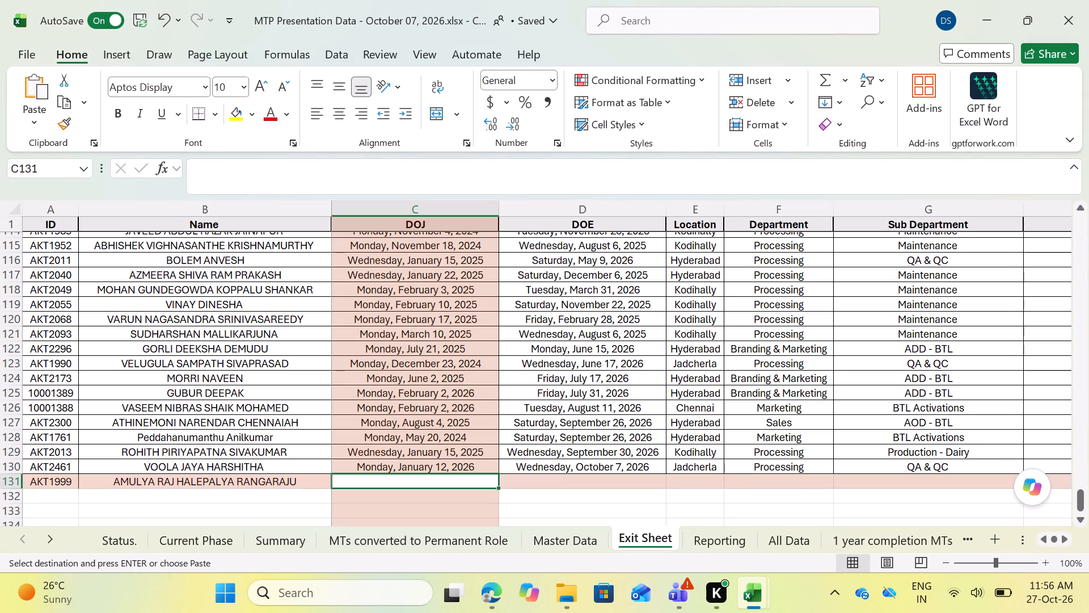
key("Tab")
key("ctrl+c")
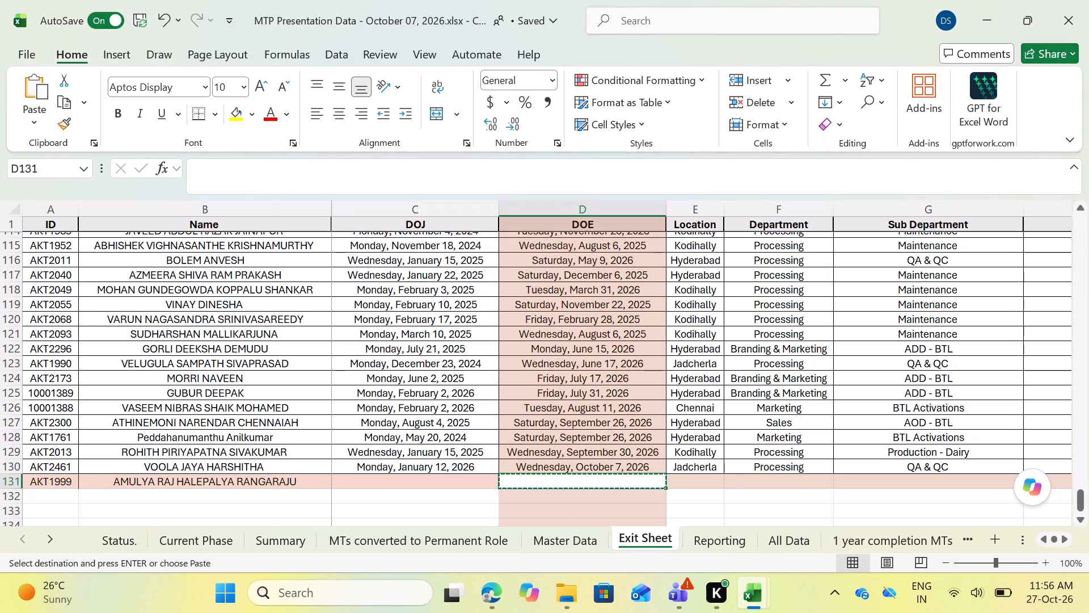
key("alt+Tab")
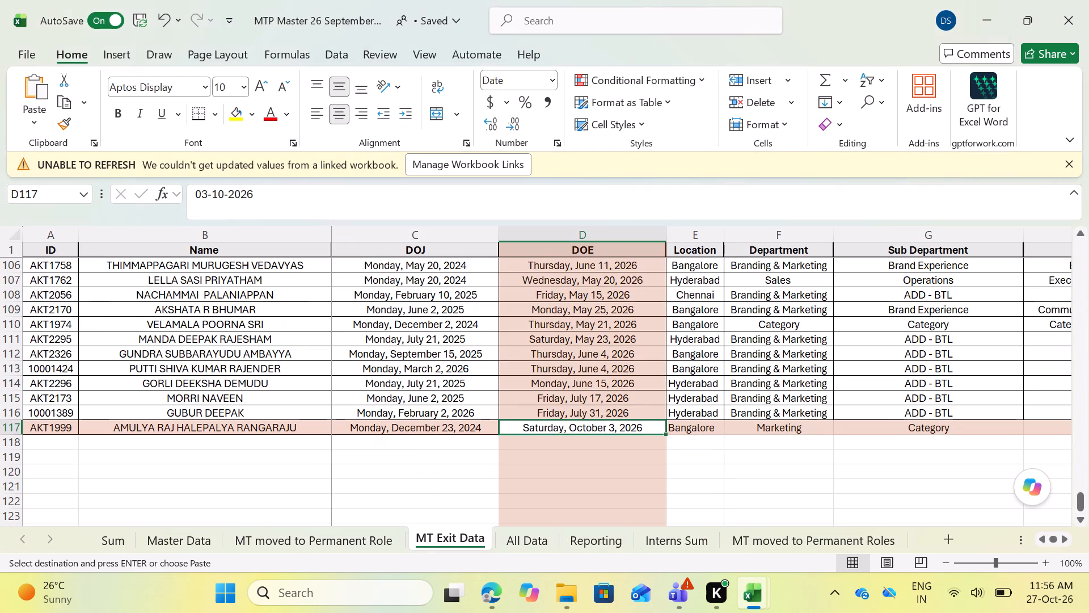
left_click_drag(432, 431, 506, 425)
key("ctrl+c")
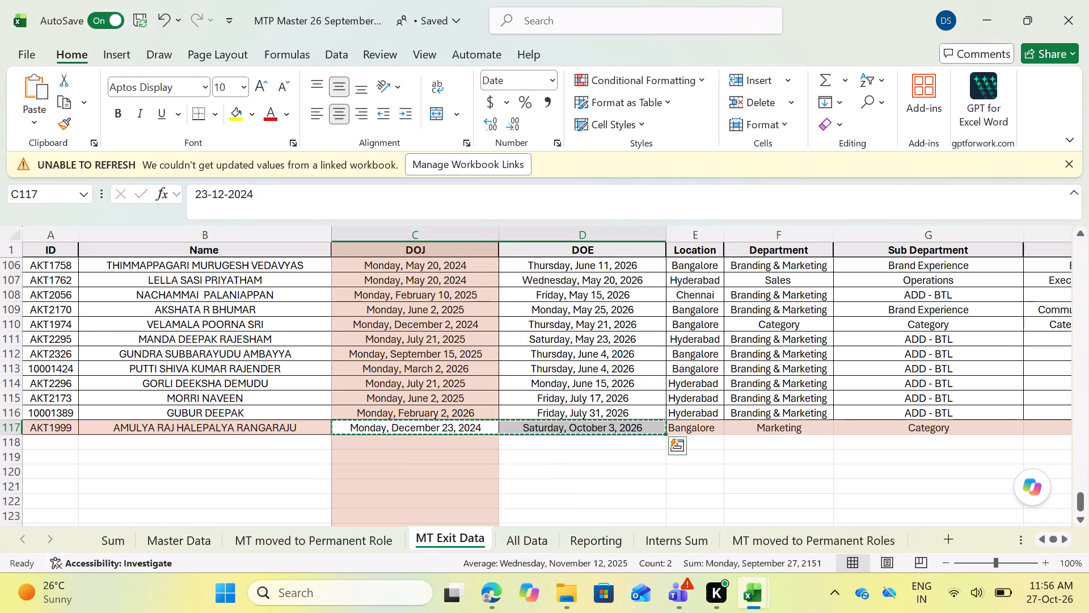
key("alt+Tab")
left_click(415, 477)
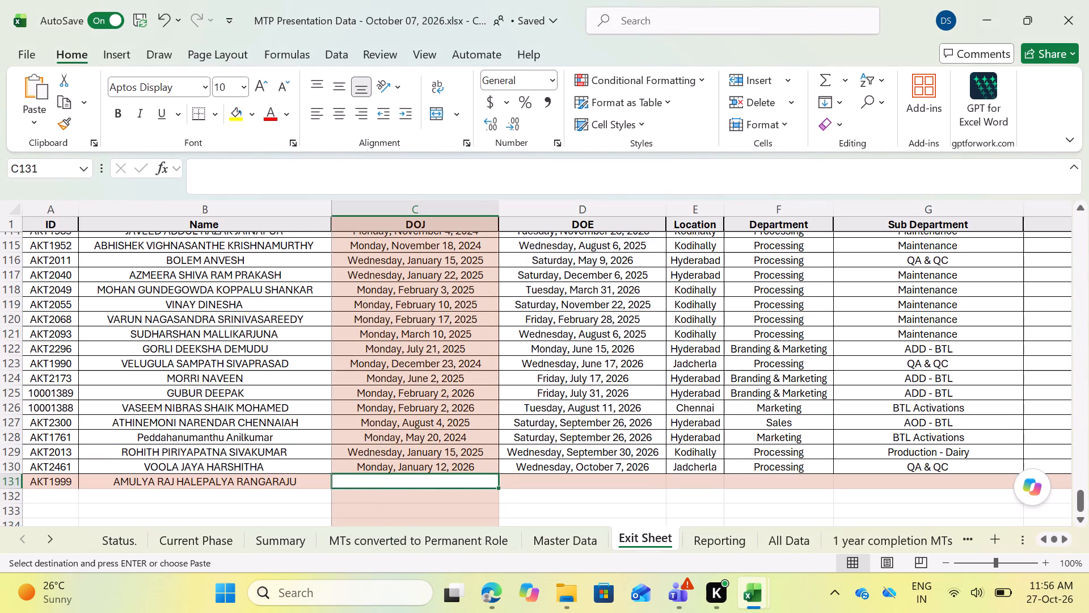
key("ctrl+v")
Fill in row 131 of the Exit Sheet with location Bangalore, department Marketing and sub department Category.
scroll(467, 517, "right", 4)
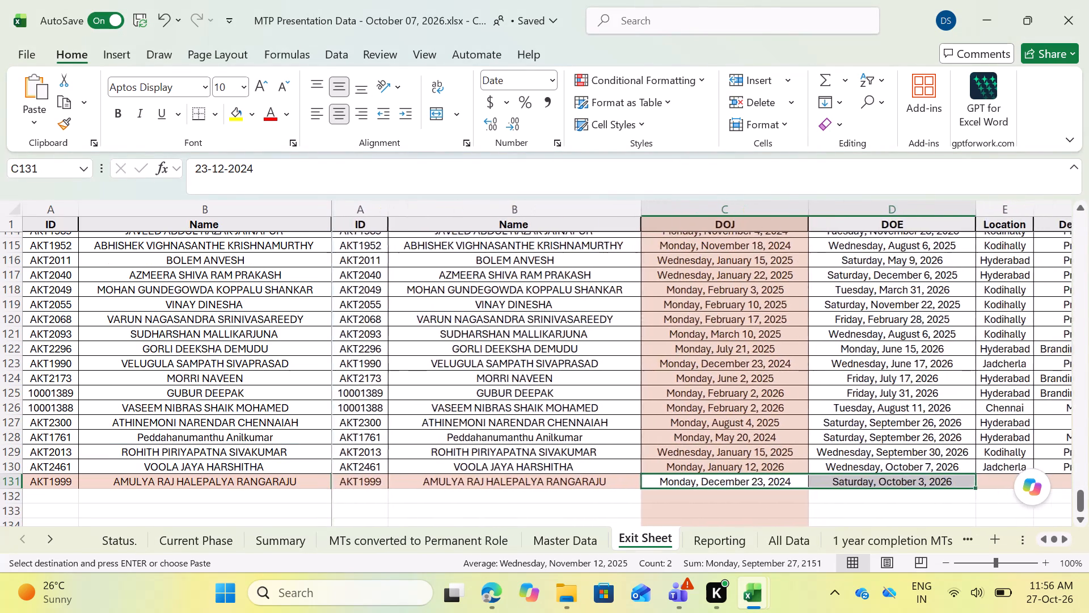
left_click(687, 477)
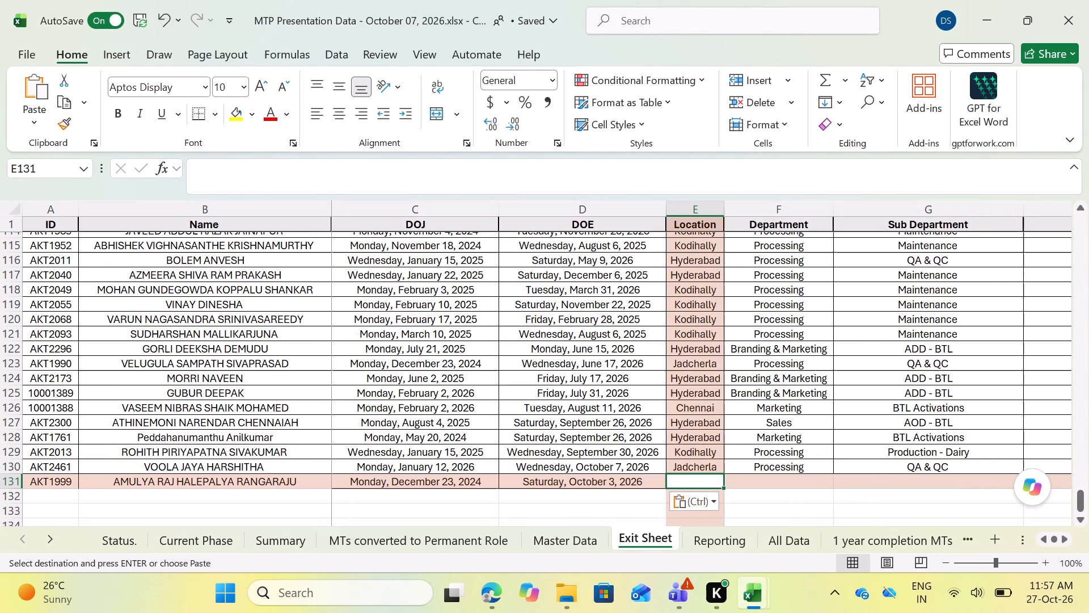
type("Ba")
key("Tab")
type("Ma")
key("Tab")
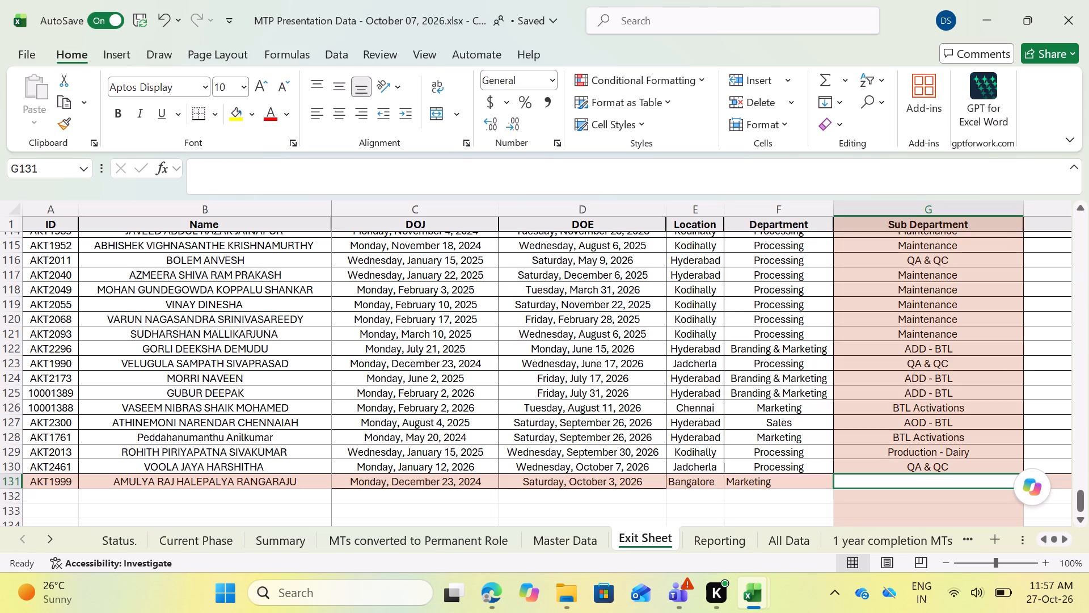
type("Ca")
key("Tab")
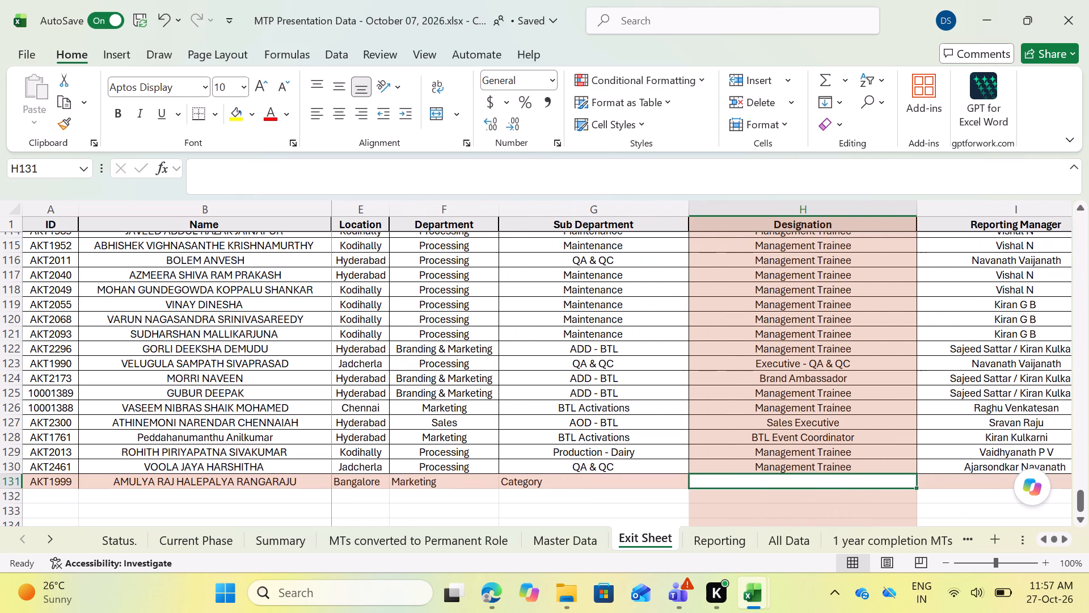
Enter Category Executive as the exited trainee's designation in row 131.
type("Cate")
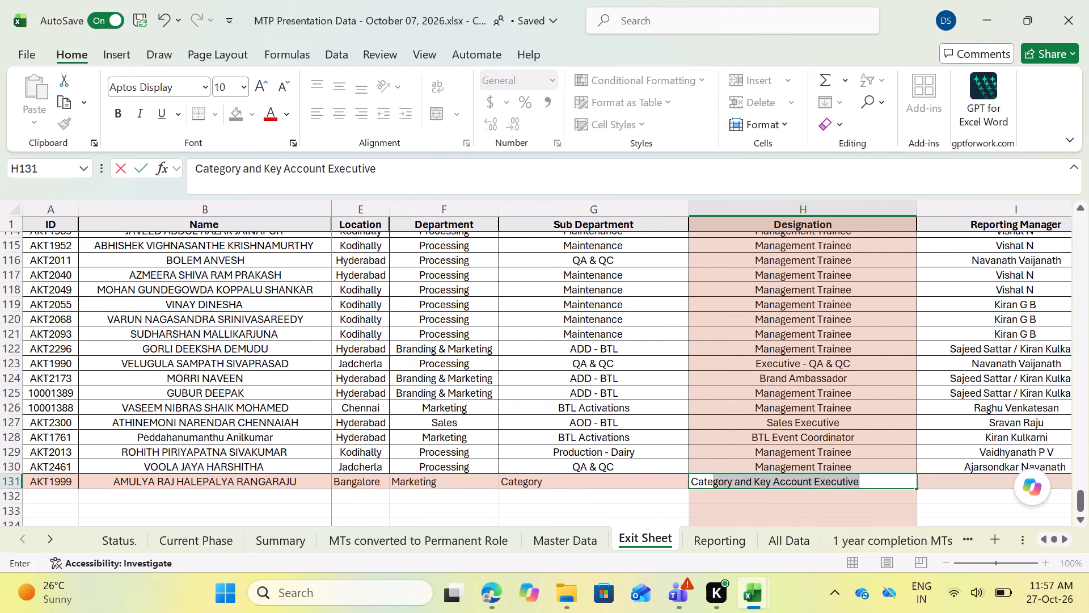
type("gory Execuite")
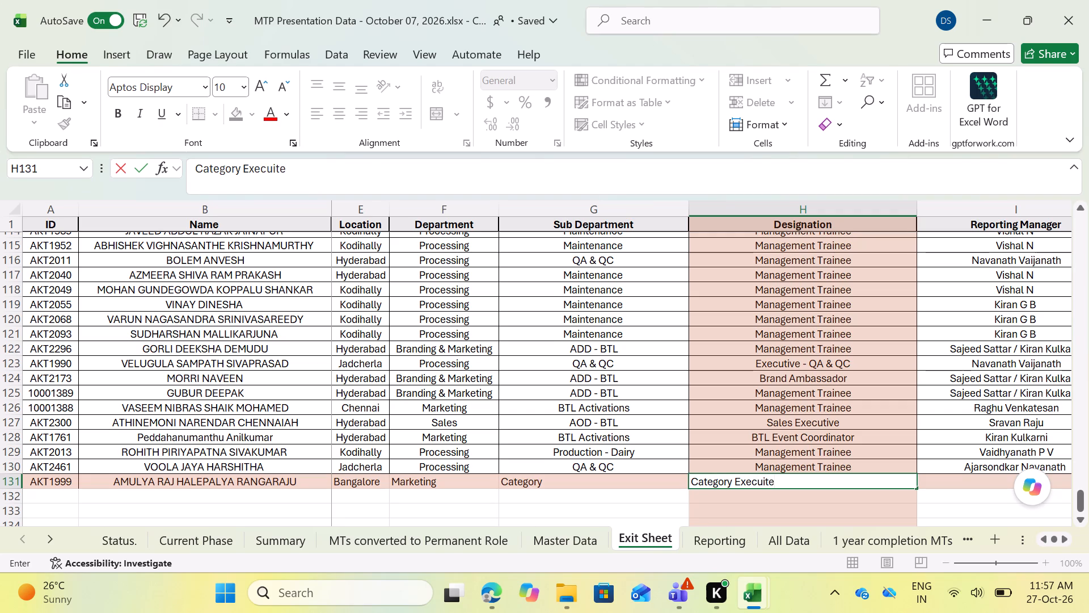
key("BackSpace")
key("BackSpace")
key("BackSpace")
type("tive")
key("Tab")
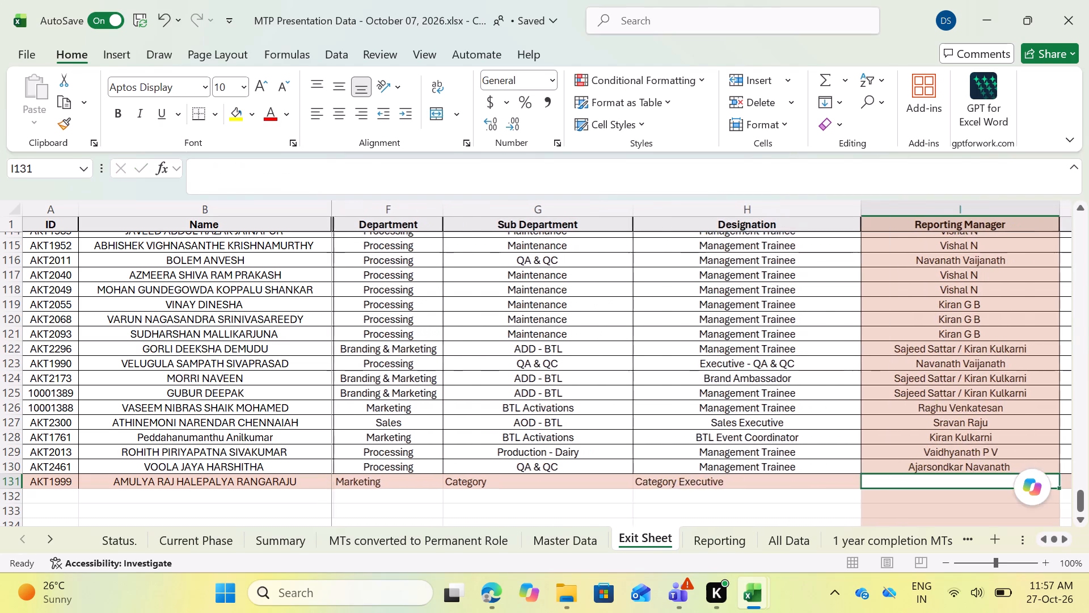
Centre-align the row 131 cells from Department through Reporting Manager.
key("shift+Tab")
key("shift+Tab")
key("shift+Tab")
key("shift+Tab")
key("Tab")
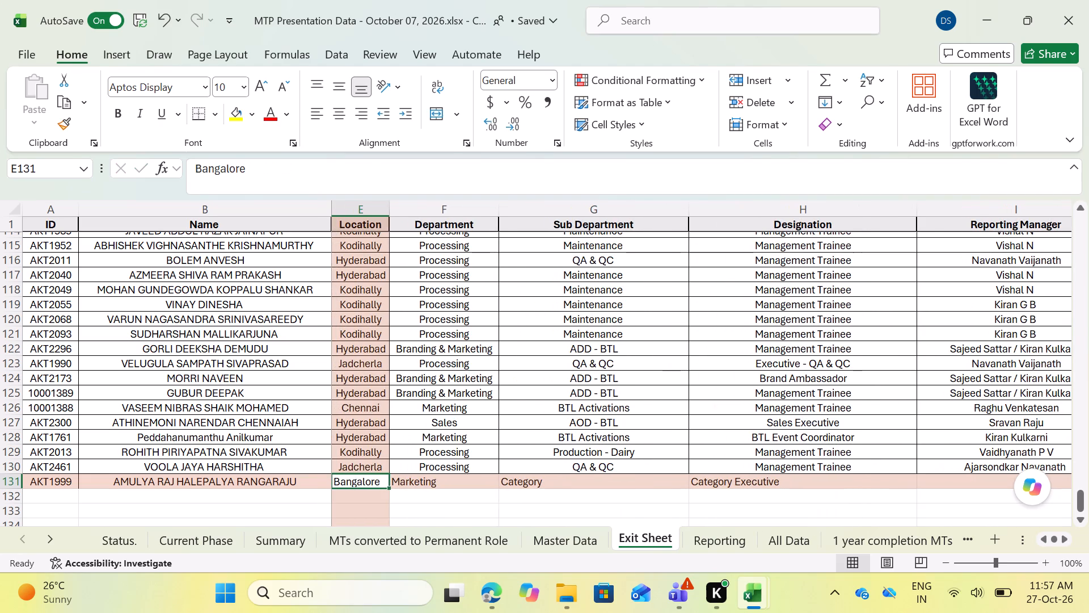
key("shift+Right")
key("shift+Right")
key("shift+Right")
key("shift+Right")
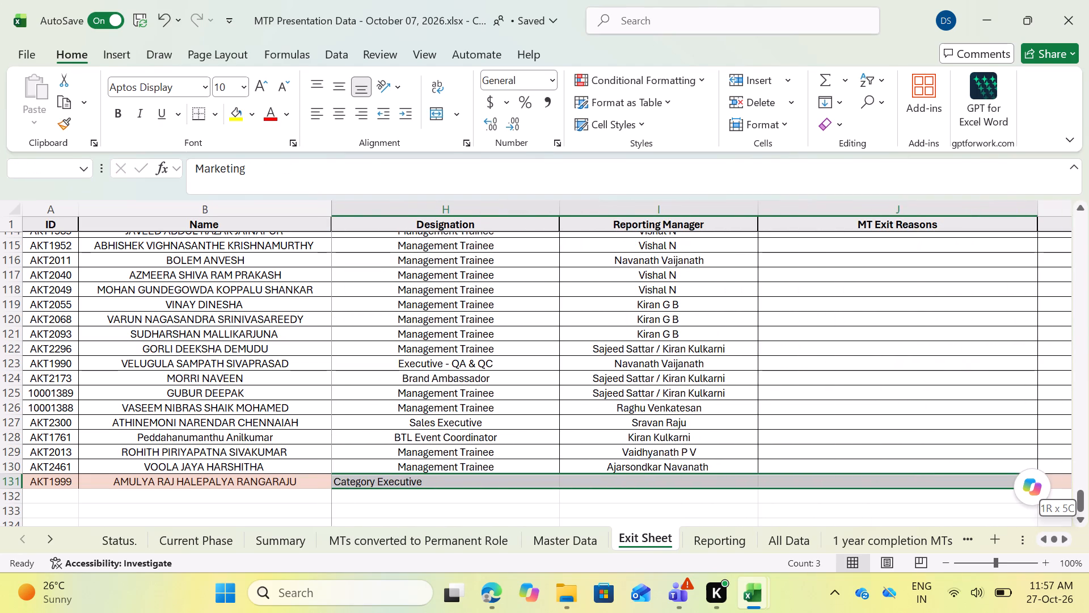
key("shift+Left")
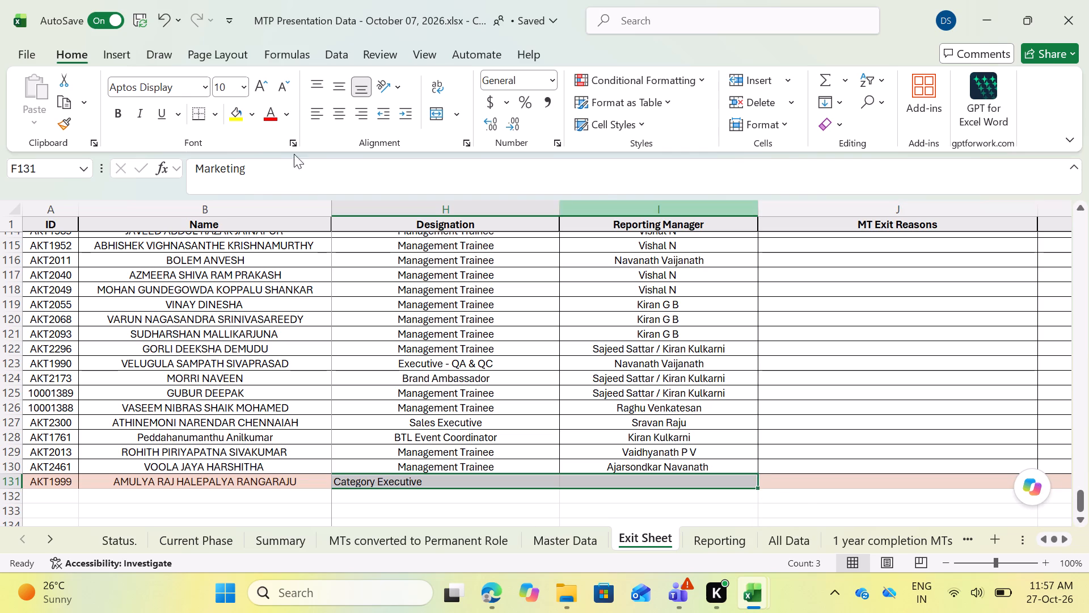
left_click(338, 112)
Enter the reporting manager's name for the exited trainee in row 131 of the Exit Sheet.
scroll(593, 430, "right", 1)
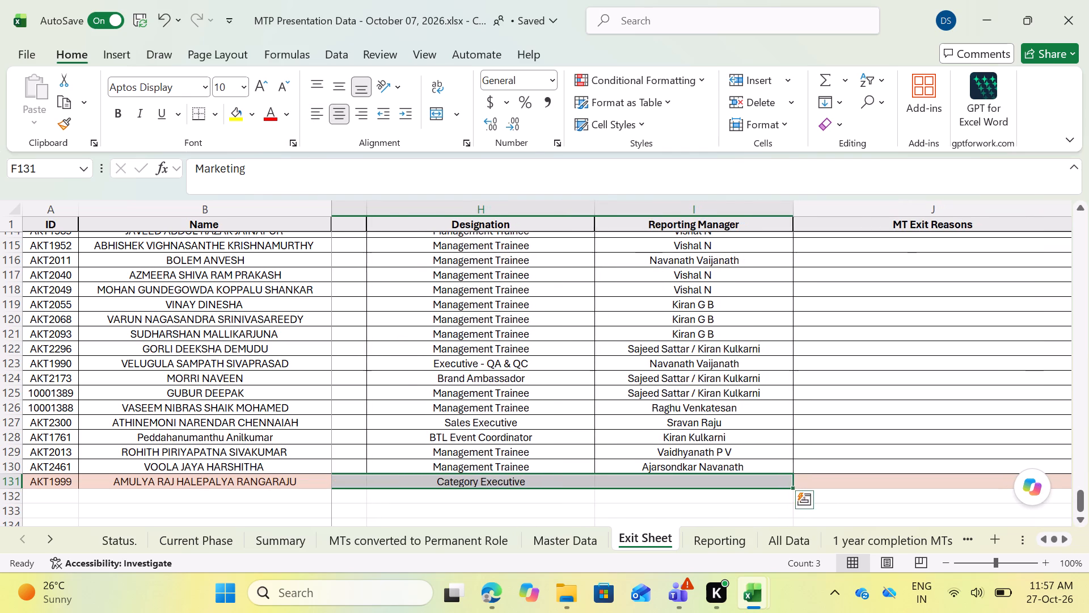
left_click(682, 482)
type("Soniyashr")
key("Tab")
key("Tab")
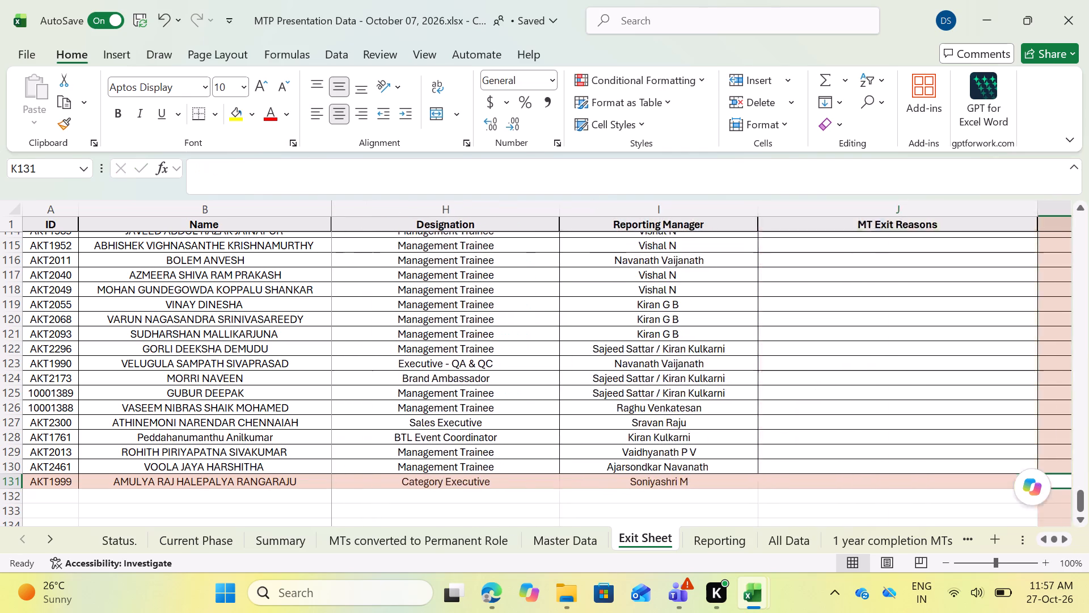
Review the exited trainee's row 131 entries back across to the ID column.
key("shift+Tab")
key("shift+Tab")
key("shift+Tab")
key("shift+Tab")
key("shift+Tab")
key("shift+Tab")
key("shift+Tab")
key("shift+Tab")
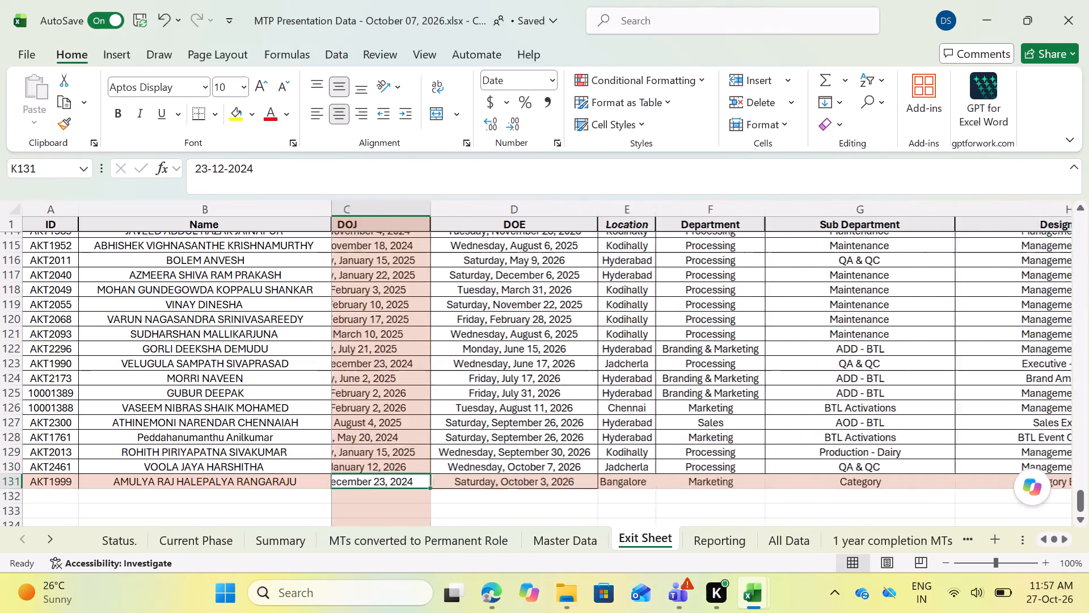
key("shift+Tab")
key("shift+Tab")
key("shift+Tab")
left_click(202, 493)
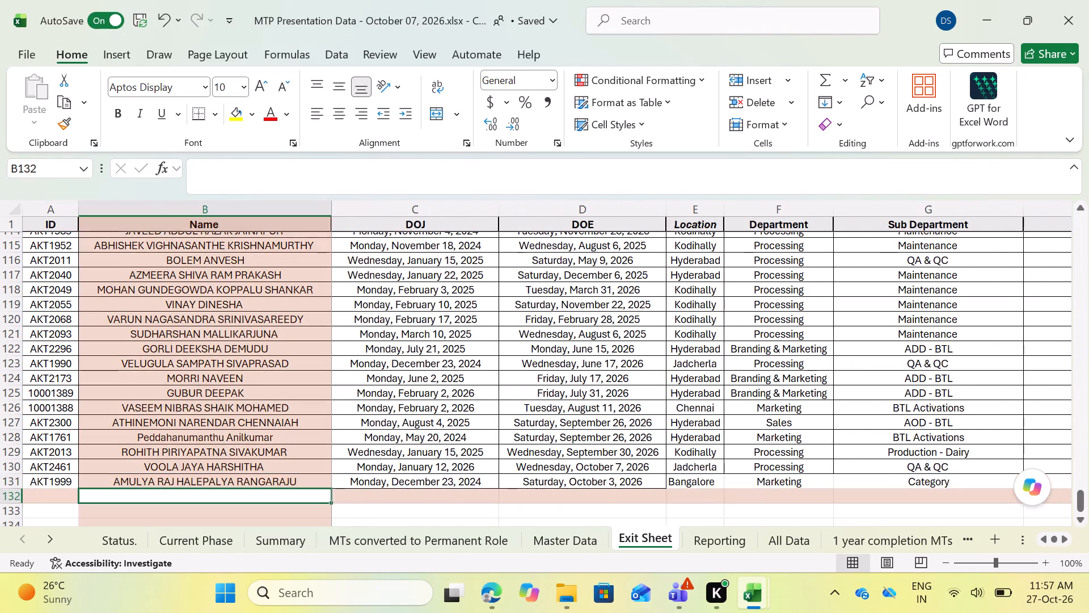
Delete the exited trainee's row 20 from the MTs converted to Permanent Role sheet.
left_click(383, 548)
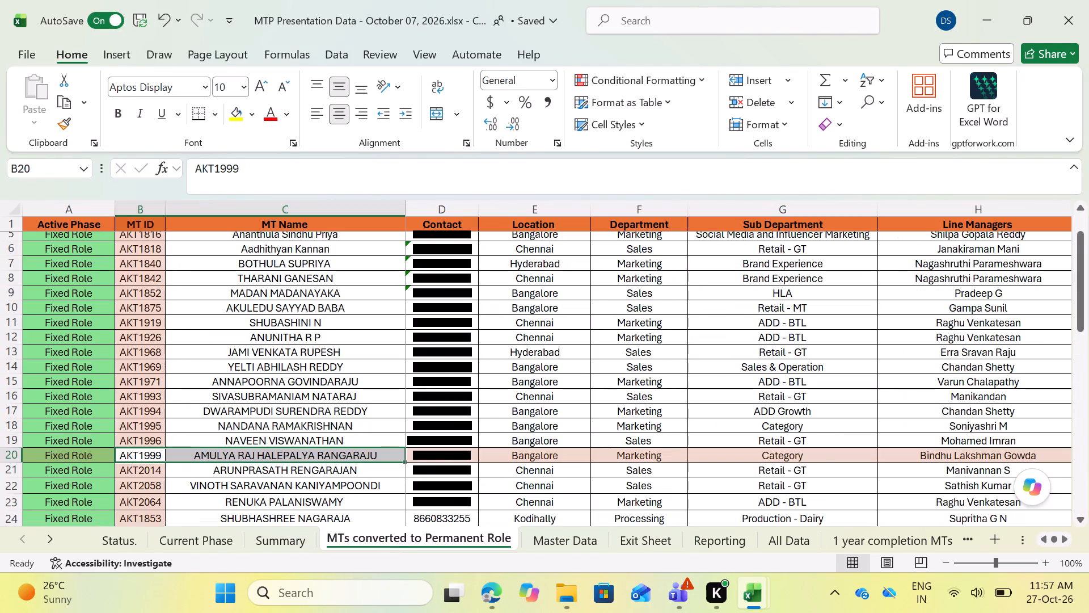
left_click(10, 455)
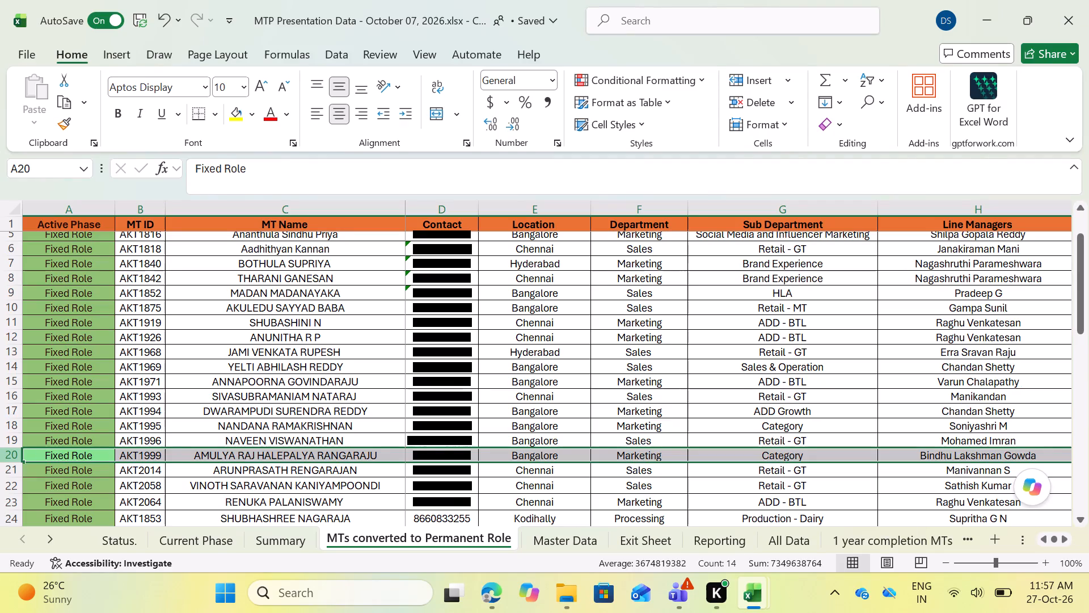
key("ctrl+minus")
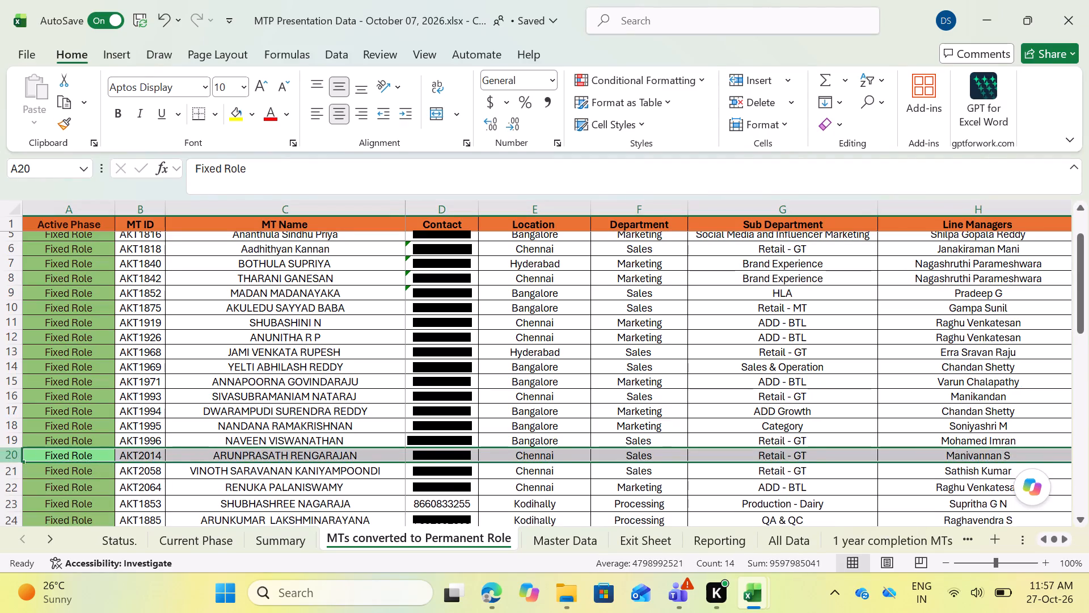
scroll(109, 384, "down", 3)
scroll(109, 384, "up", 3)
Set the Category row's Permanent Role count to 3 on the Status sheet.
left_click(138, 545)
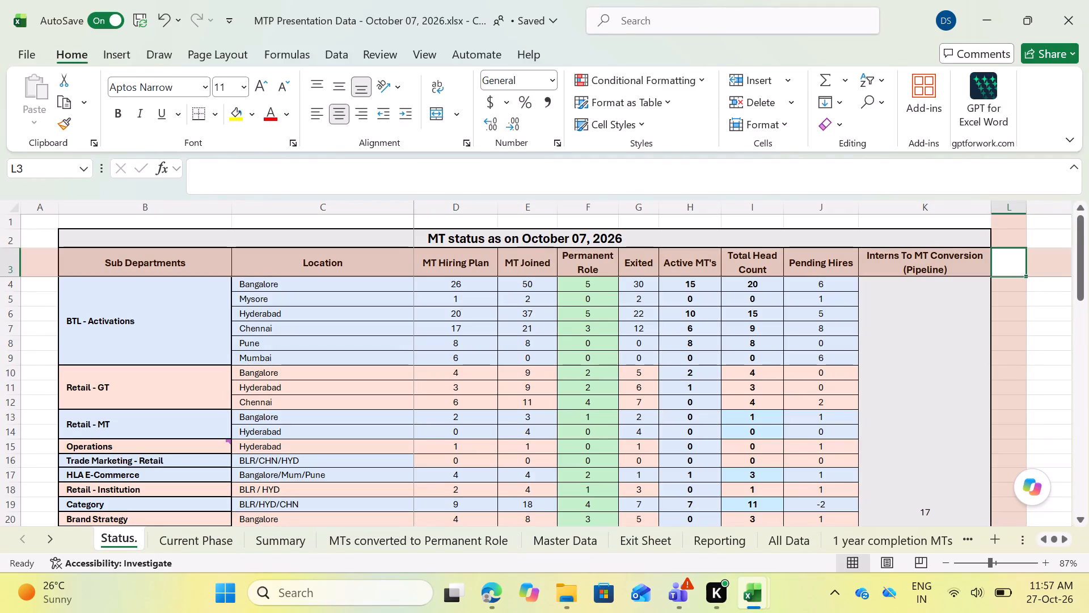
scroll(273, 408, "down", 1)
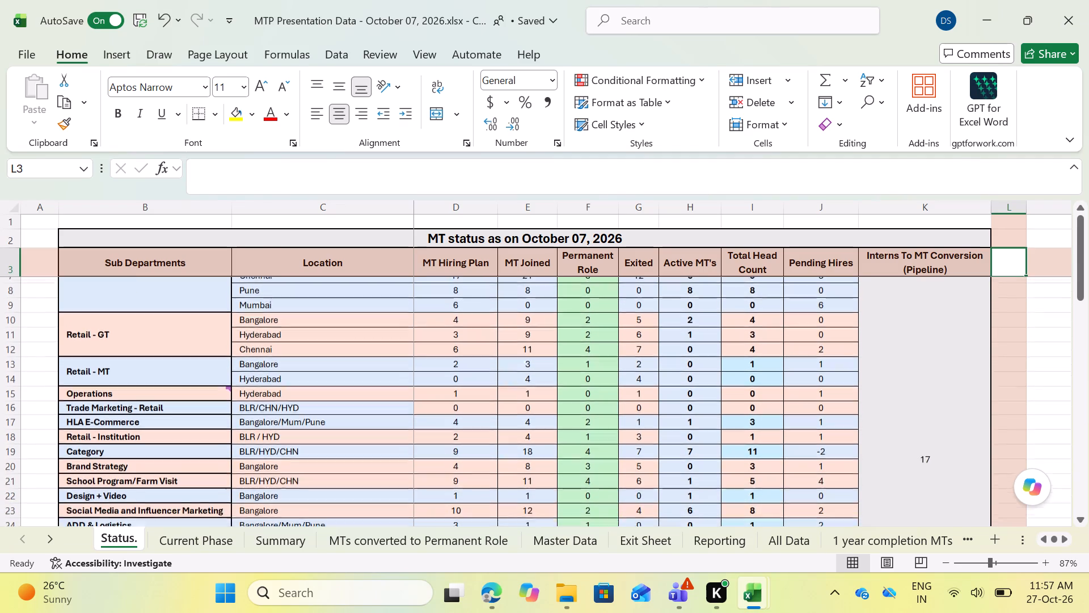
scroll(273, 408, "down", 1)
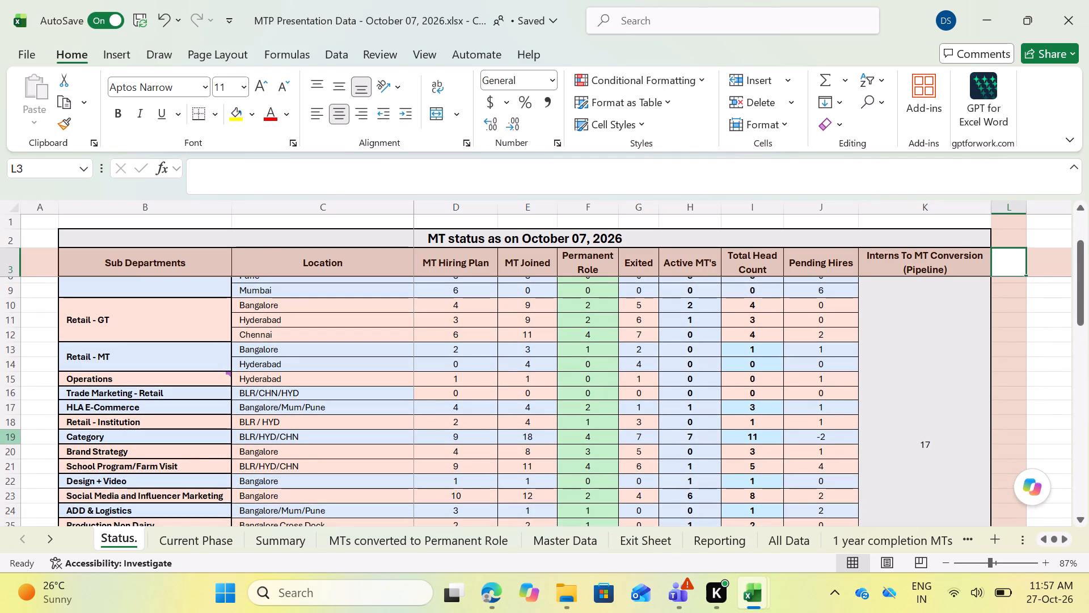
left_click(11, 439)
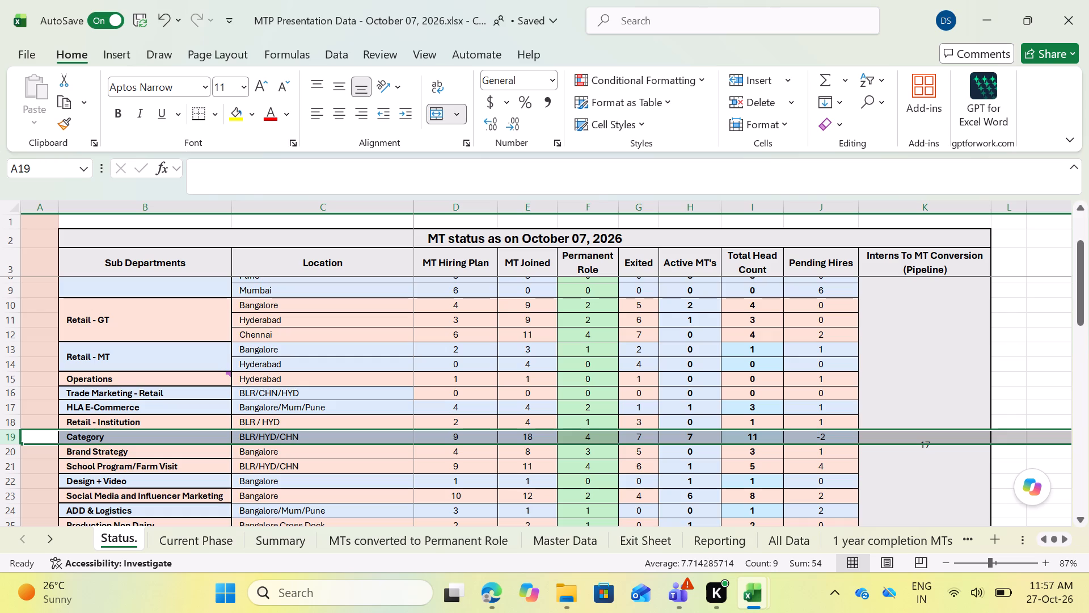
left_click(583, 435)
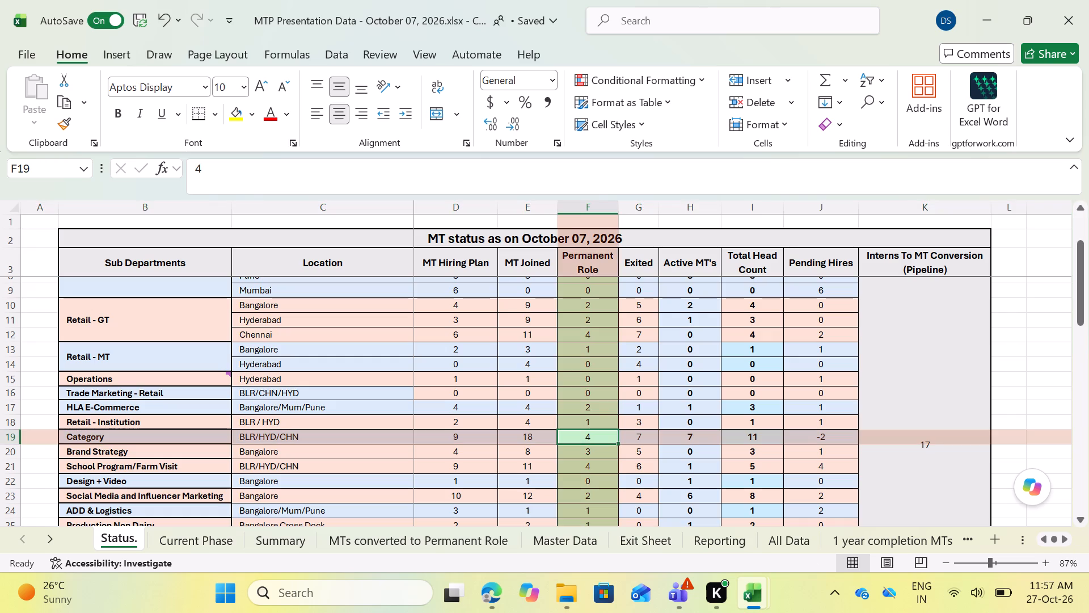
key("3")
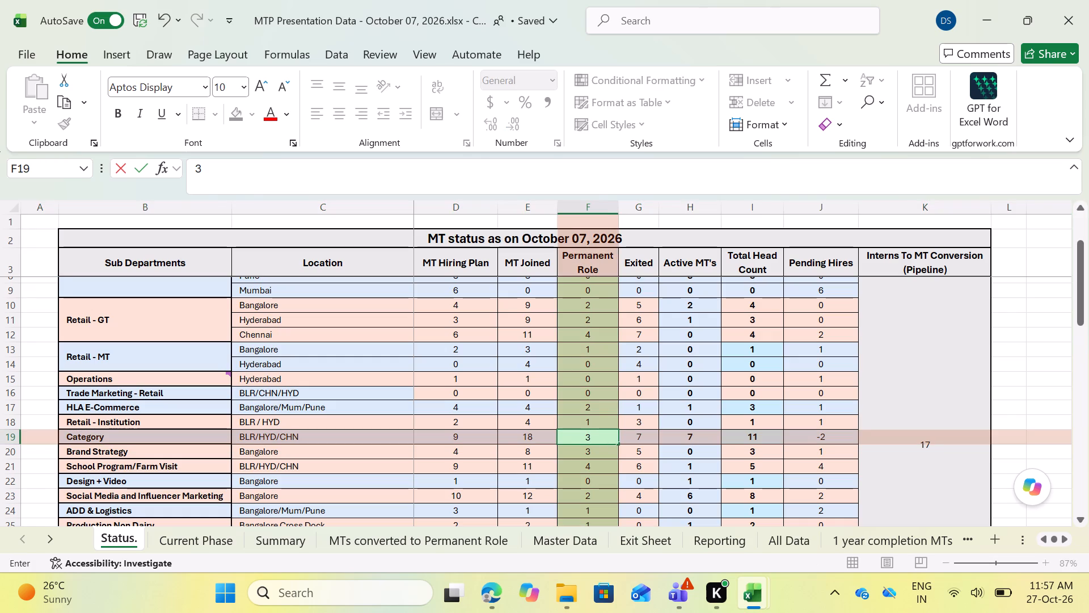
key("Tab")
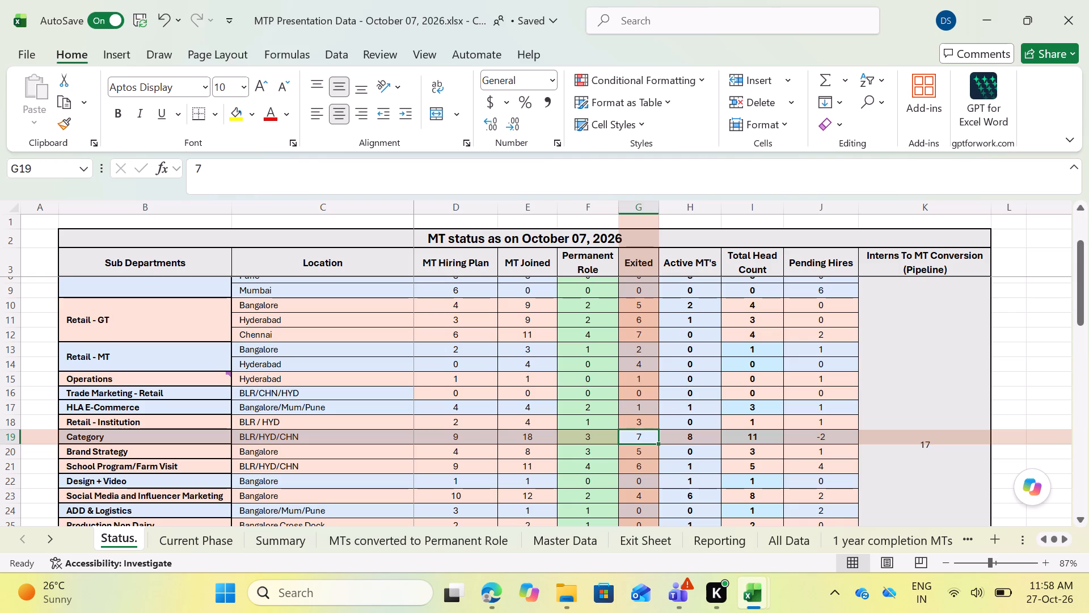
Set the Category row's Exited count to 8 on the Status sheet.
key("8")
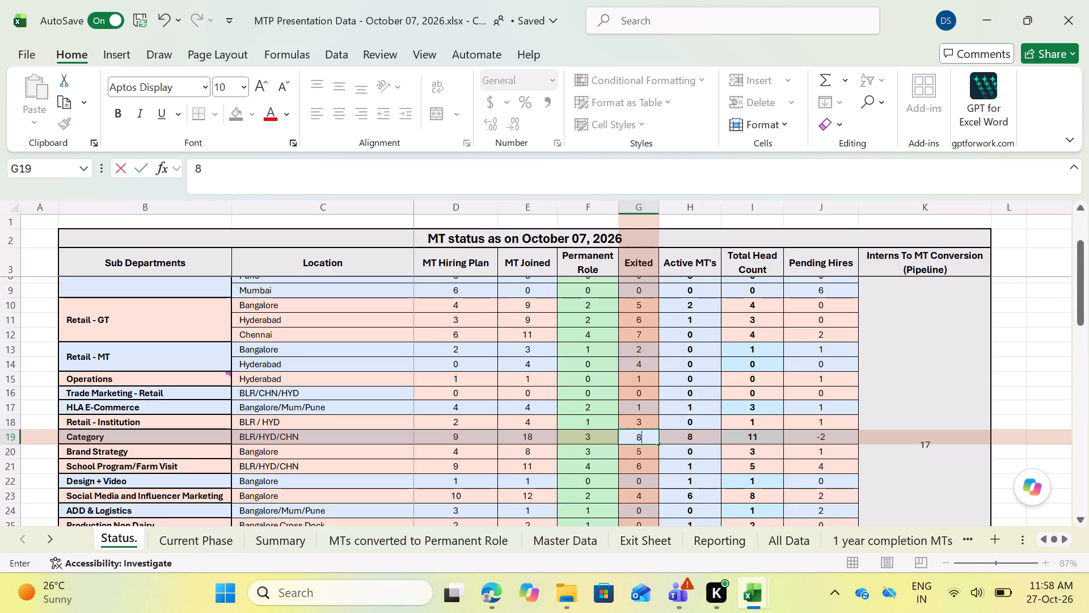
key("Tab")
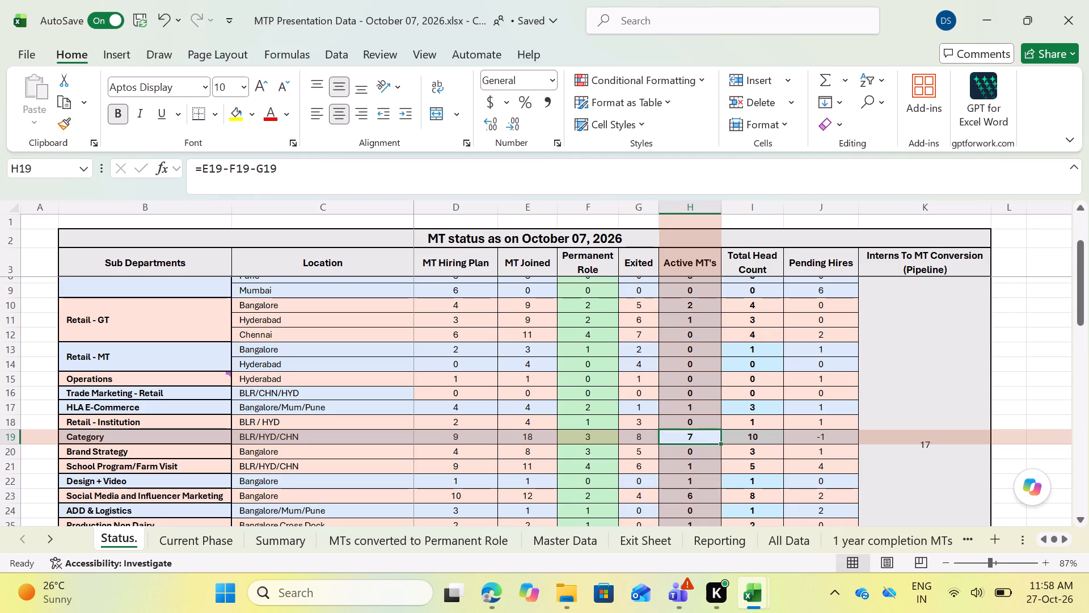
Set the Category row's MT Hiring Plan to 10.
key("shift+Tab")
key("shift+Tab")
key("shift+Tab")
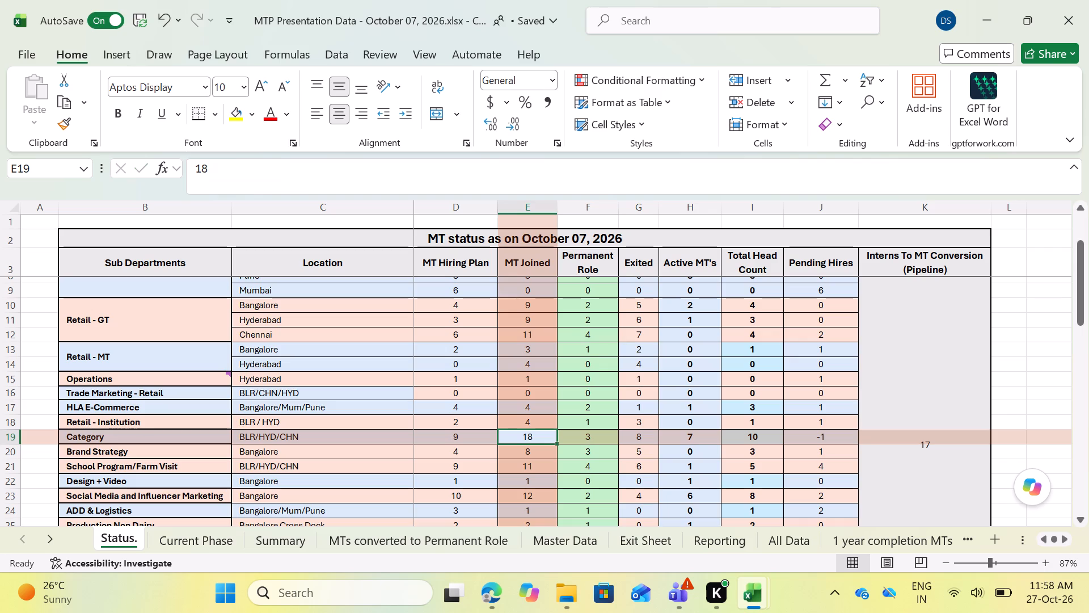
key("shift+Tab")
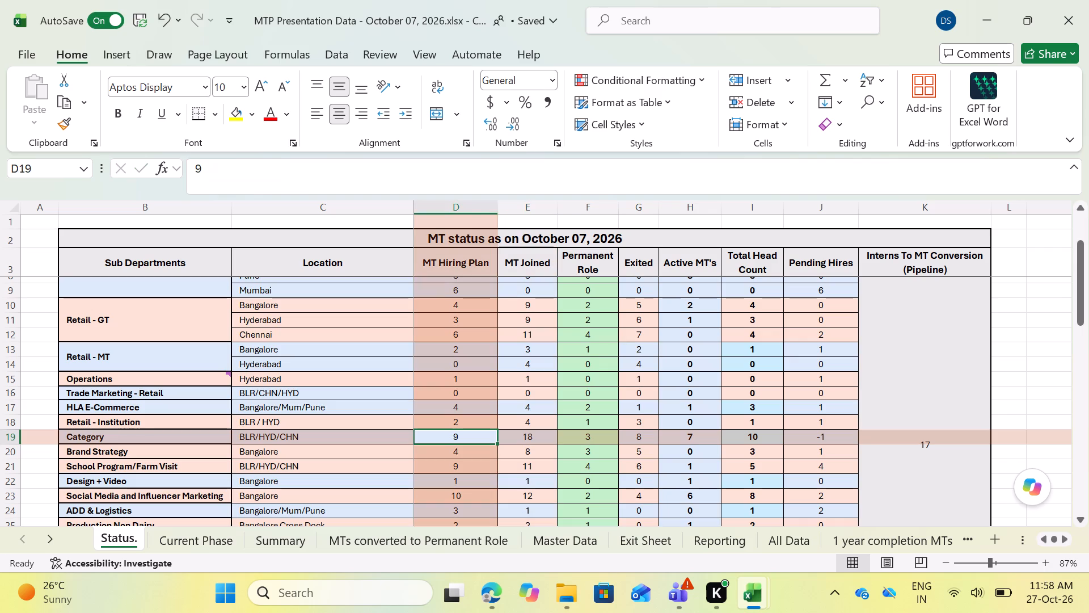
type("10")
key("Tab")
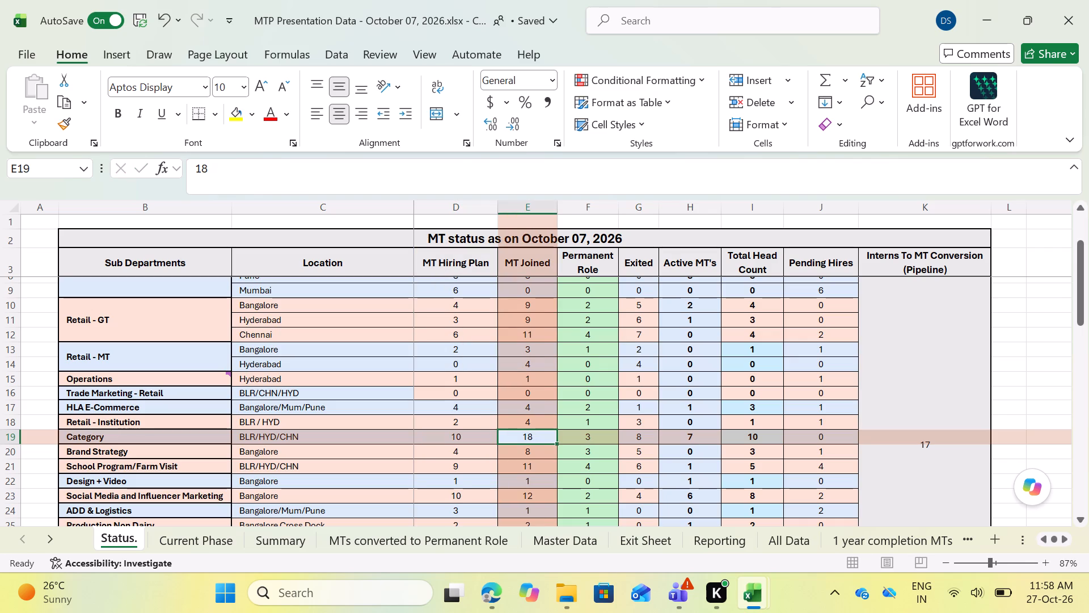
Review the Category row's counts from MT Hiring Plan across to Total Head Count.
key("shift+Tab")
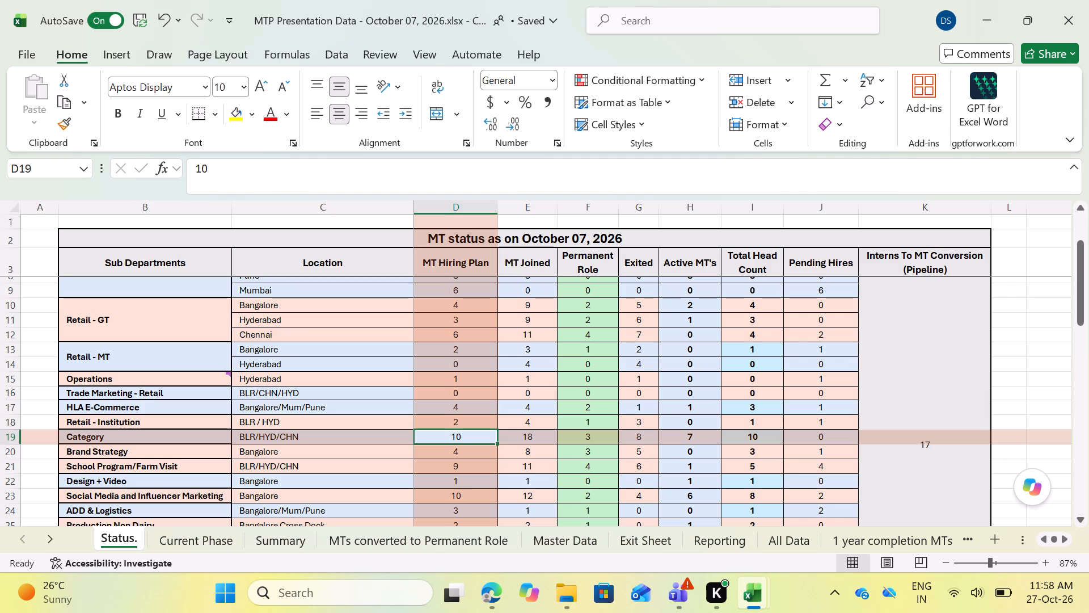
key("Tab")
key("Tab")
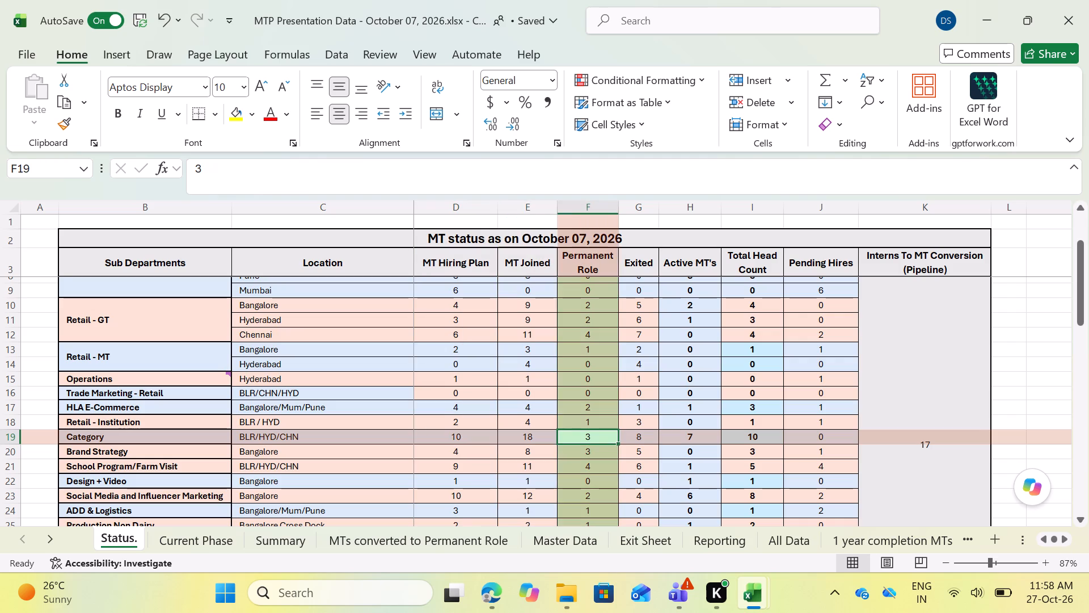
key("Tab")
key("Tab")
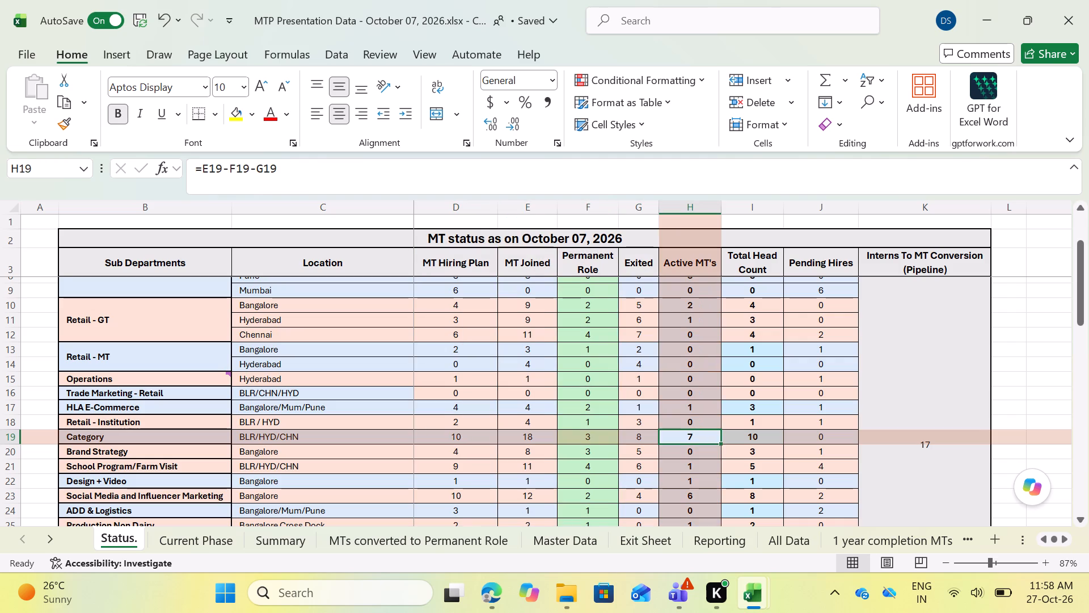
key("Tab")
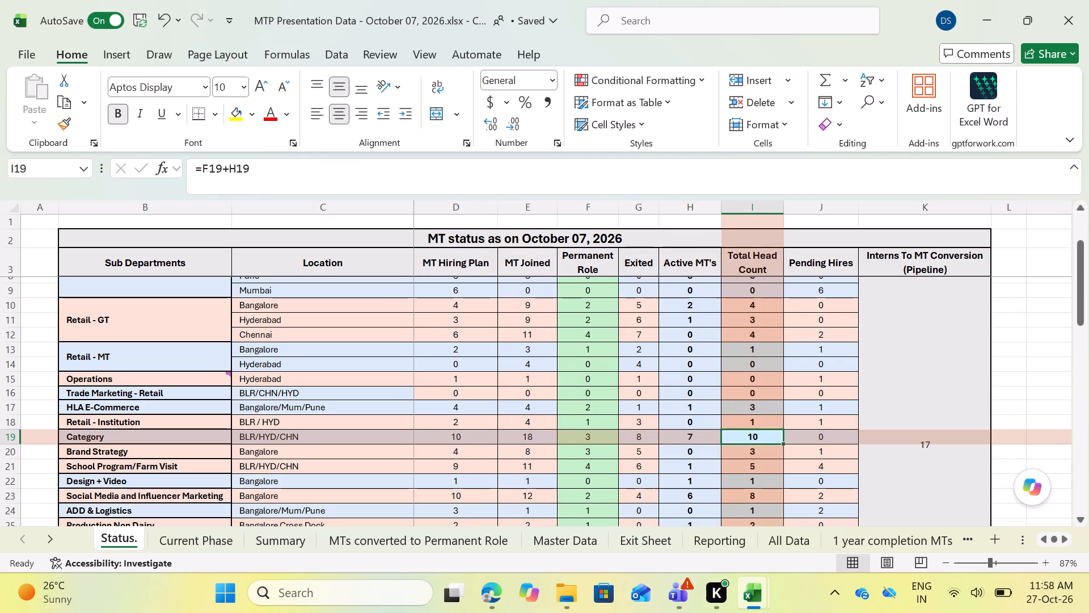
key("shift+Tab")
key("shift+Tab")
key("shift+Tab")
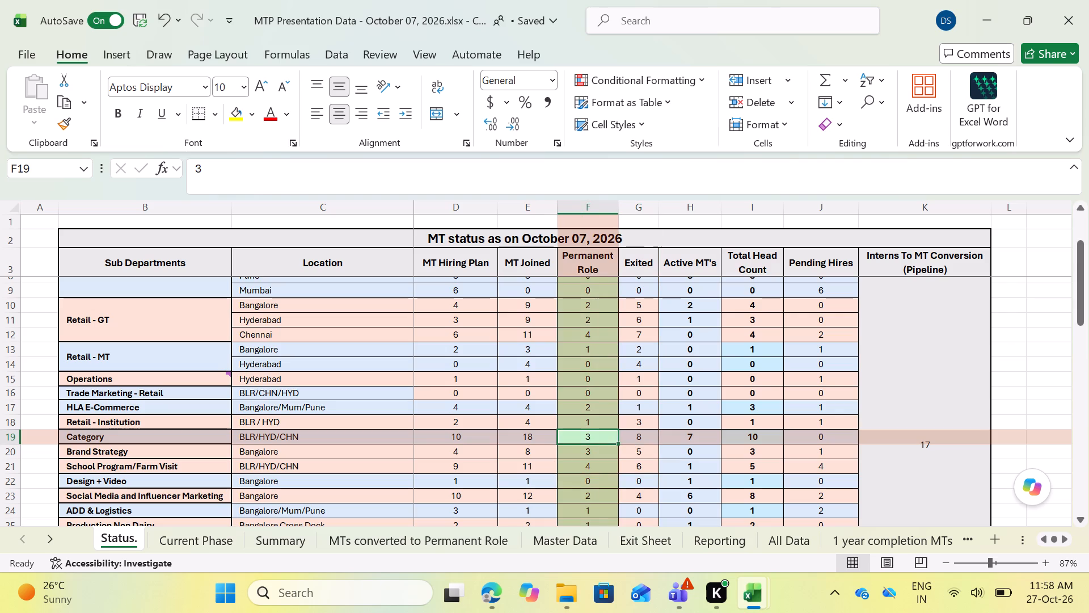
key("shift+Tab")
key("shift+Tab")
key("Tab")
key("Tab")
Check the Status sheet's Permanent Role total against the count of MT names on the MTs converted to Permanent Role sheet.
scroll(700, 471, "down", 1)
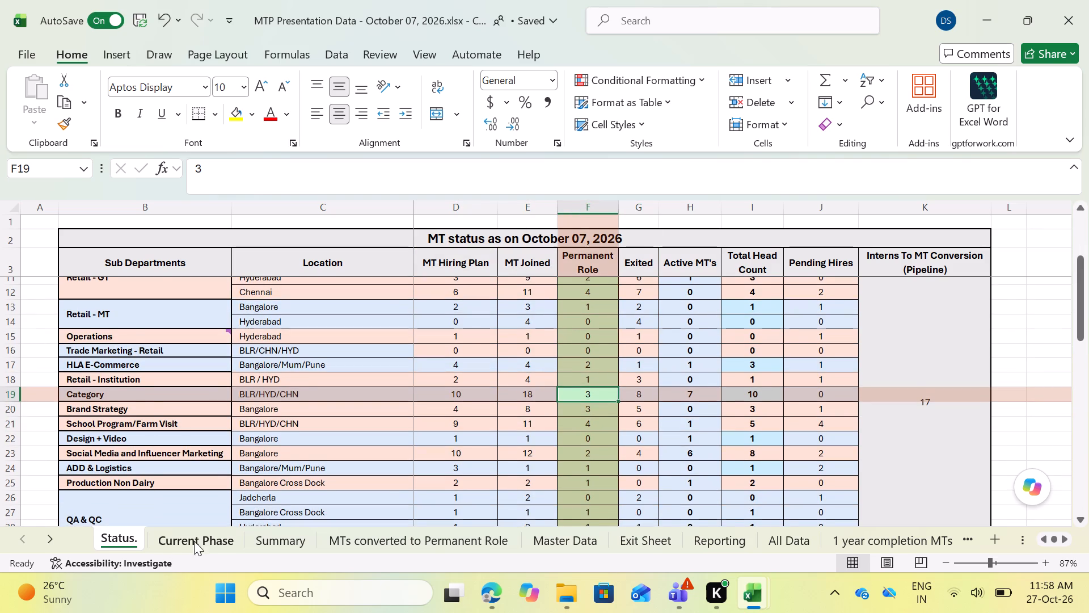
scroll(557, 455, "down", 6)
scroll(557, 455, "up", 1)
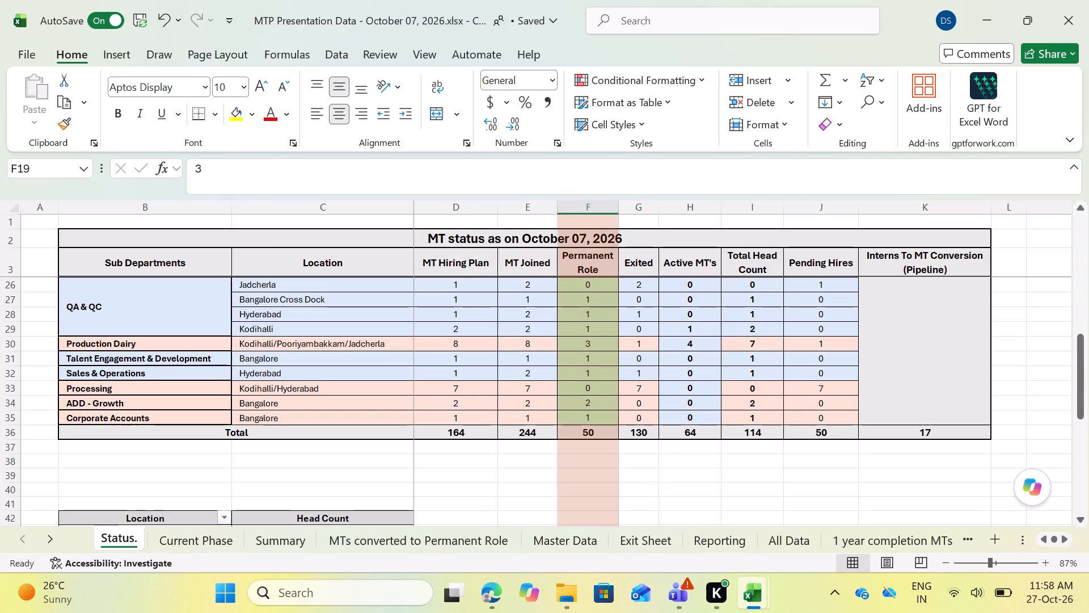
left_click(349, 535)
scroll(193, 345, "up", 14)
left_click(264, 237)
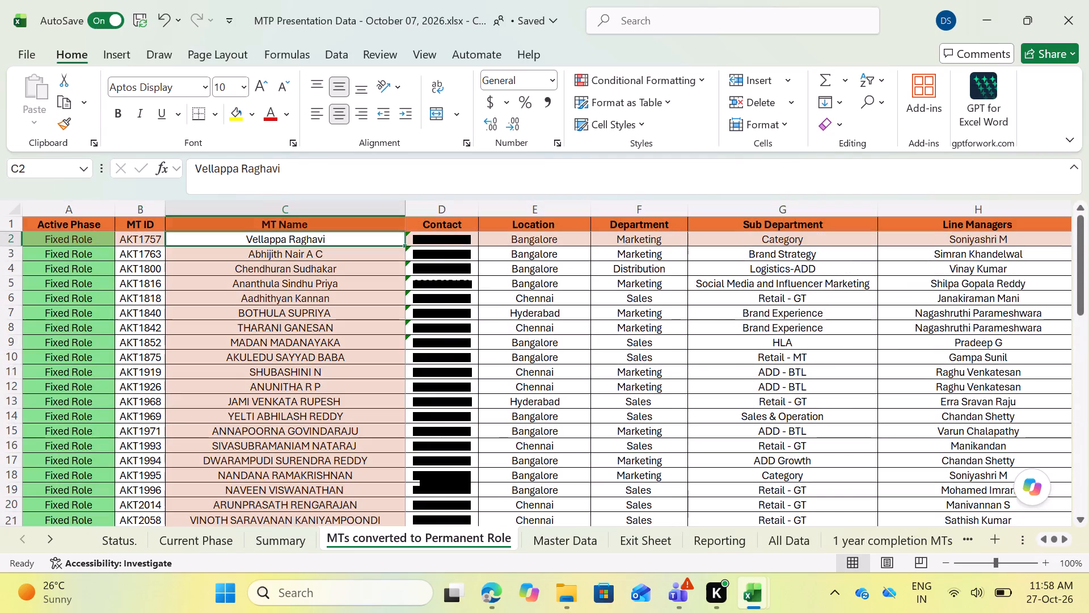
key("ctrl+shift+Down")
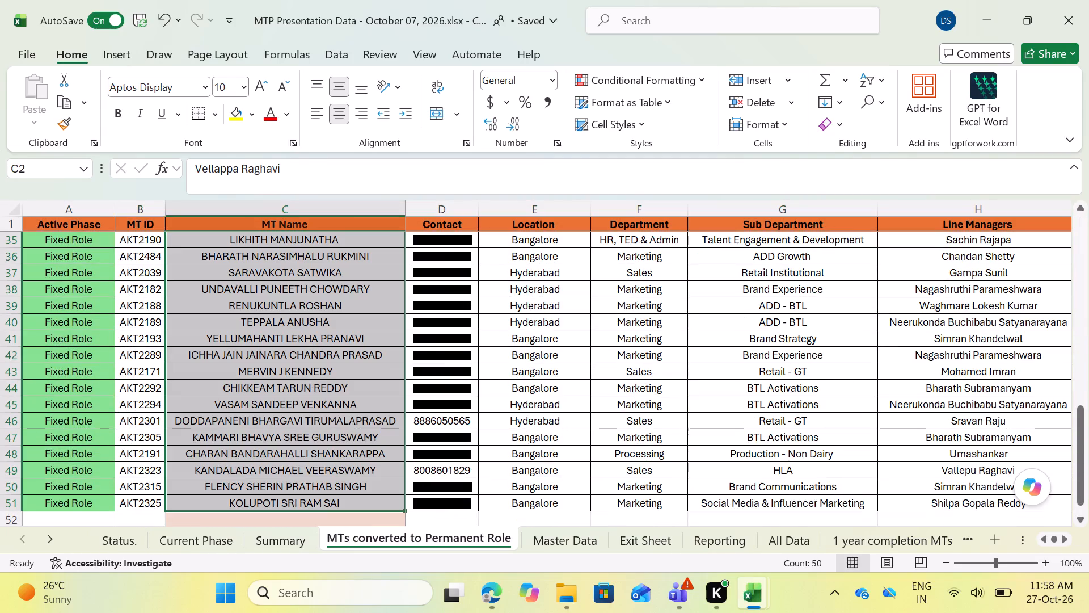
Copy the MT ID and name from row 60 of MTP Master's Master Data into row 66 of MTP Presentation Data's Current Phase sheet.
left_click(221, 540)
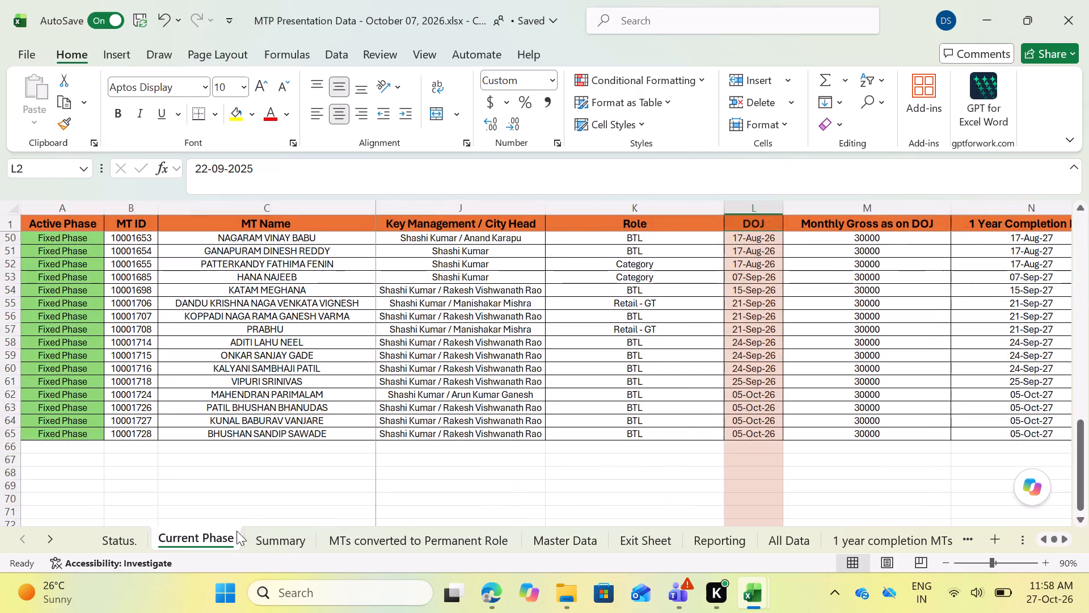
scroll(285, 472, "up", 4)
scroll(284, 473, "down", 3)
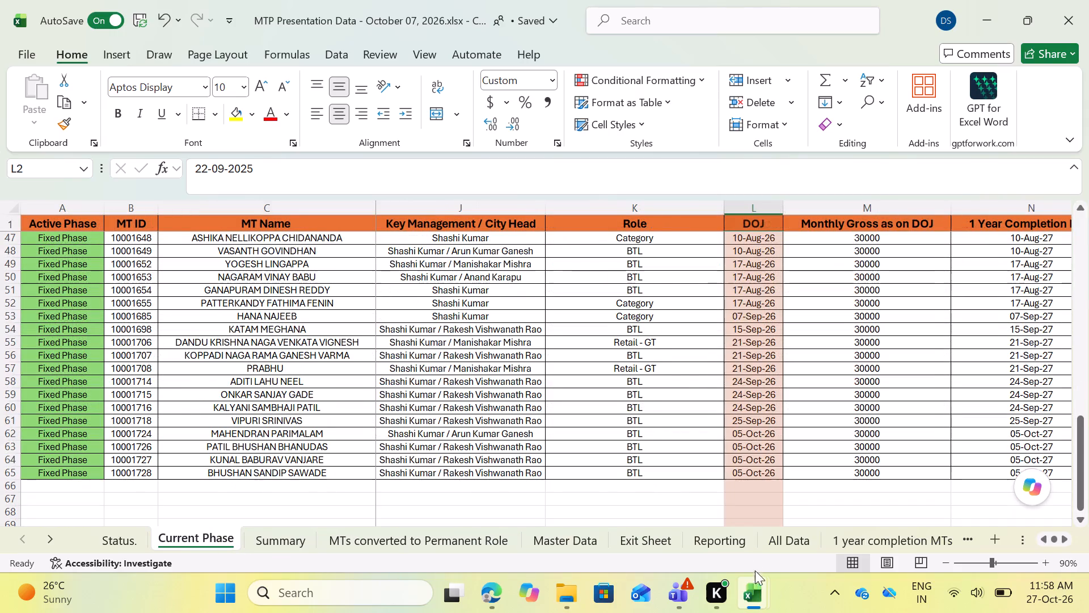
left_click(753, 590)
left_click(813, 502)
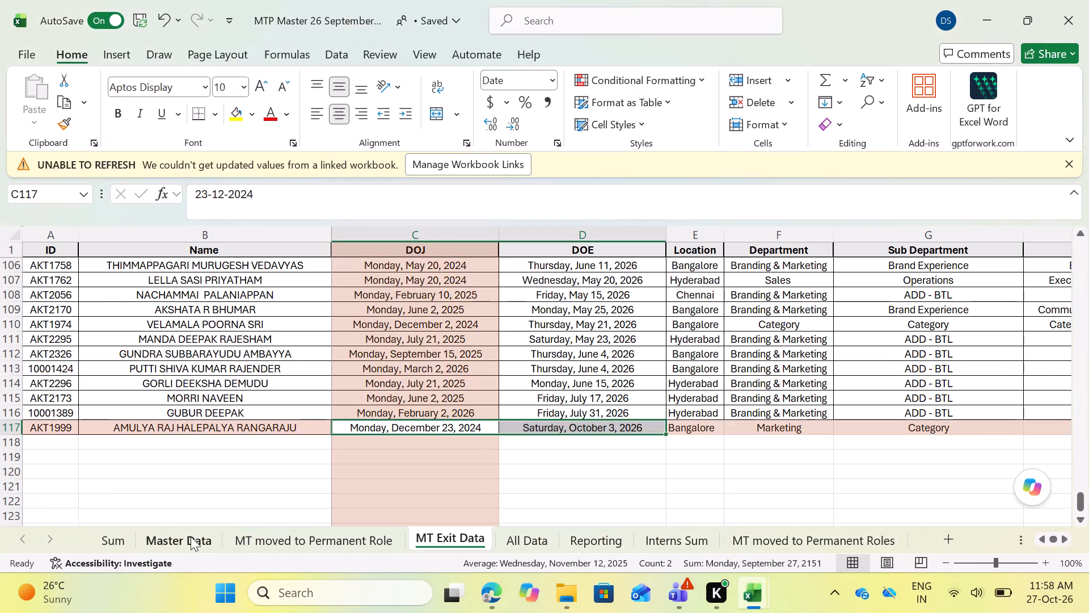
left_click(185, 537)
key("alt+Tab")
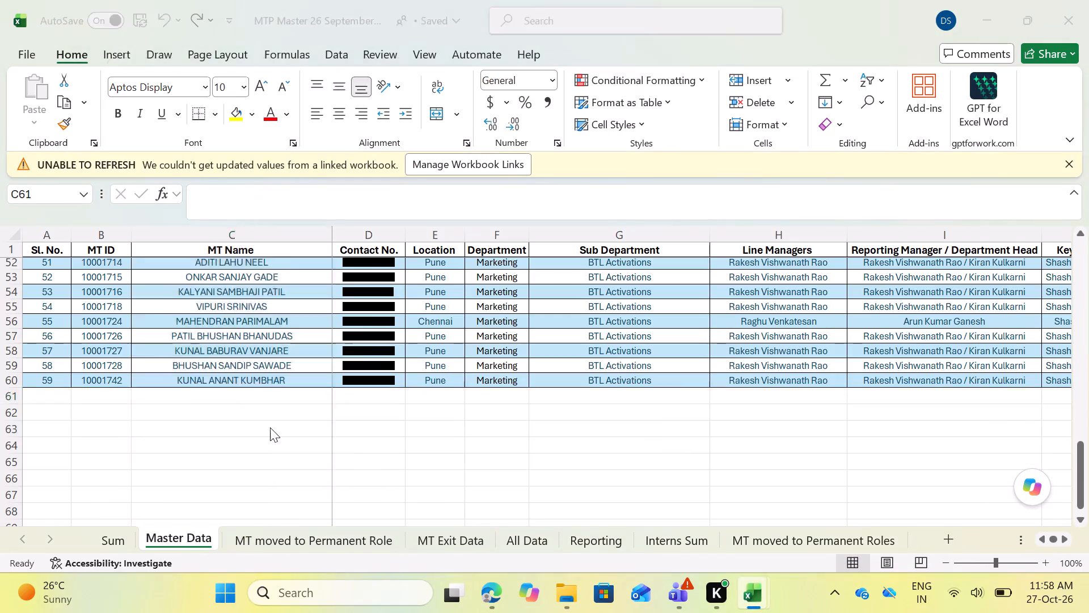
key("alt+Tab")
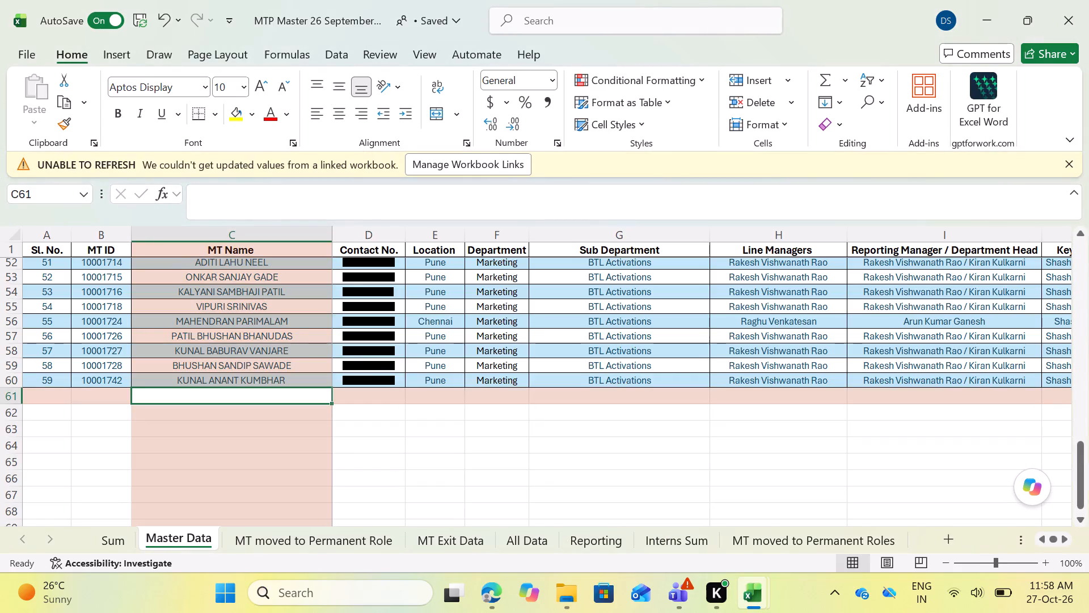
left_click(113, 378)
key("shift+Right")
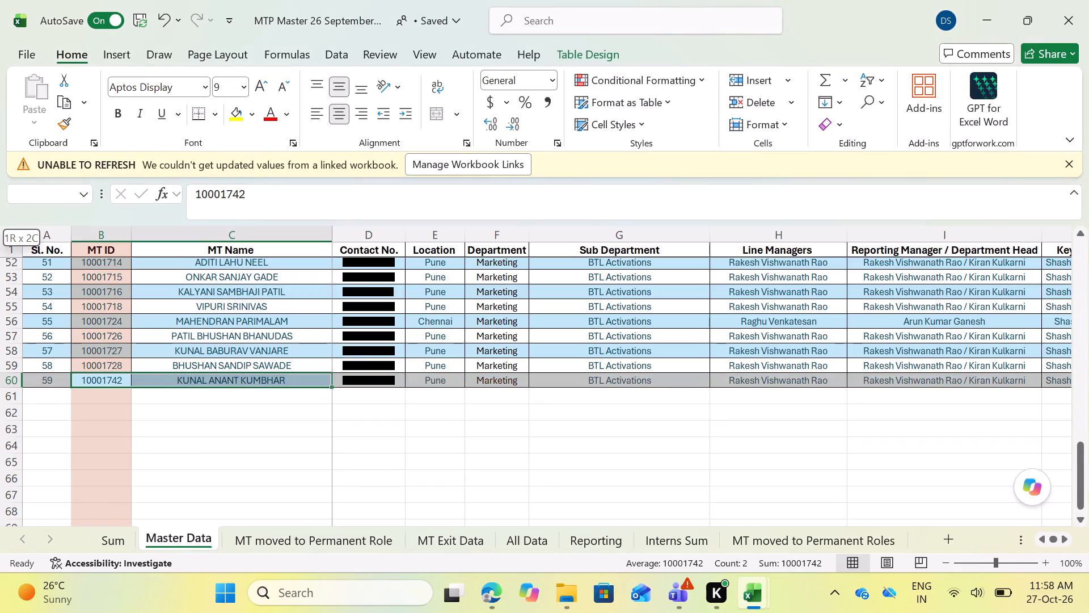
key("ctrl+c")
key("alt+Tab")
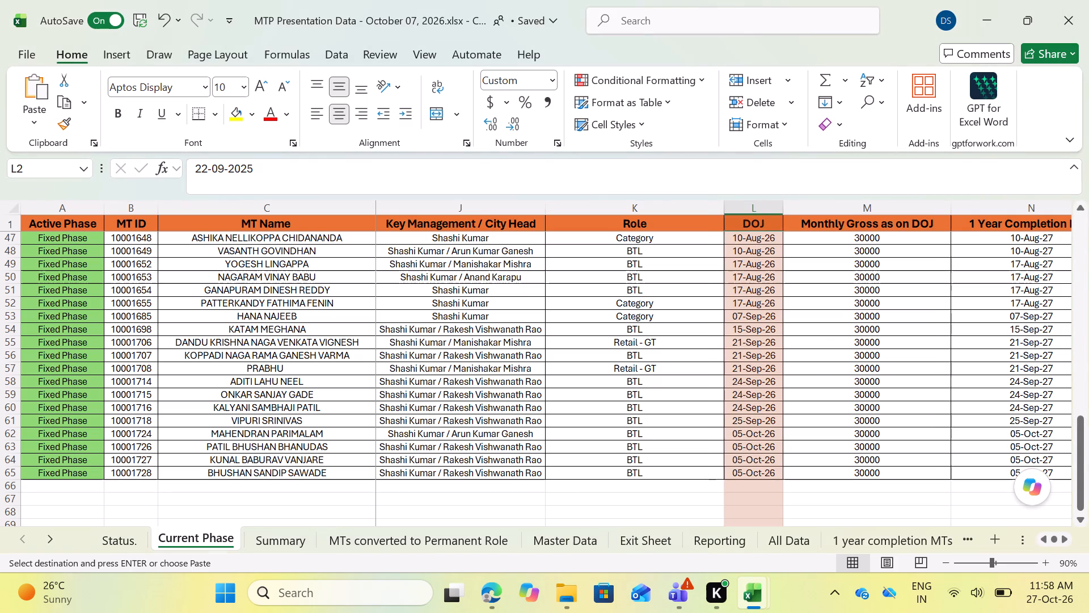
left_click(135, 482)
key("ctrl+v")
Fill the Fixed Phase status from row 65 into row 66 of the Active Phase column.
left_click(72, 476)
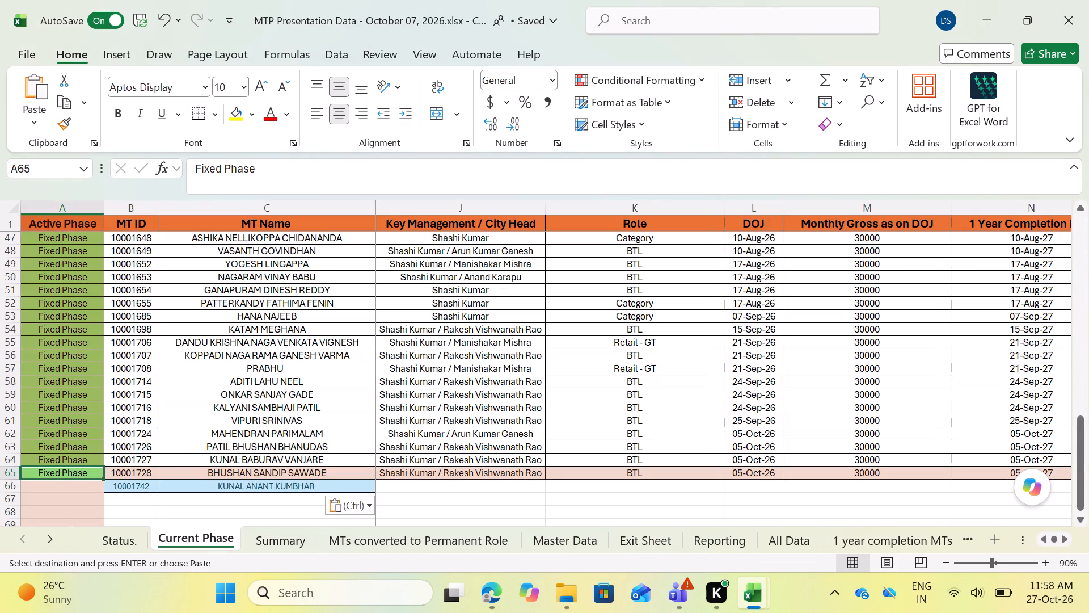
left_click_drag(99, 478, 99, 488)
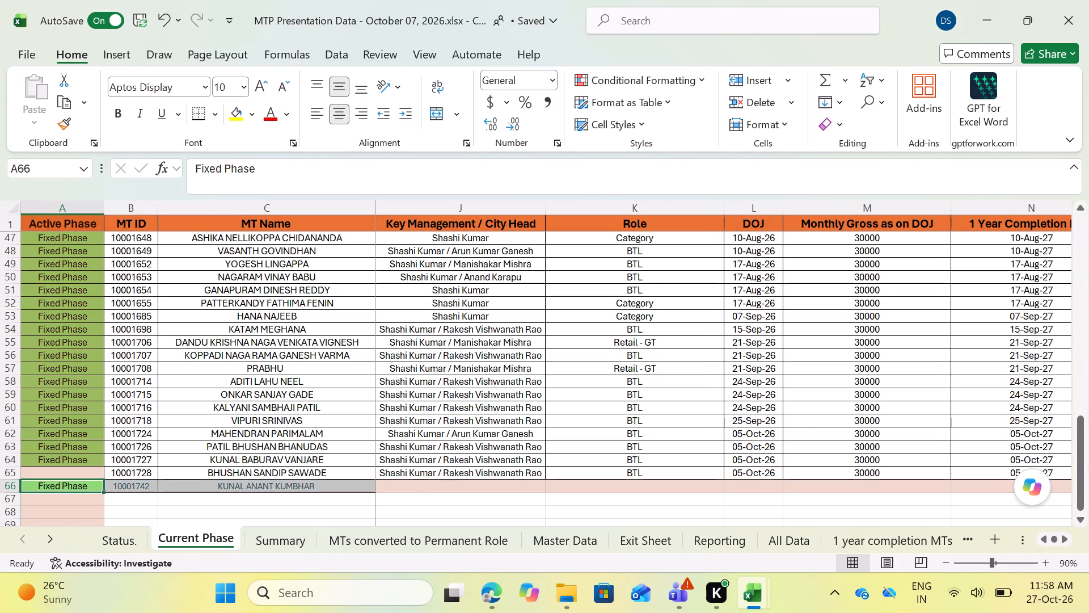
key("ctrl+z")
left_click_drag(102, 479, 100, 484)
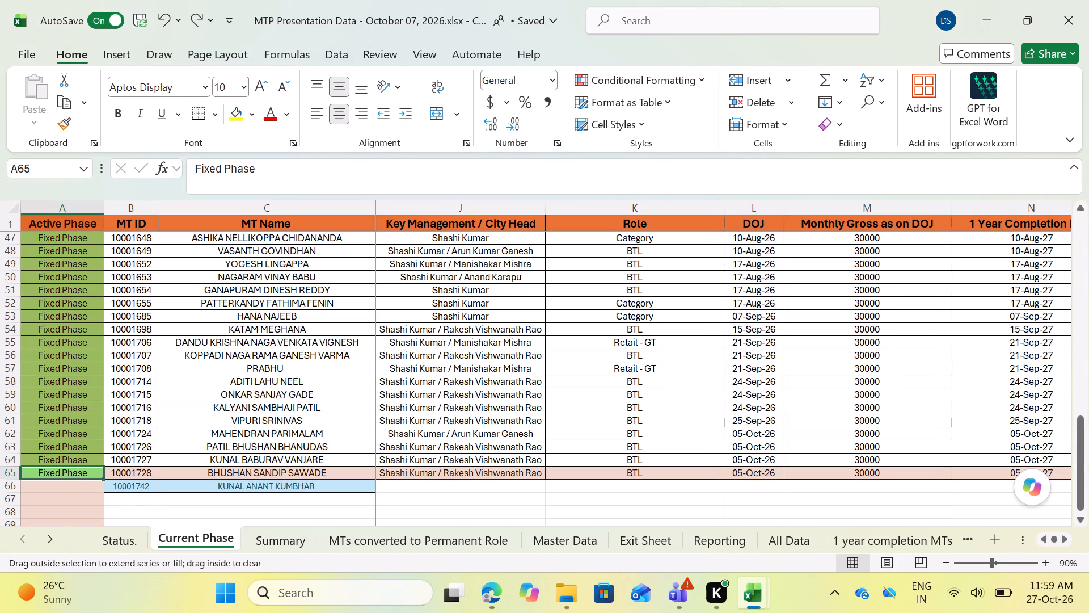
left_click_drag(100, 484, 101, 486)
left_click(145, 498)
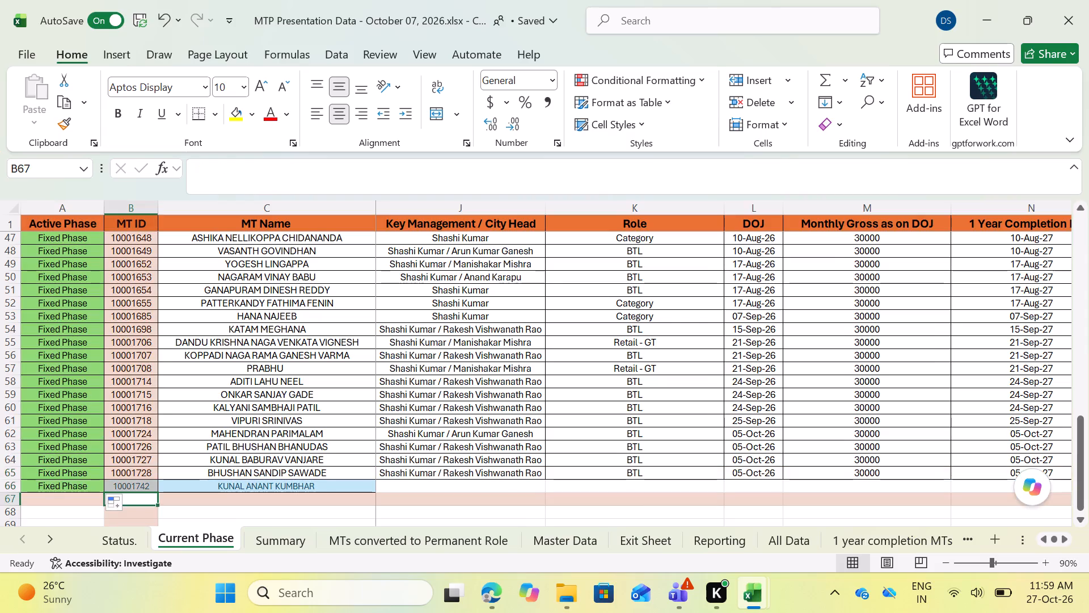
Copy the formatting of row 65 from MT ID through Education onto row 66 of the Current Phase sheet.
left_click_drag(132, 471, 777, 457)
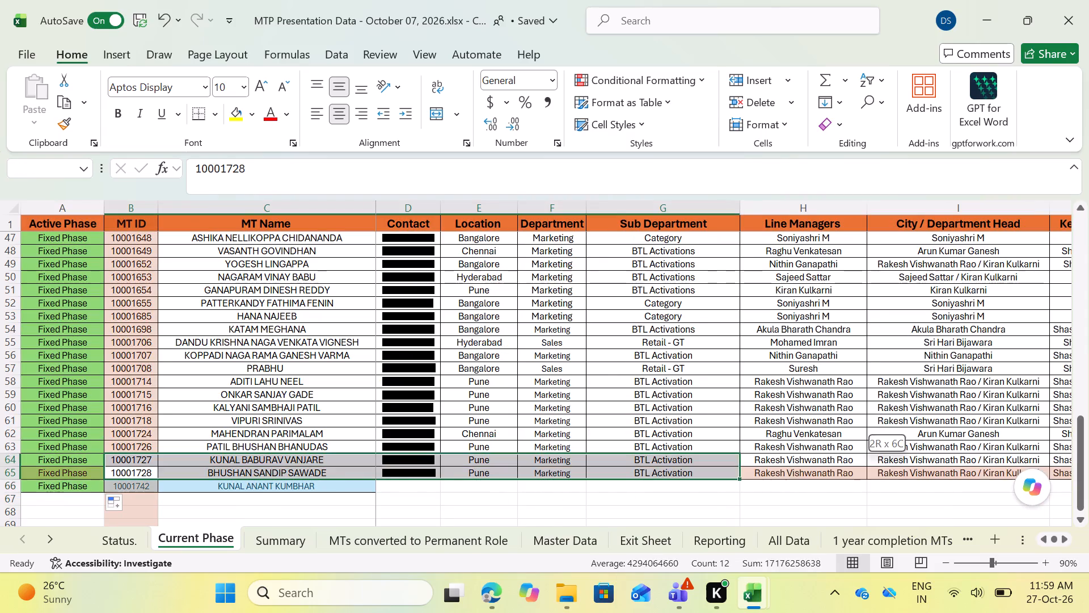
left_click_drag(777, 457, 932, 481)
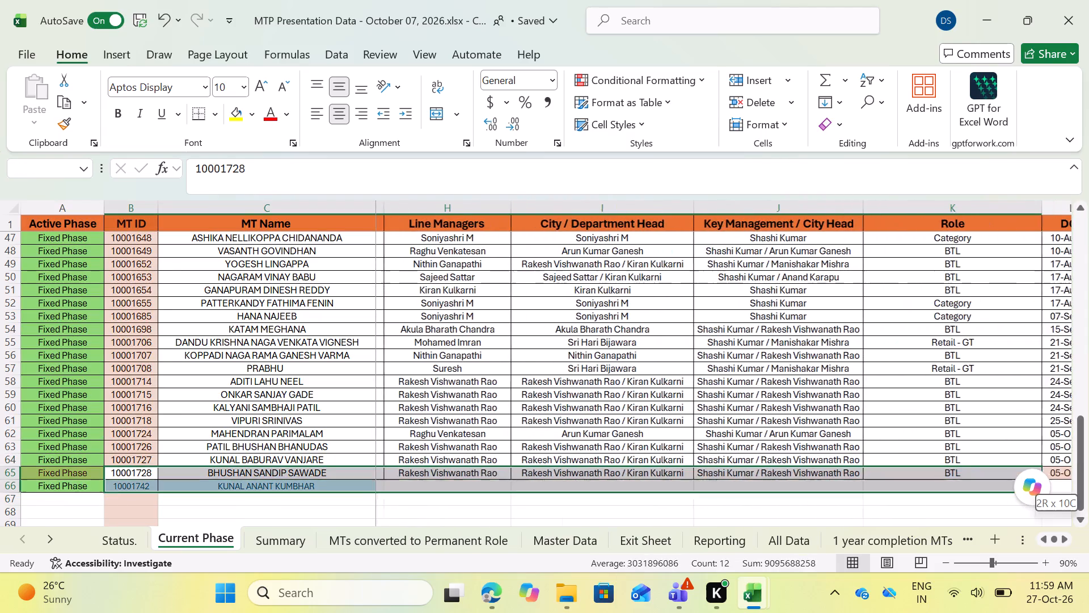
left_click_drag(932, 481, 1082, 472)
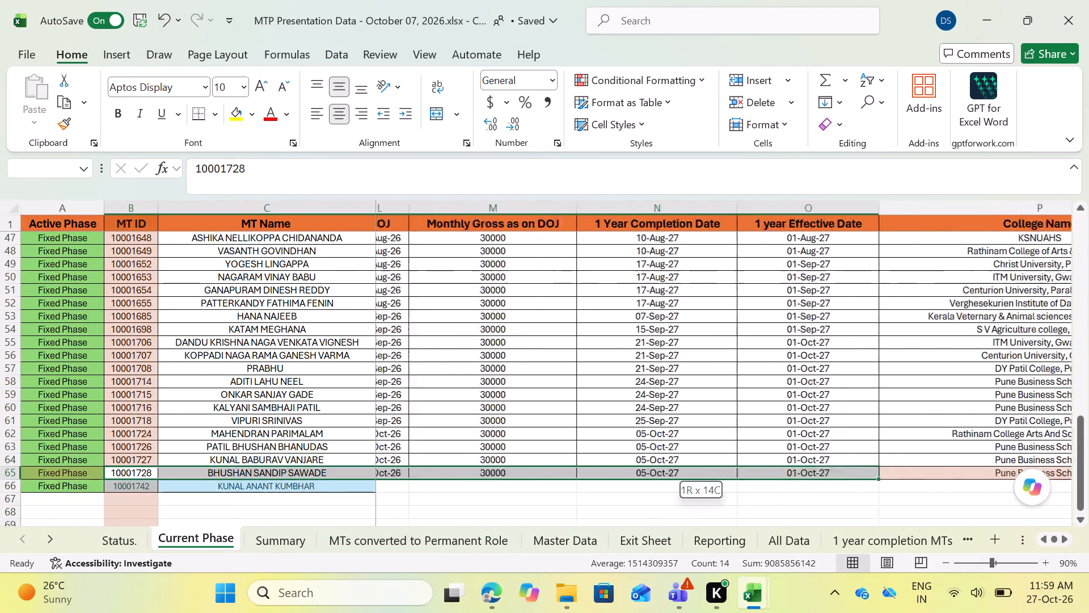
left_click_drag(1082, 472, 556, 491)
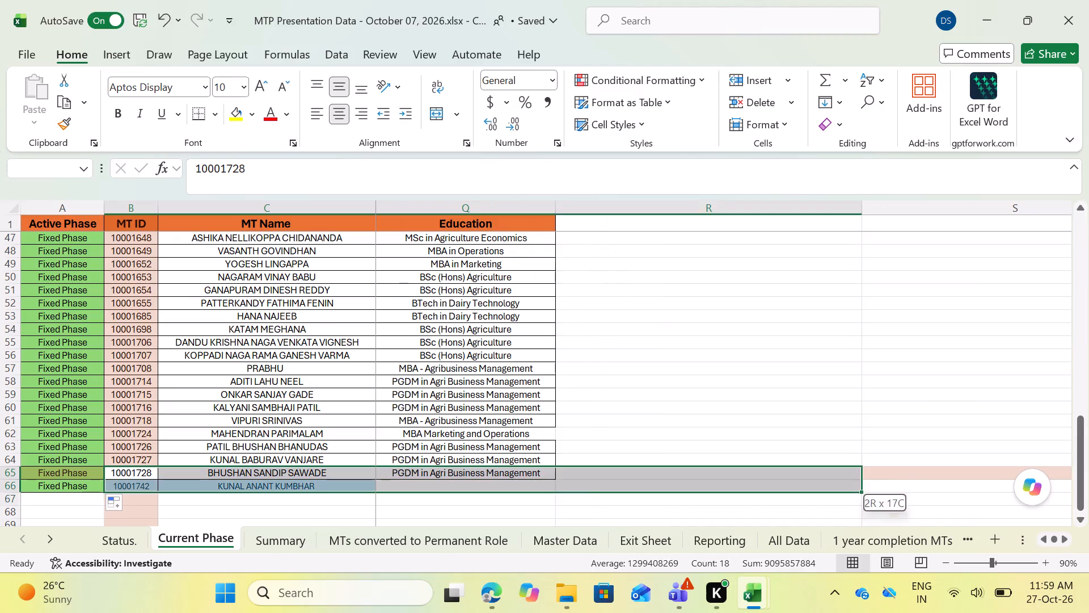
left_click_drag(556, 491, 547, 477)
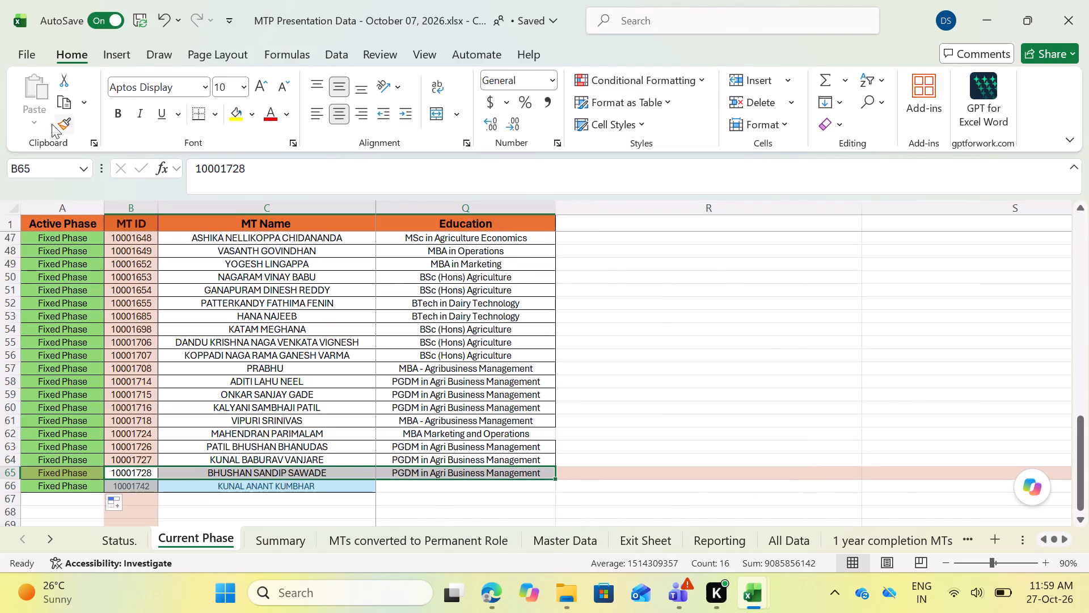
left_click(58, 121)
scroll(449, 450, "right", 8)
scroll(224, 493, "right", 4)
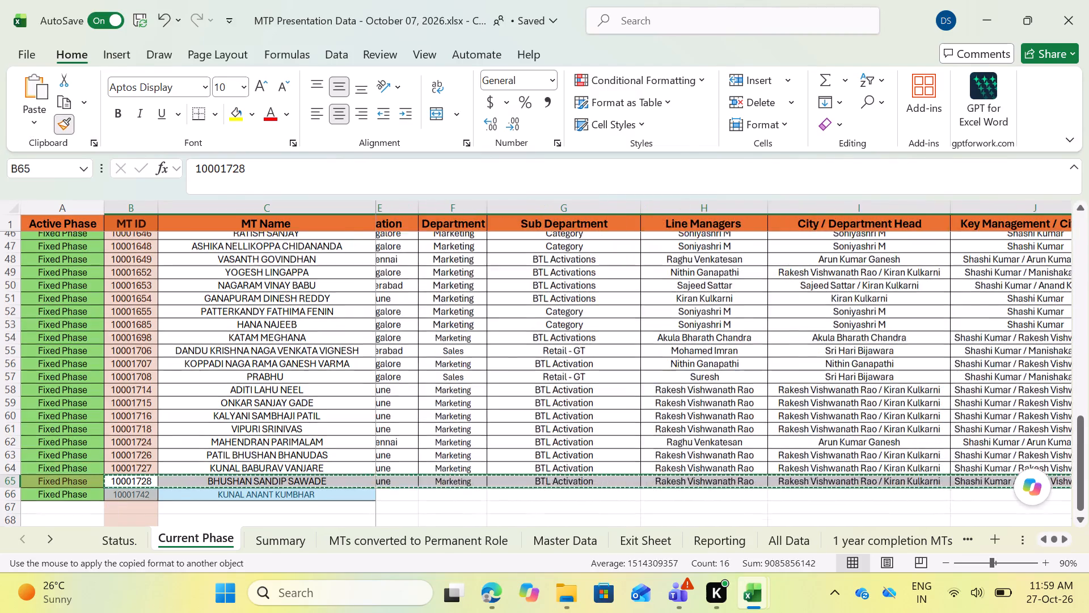
scroll(163, 499, "down", 1)
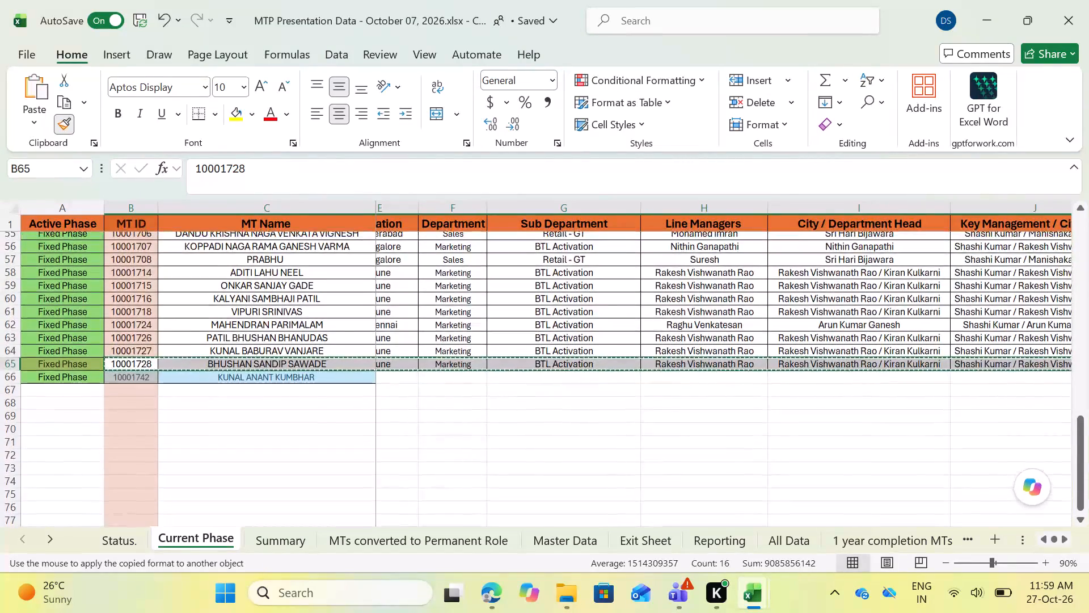
left_click_drag(128, 376, 976, 366)
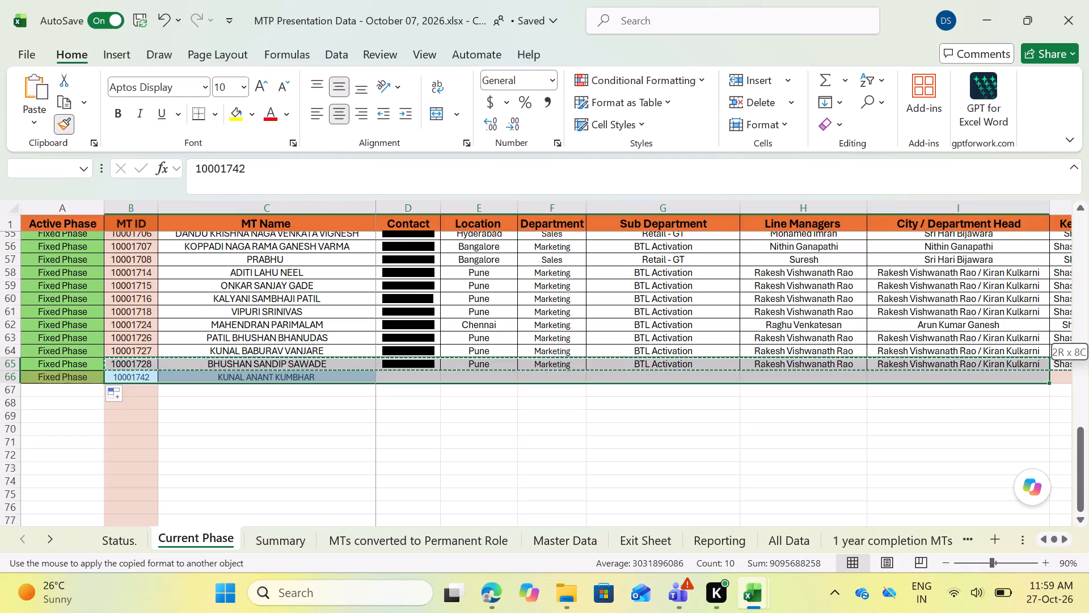
left_click_drag(976, 366, 1088, 379)
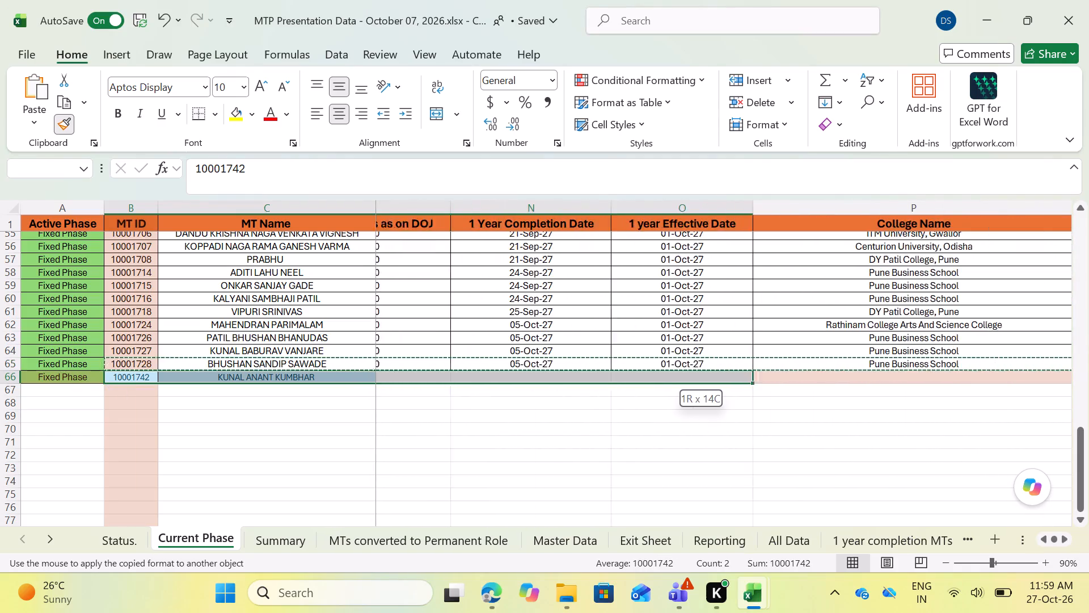
left_click_drag(1088, 379, 525, 383)
left_click(267, 408)
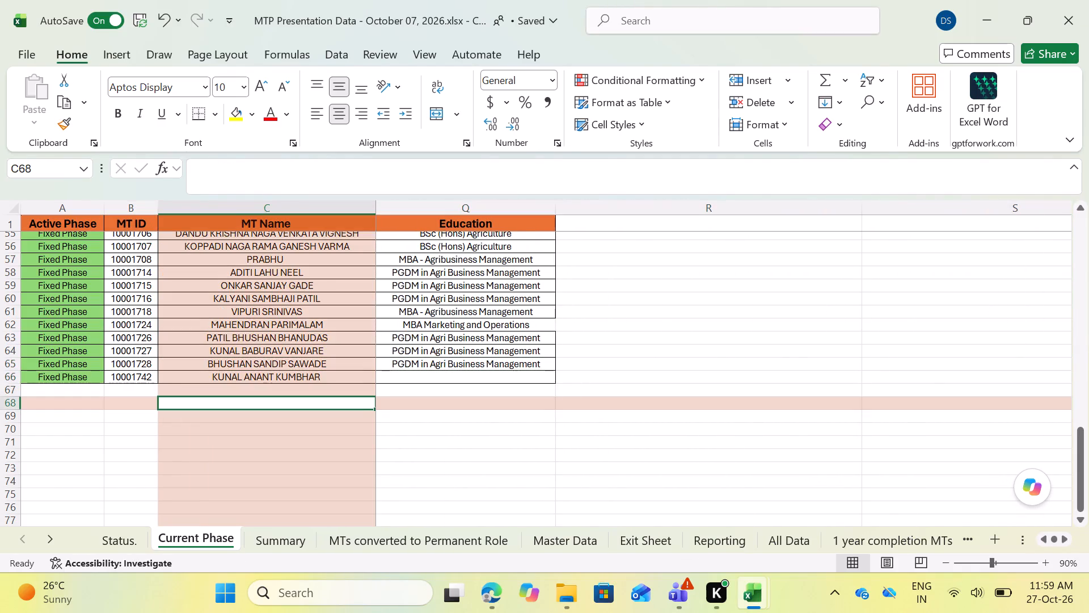
Copy the contact number from row 60 of MTP Master's Master Data into row 66's Contact cell in MTP Presentation Data.
scroll(687, 442, "right", 6)
scroll(530, 415, "right", 7)
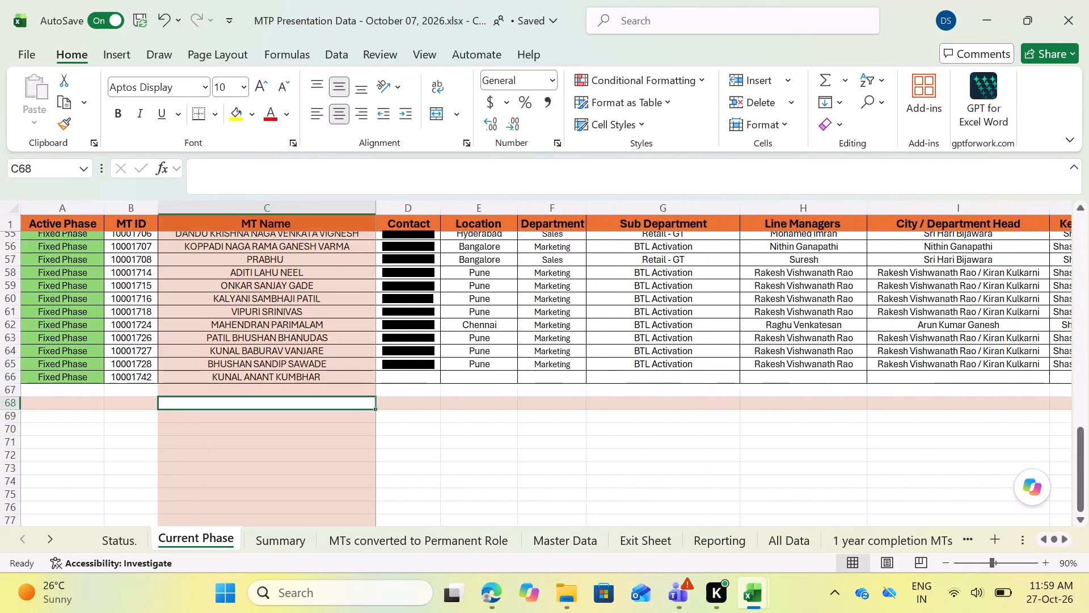
left_click(403, 375)
key("alt+Tab")
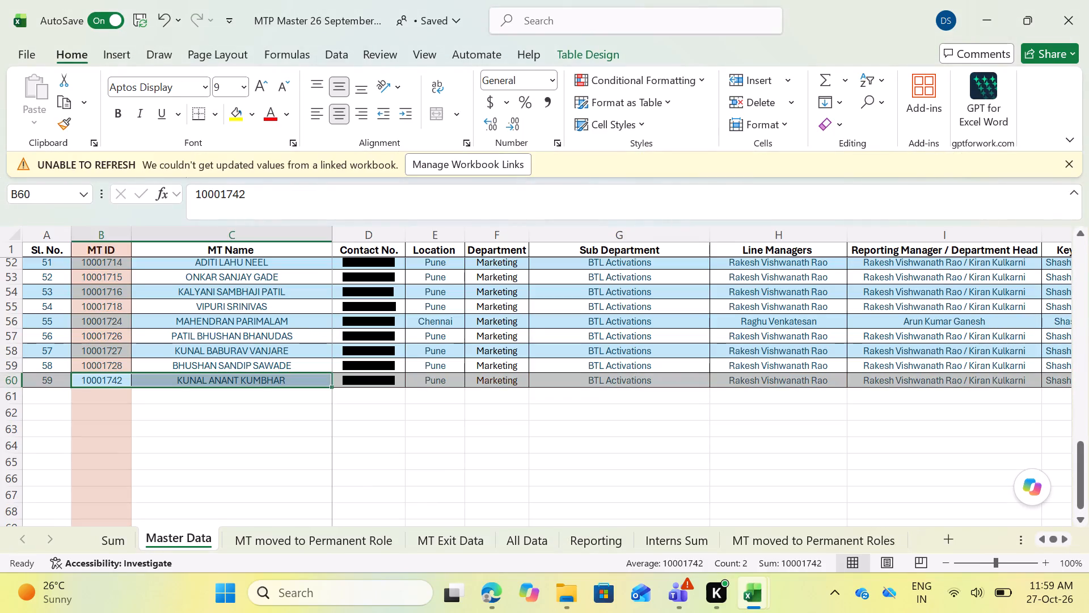
left_click(372, 379)
key("ctrl+c")
key("alt+Tab")
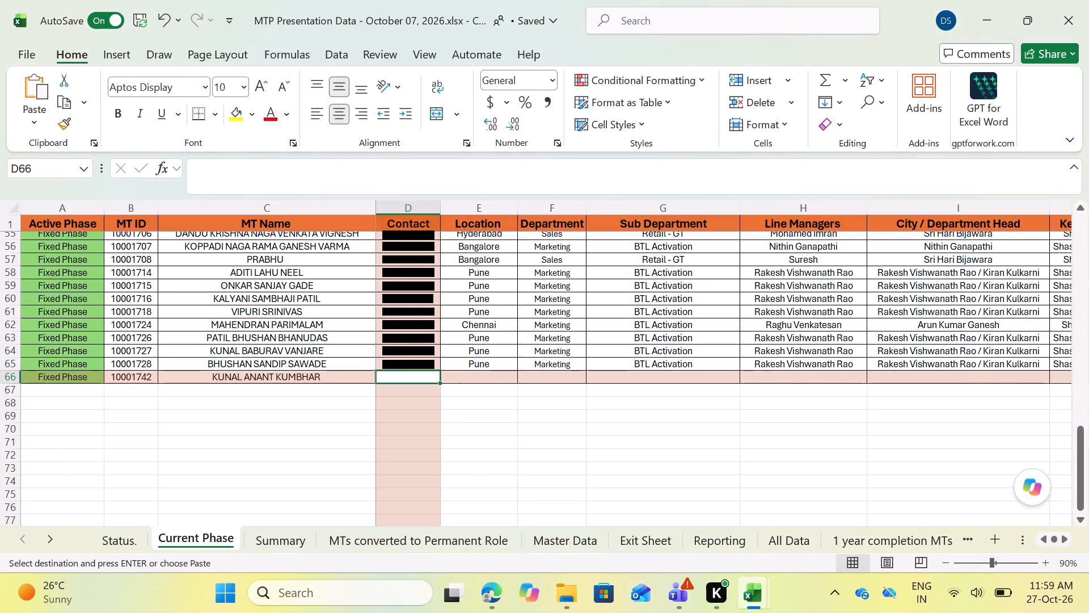
key("ctrl+v")
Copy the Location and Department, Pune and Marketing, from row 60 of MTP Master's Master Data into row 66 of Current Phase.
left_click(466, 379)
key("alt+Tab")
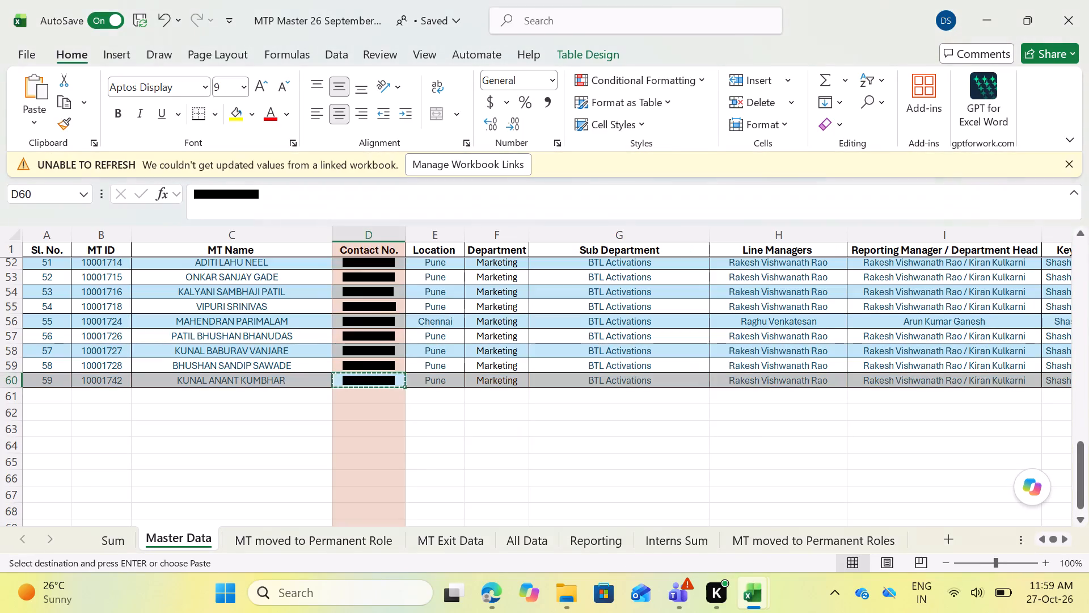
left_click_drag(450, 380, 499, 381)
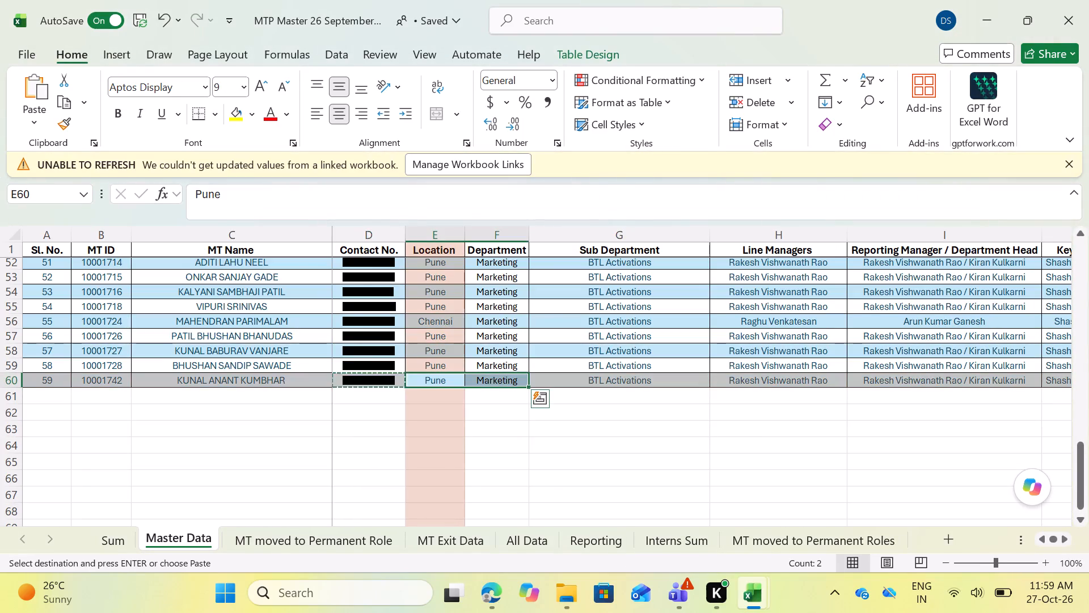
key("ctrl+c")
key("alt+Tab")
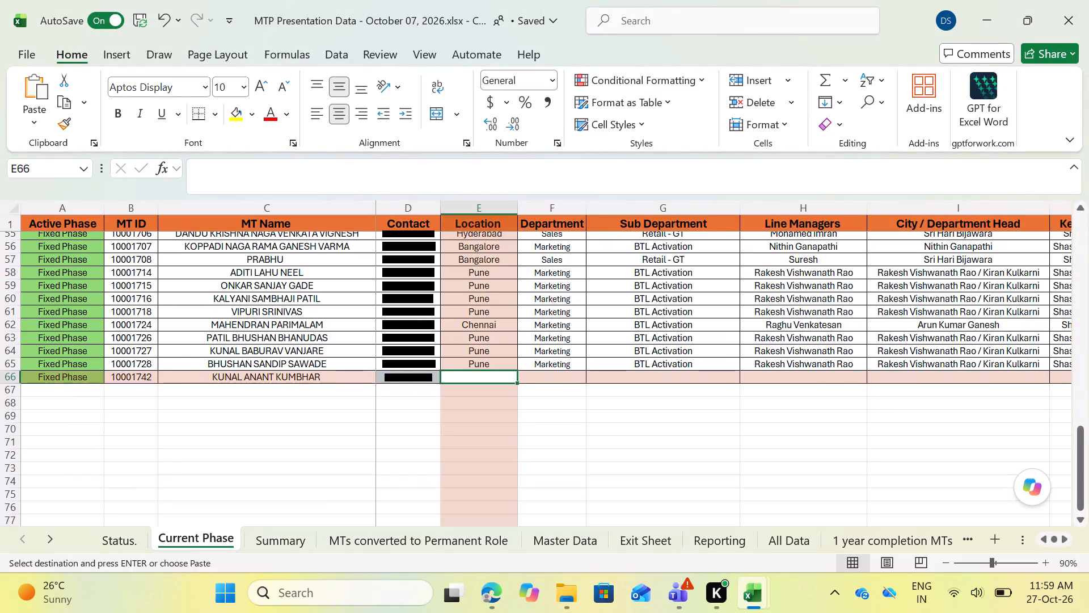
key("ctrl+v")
Fill the Sub Department value BTL Activation from row 65 into row 66.
left_click(659, 366)
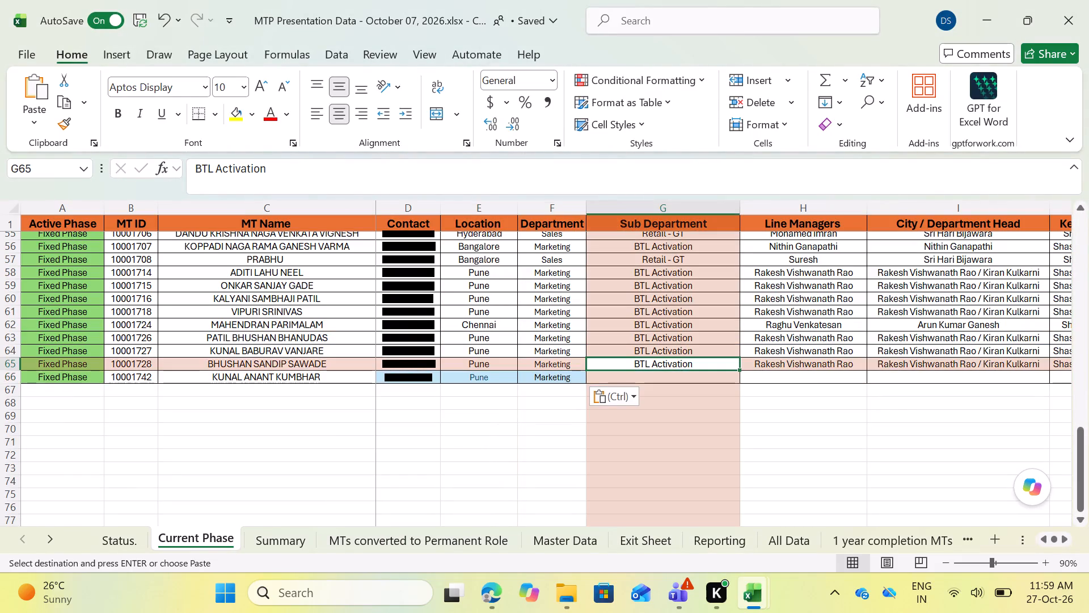
left_click_drag(739, 368, 739, 379)
left_click(509, 399)
Copy the formatting of row 65's Contact cell onto the Contact cell in row 66.
scroll(466, 386, "right", 1)
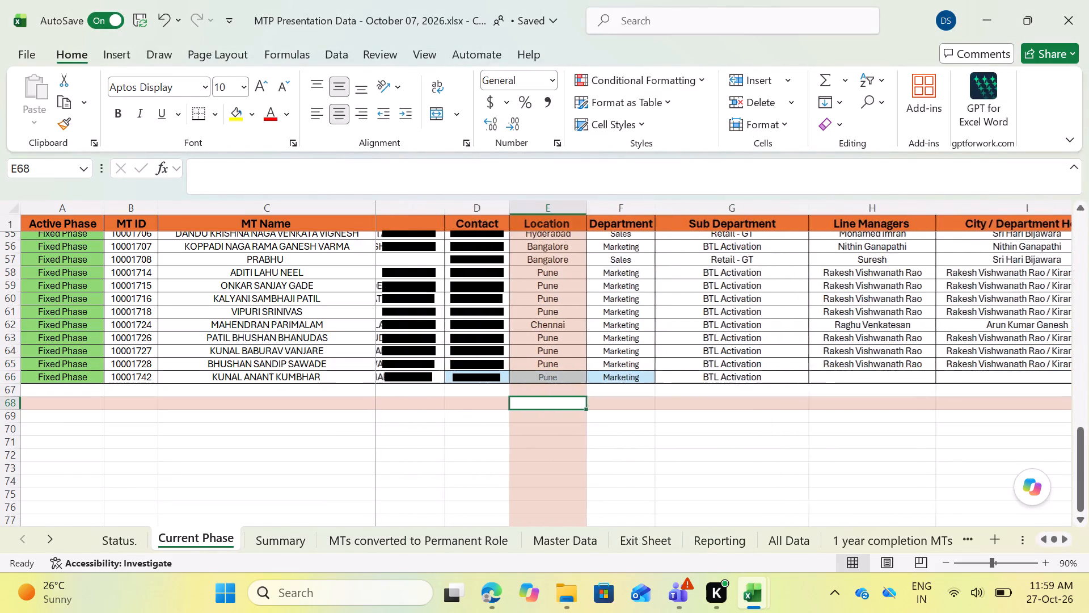
scroll(516, 385, "right", 1)
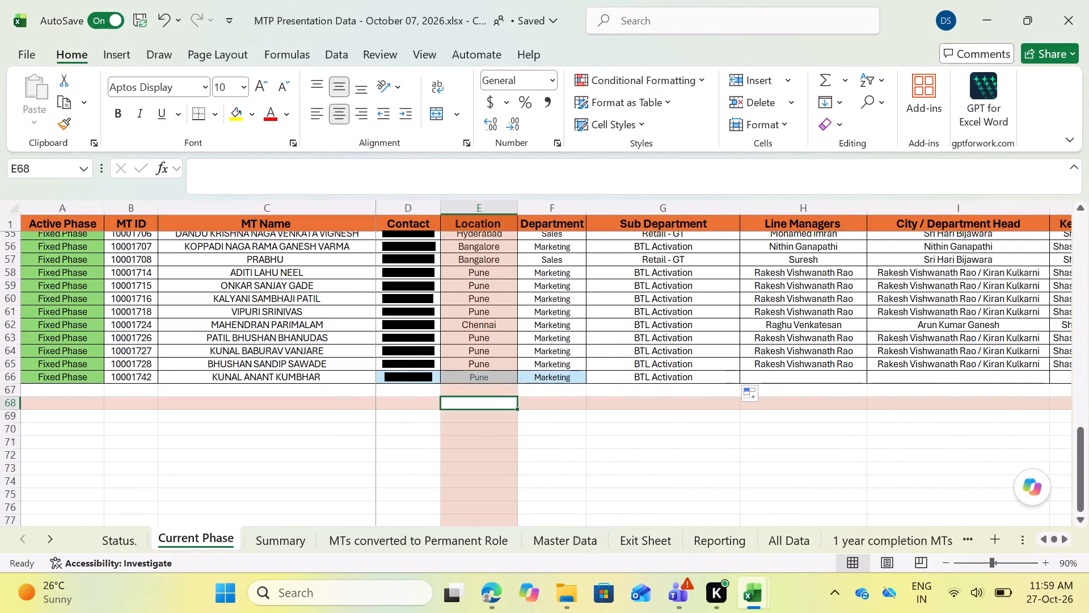
left_click(402, 363)
left_click(68, 123)
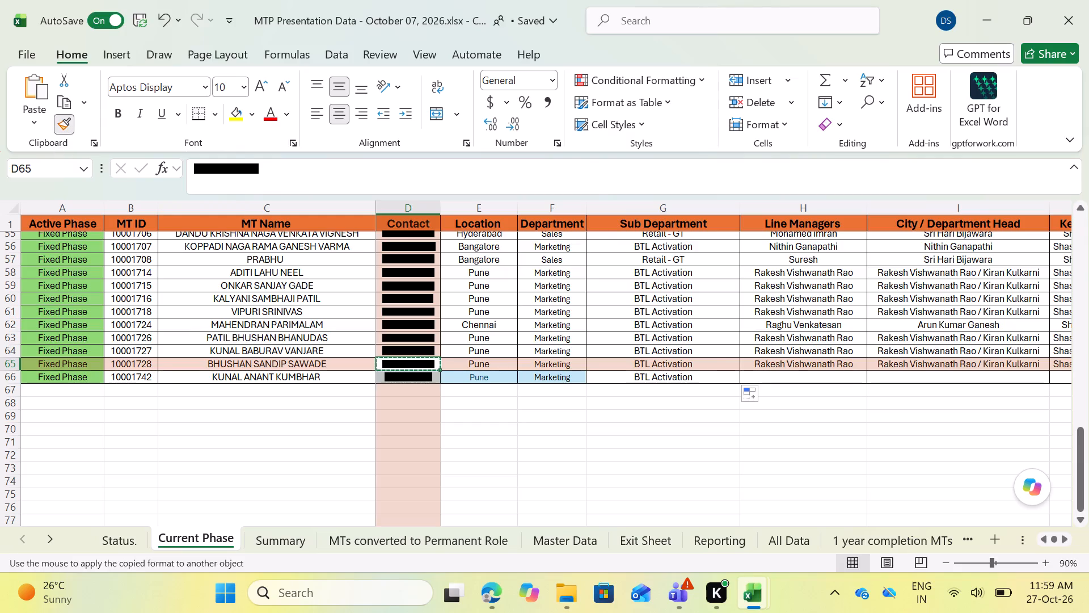
left_click(412, 377)
Fill Location Pune and Department Marketing from row 65 into row 66 so they carry that row's formatting.
left_click(483, 378)
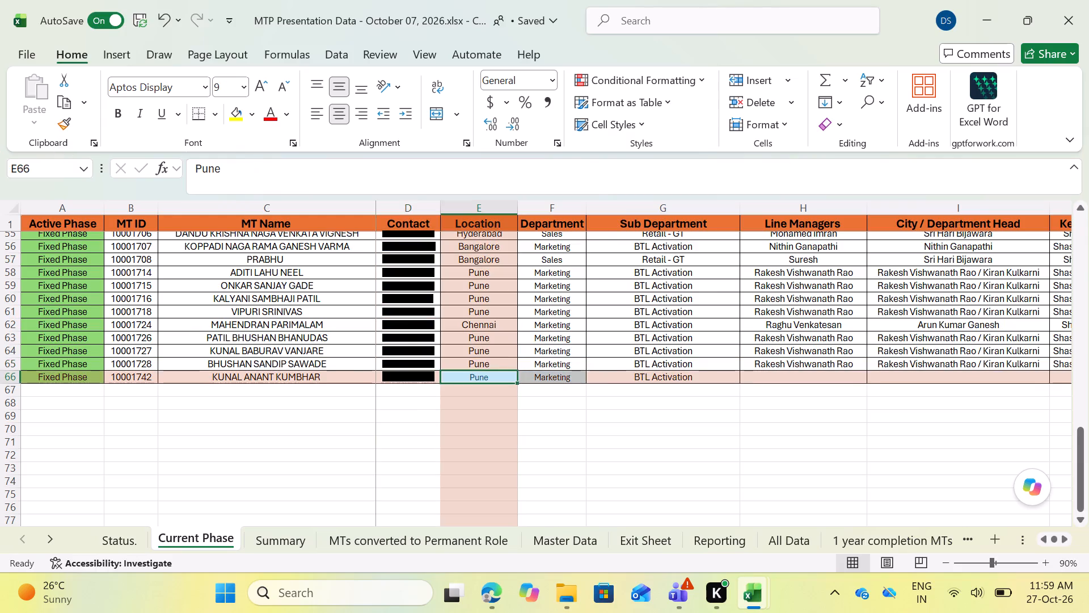
left_click_drag(501, 363, 506, 365)
left_click_drag(514, 367, 515, 380)
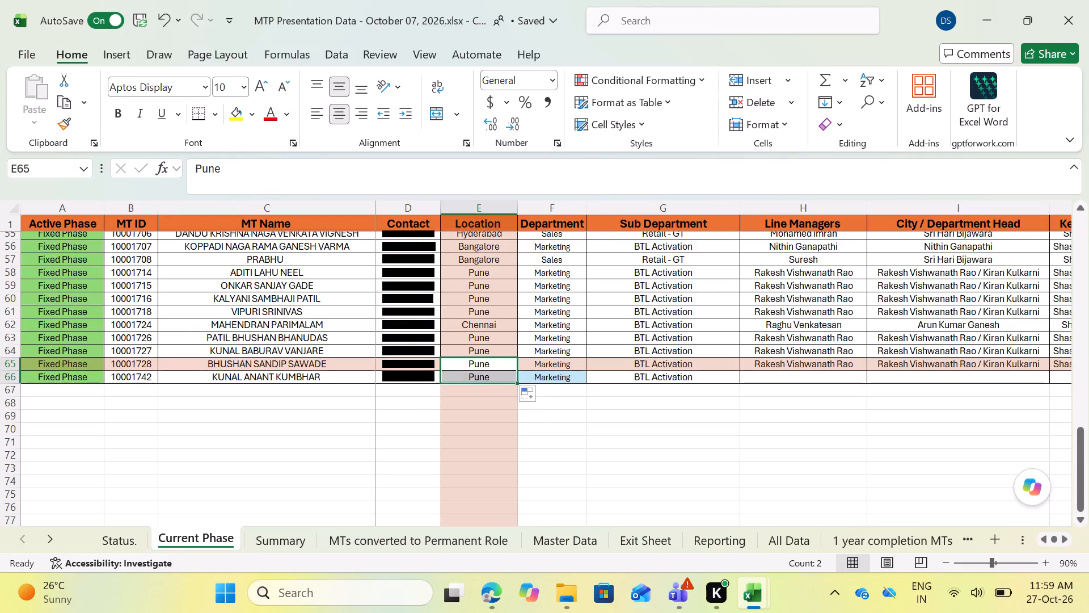
left_click(578, 363)
left_click_drag(585, 368, 585, 381)
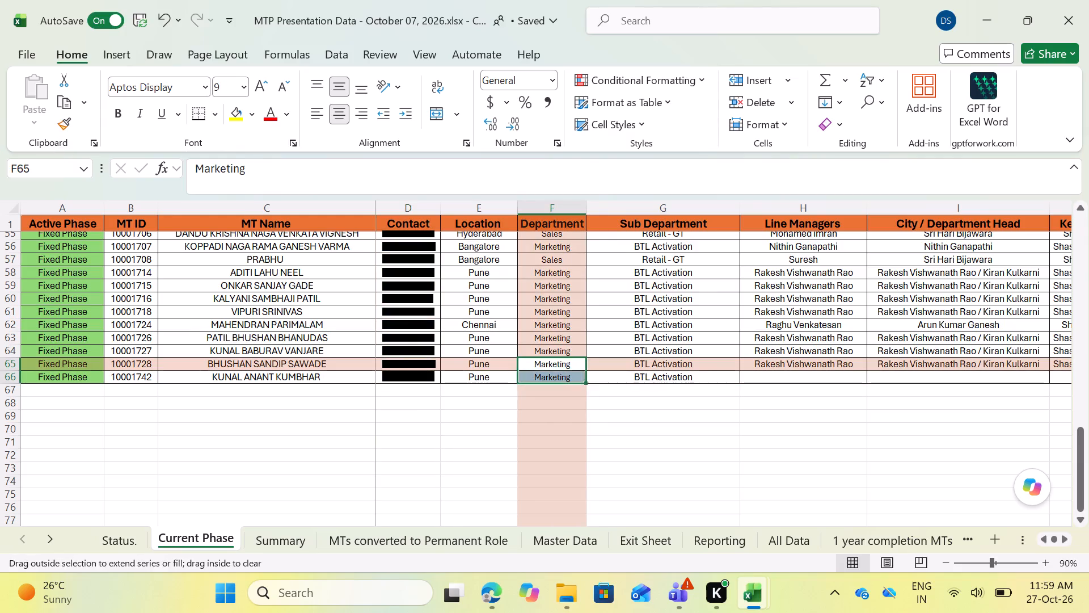
Fill the Line Managers, City / Department Head and Key Management / City Head entries from row 65 into row 66.
left_click(780, 376)
left_click(847, 365)
scroll(849, 389, "left", 1)
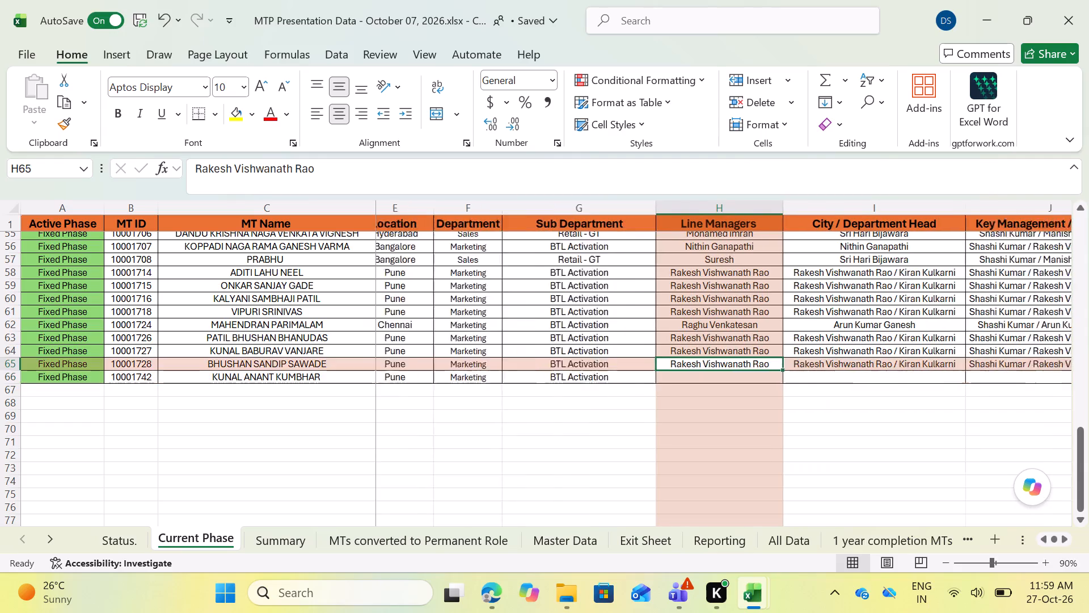
scroll(849, 389, "left", 1)
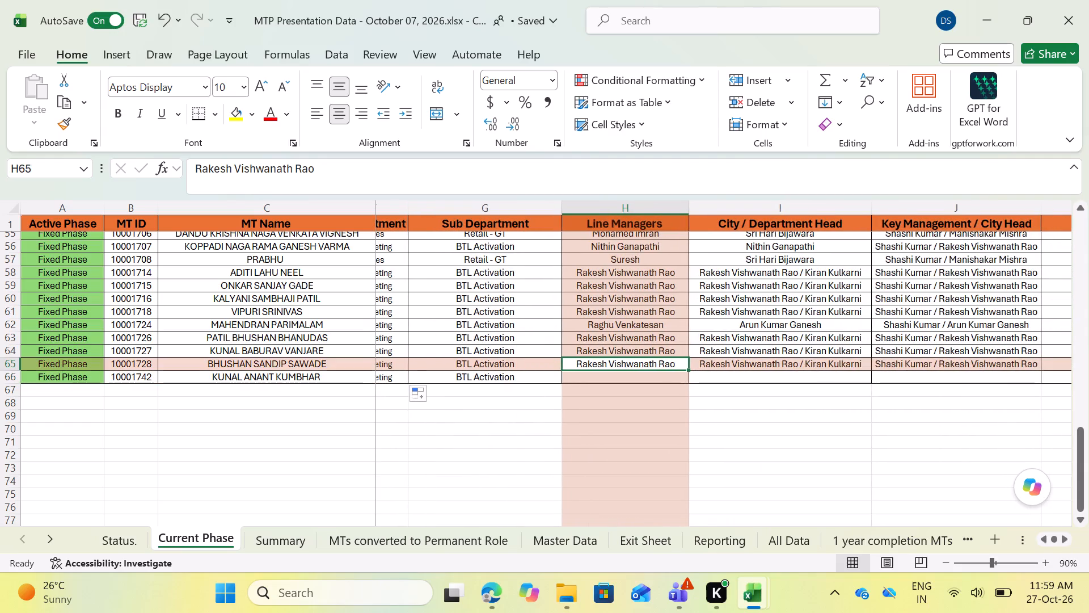
key("shift+Right")
key("shift+Right")
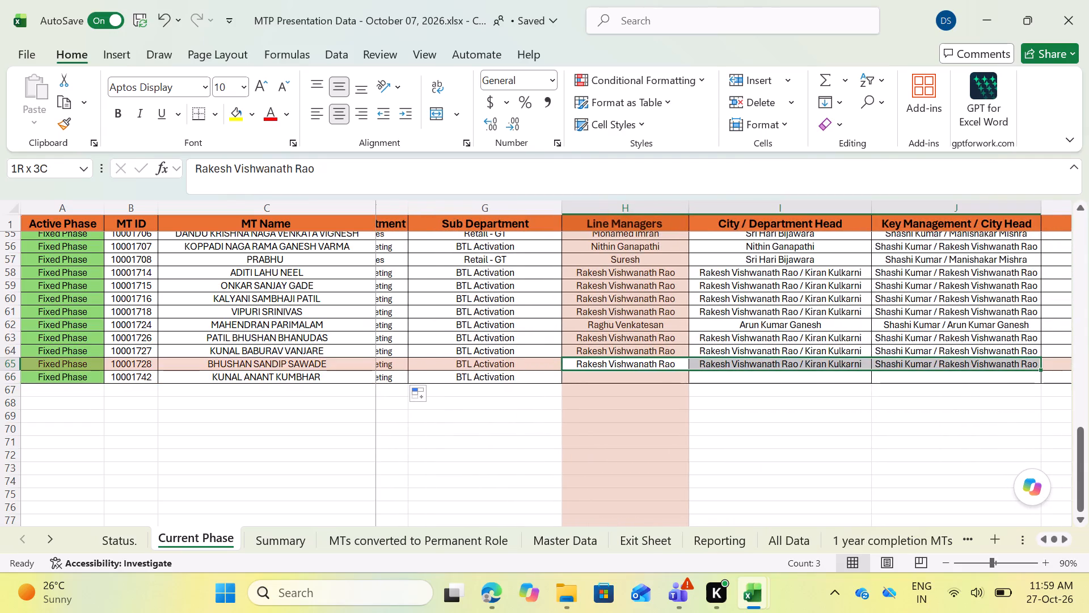
left_click_drag(1041, 368, 1041, 380)
Fill the Role value BTL from row 65 into row 66.
scroll(845, 418, "left", 2)
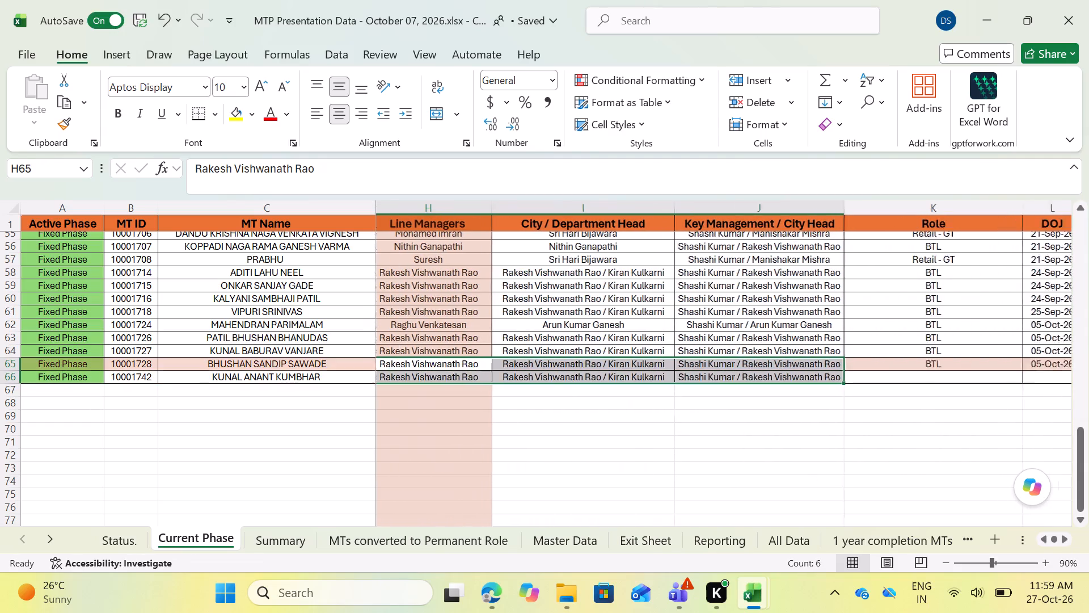
scroll(845, 418, "left", 1)
left_click(762, 366)
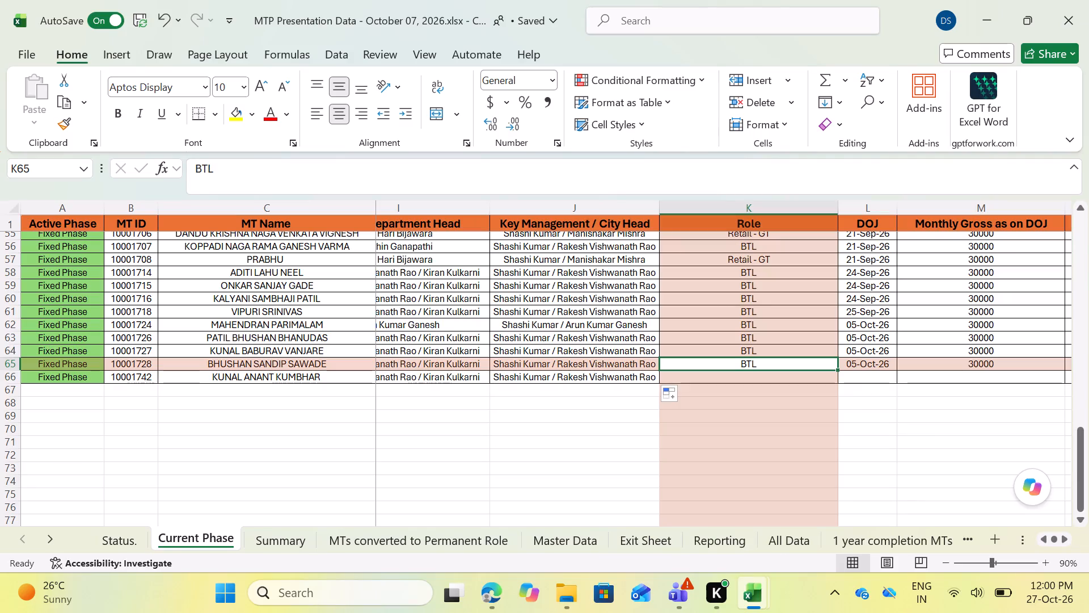
left_click_drag(838, 370, 836, 380)
Copy the DOJ 16-Oct-26 from row 60 of MTP Master's Master Data into row 66's DOJ cell in MTP Presentation Data.
left_click(869, 377)
key("alt+Tab")
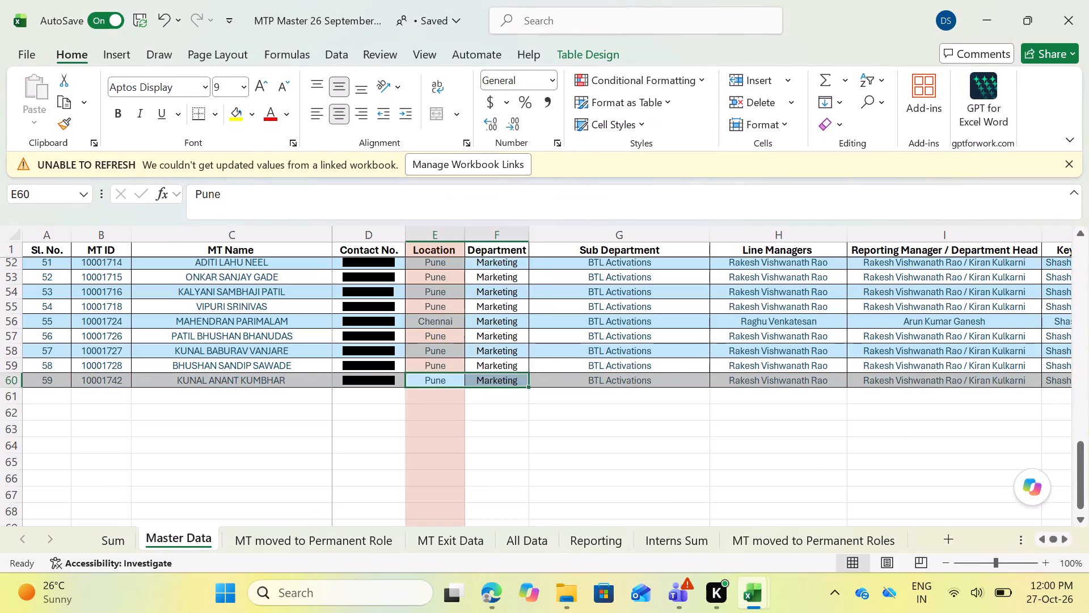
scroll(753, 441, "left", 3)
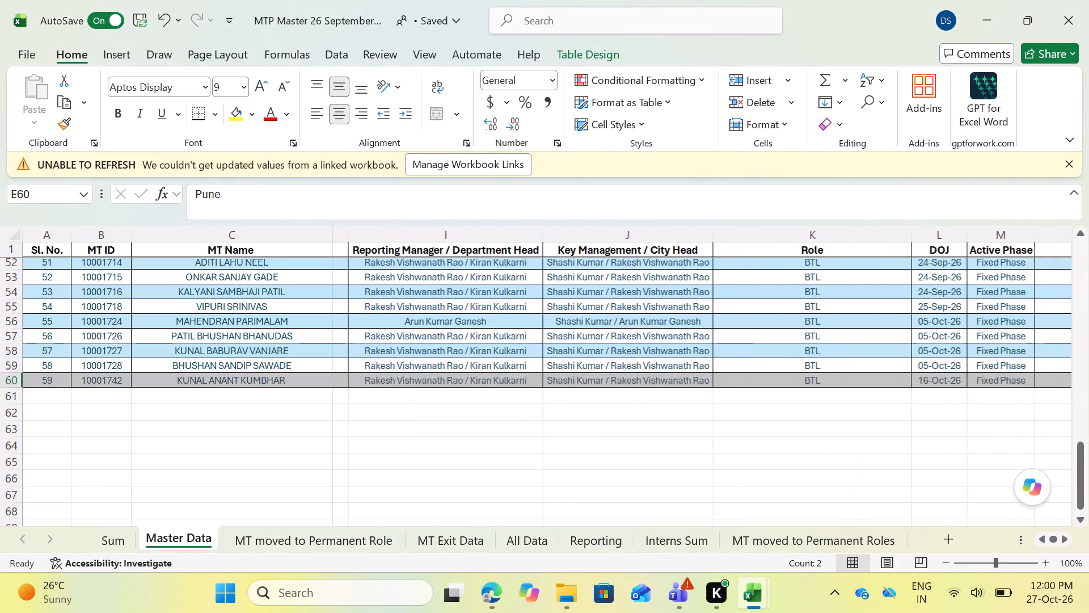
scroll(853, 427, "left", 1)
left_click(852, 427)
left_click(956, 377)
key("ctrl+c")
key("alt+Tab")
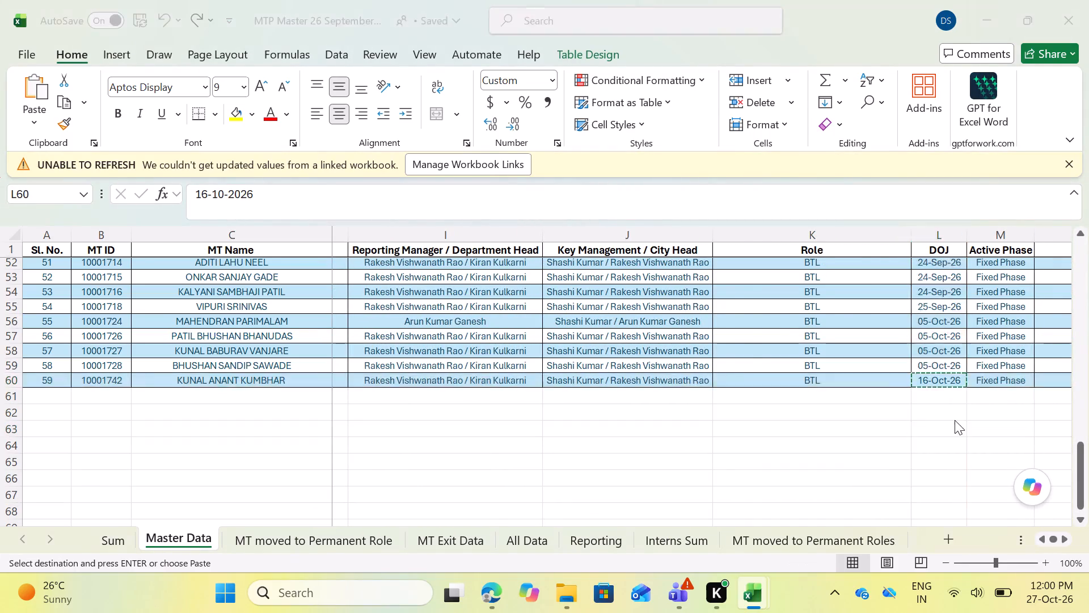
key("ctrl+v")
left_click(852, 411)
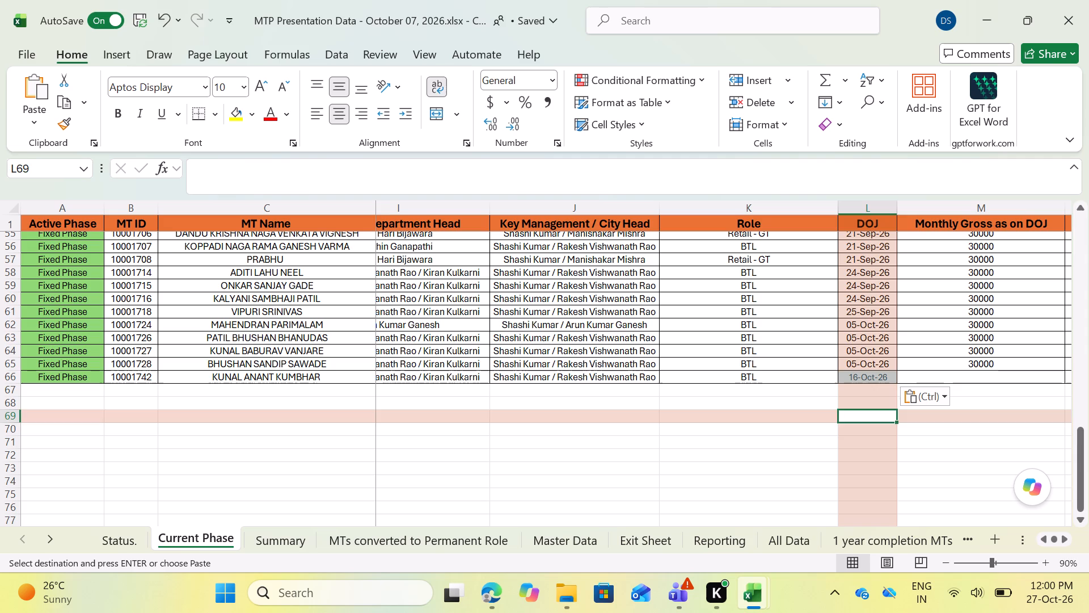
Copy the formatting of row 65's DOJ cell onto the DOJ cell in row 66.
left_click(869, 365)
left_click(65, 121)
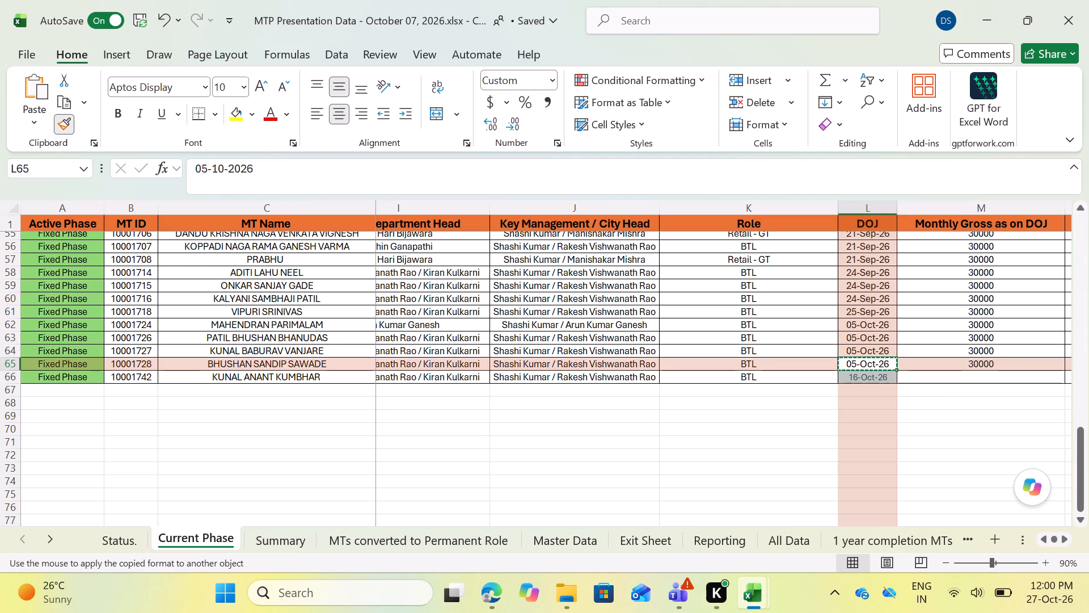
left_click(877, 377)
Enter 30000 as the Monthly Gross as on DOJ in row 66 of Current Phase.
left_click(1001, 377)
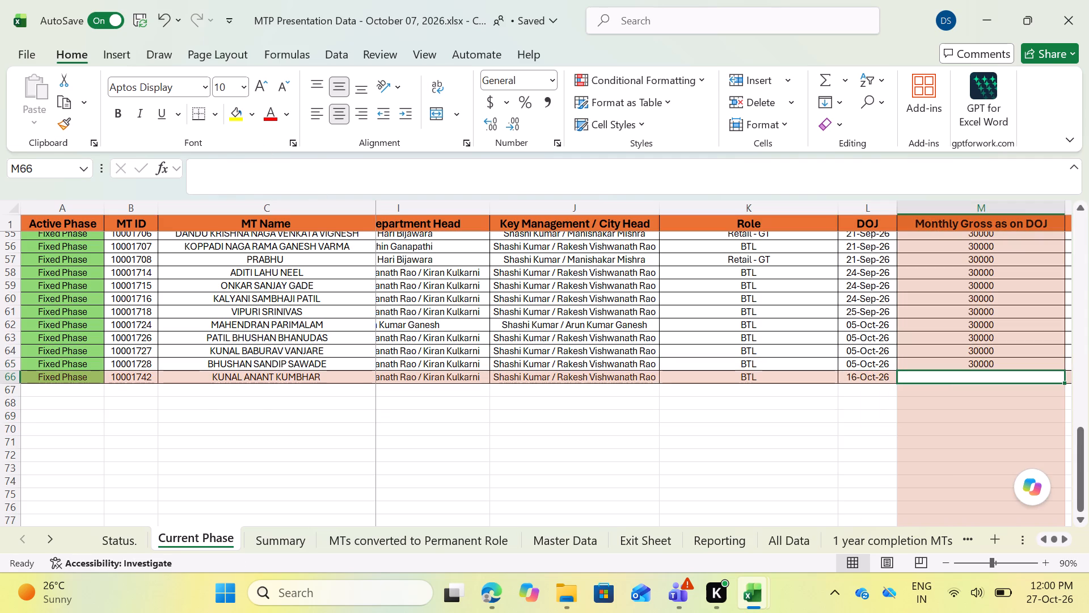
type("30")
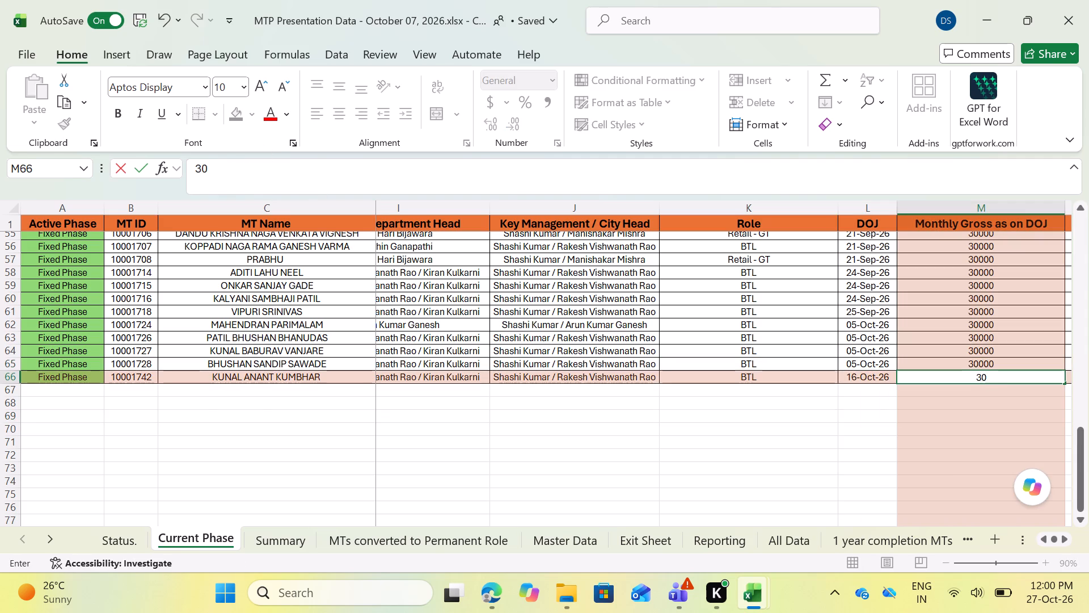
type("000")
key("Tab")
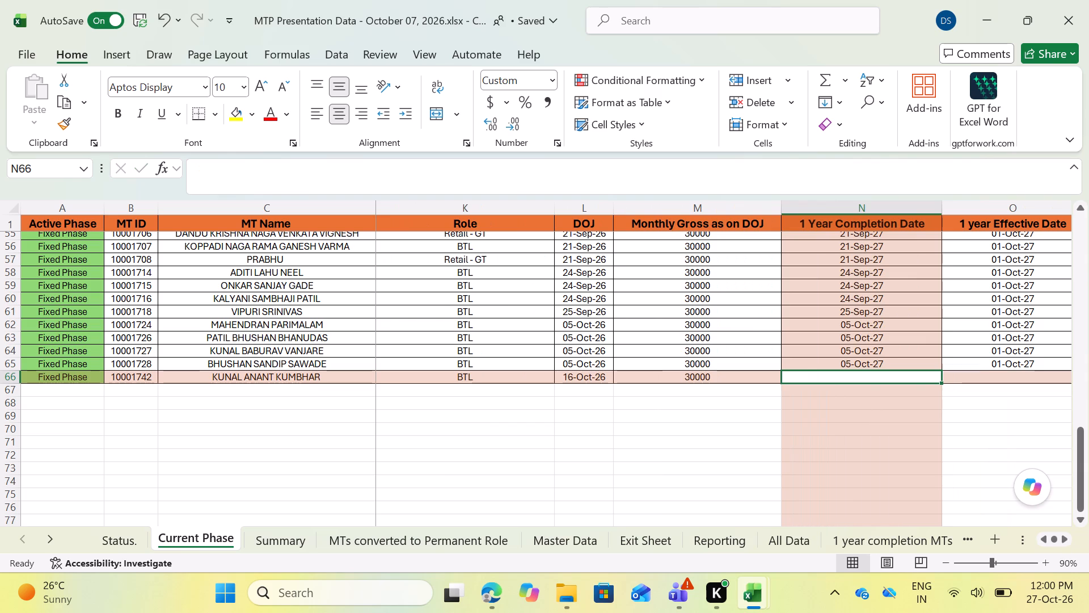
Check the 1 Year Completion Date entries in the rows above, and enter 01-11-2027 as row 66's 1 Year Completion Date.
left_click(869, 364)
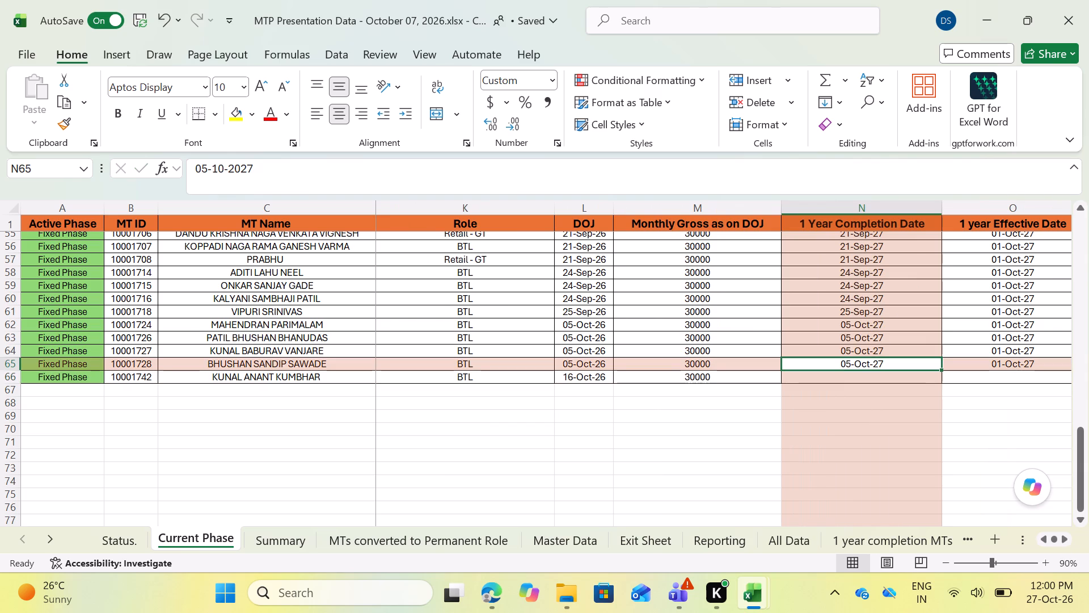
scroll(889, 309, "up", 2)
left_click(848, 303)
left_click(884, 267)
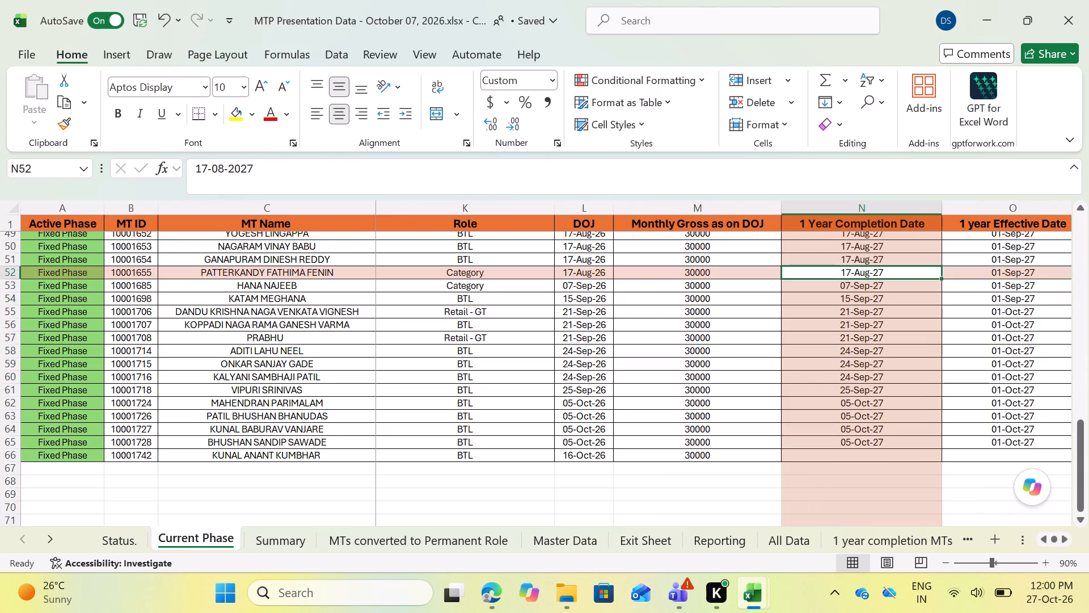
left_click(876, 249)
left_click(887, 364)
left_click(890, 405)
left_click(884, 441)
left_click(861, 462)
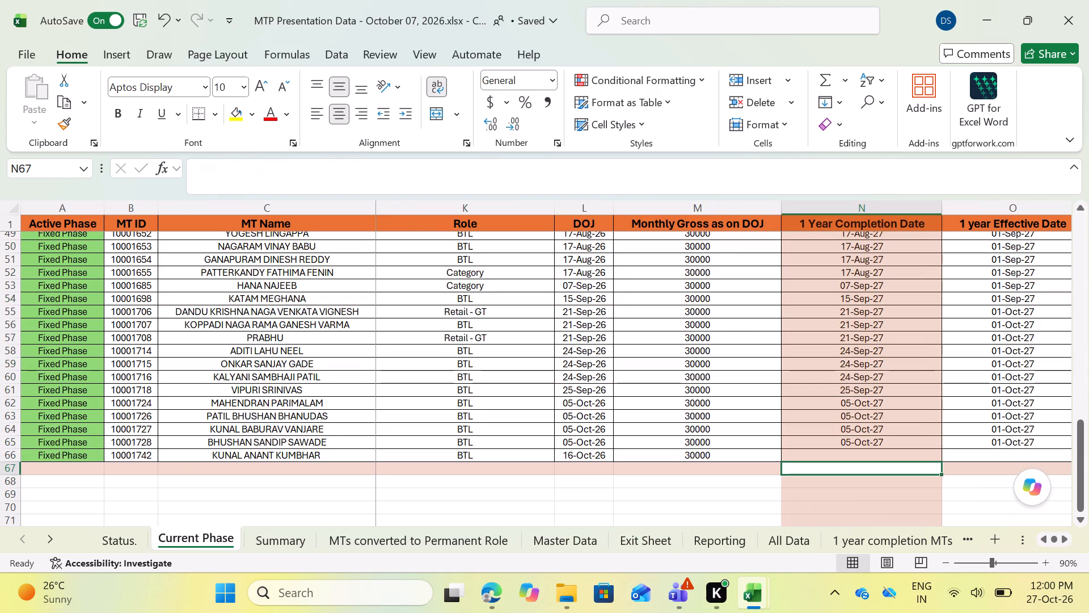
left_click(872, 453)
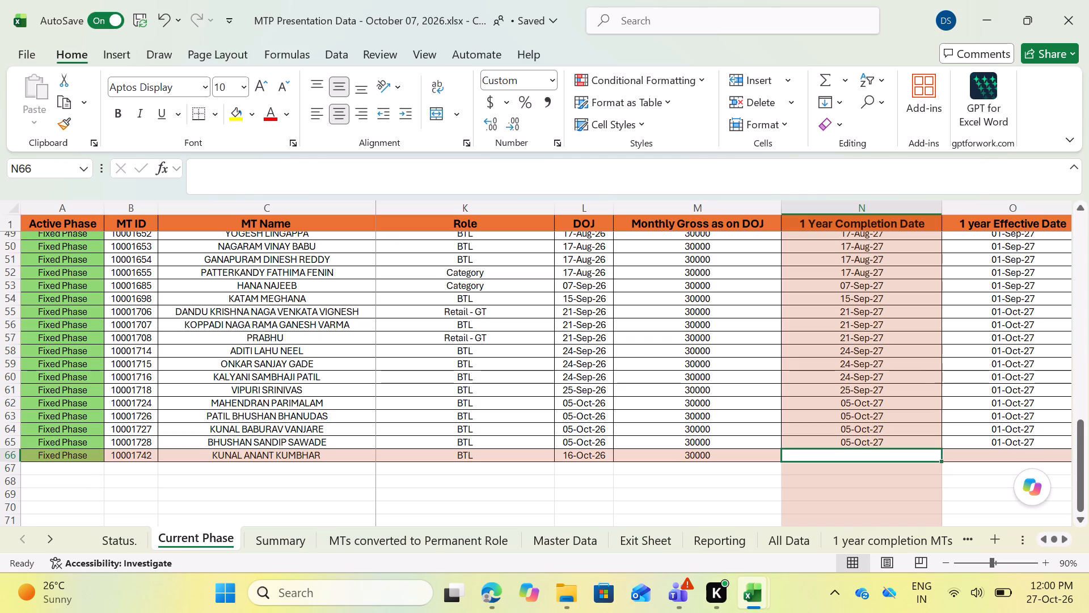
type("01")
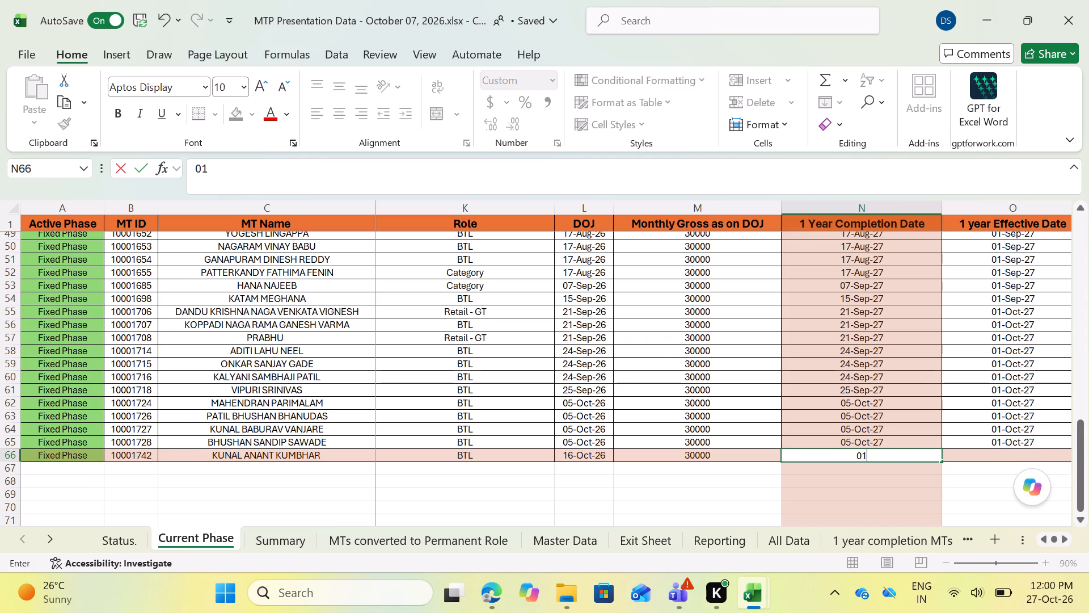
key("minus")
type("11-202")
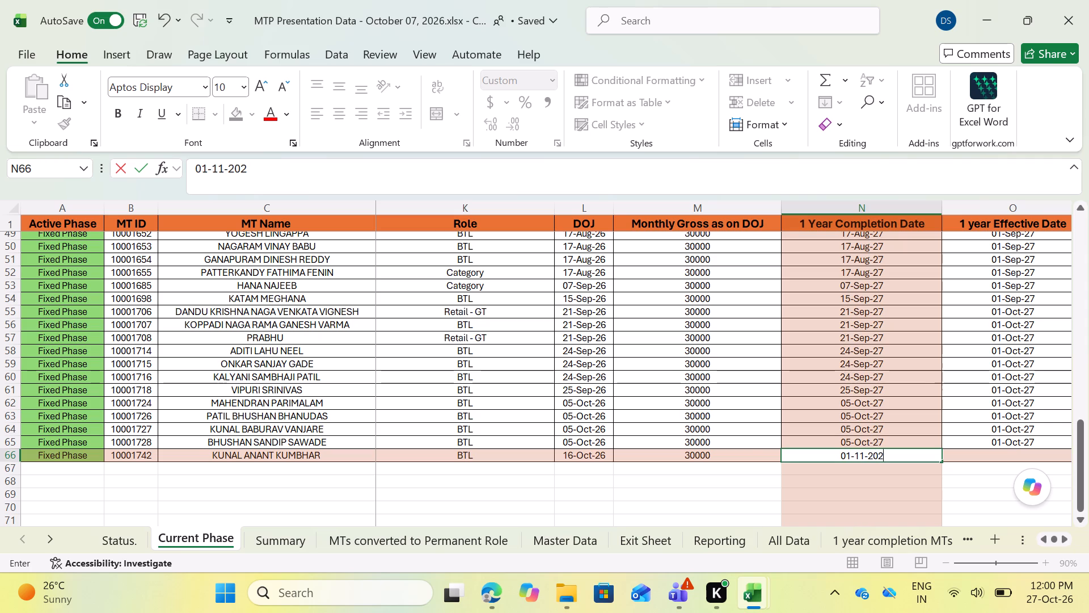
key("7")
key("Tab")
key("shift+Tab")
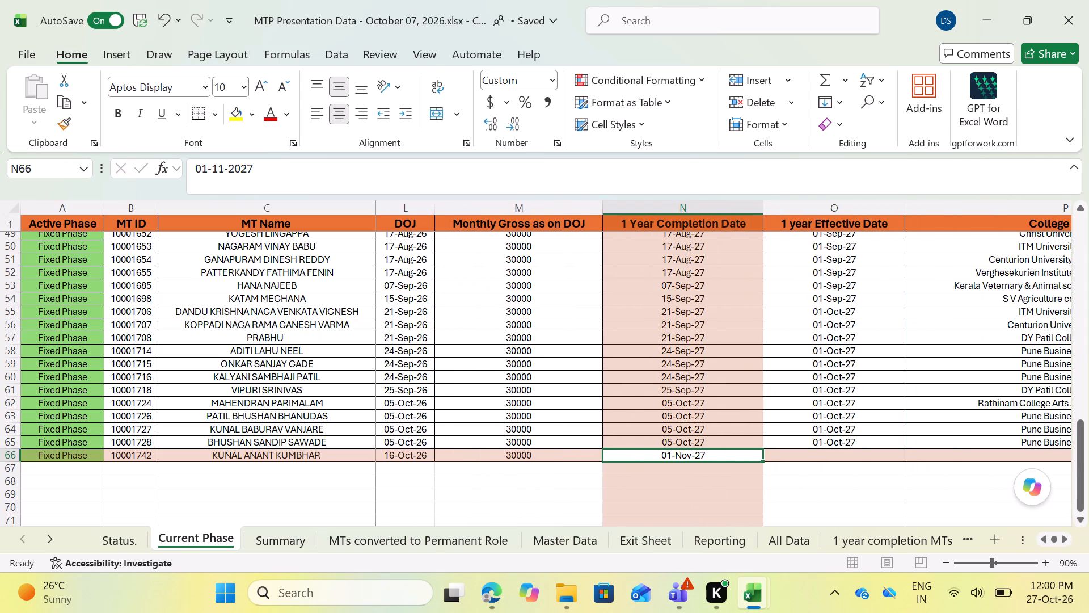
Copy row 66's 1 Year Completion Date, 01-Nov-27, into its 1 year Effective Date cell.
key("Tab")
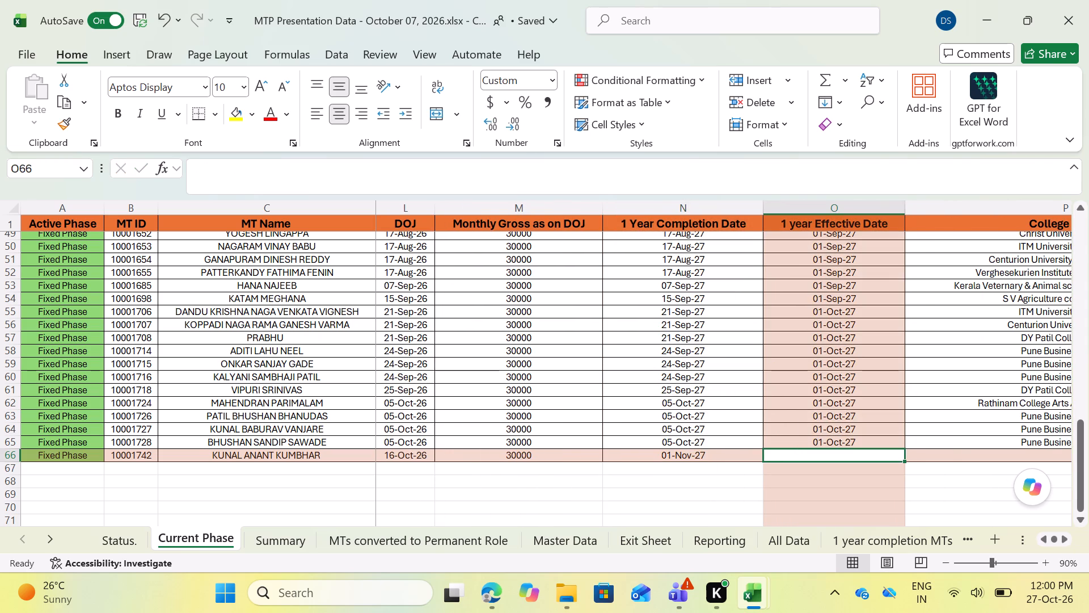
left_click(849, 444)
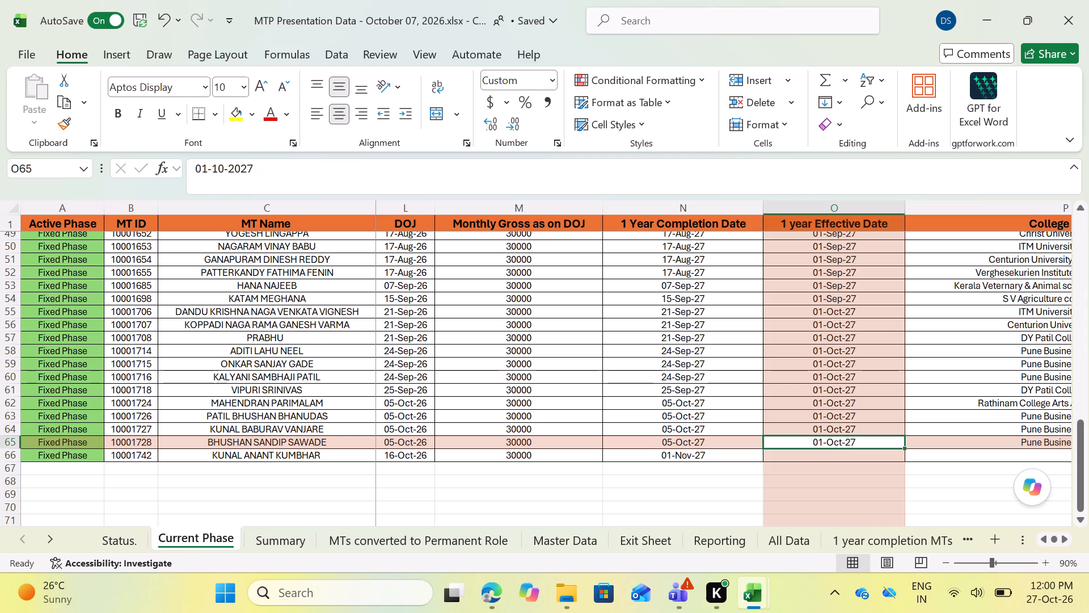
left_click(704, 457)
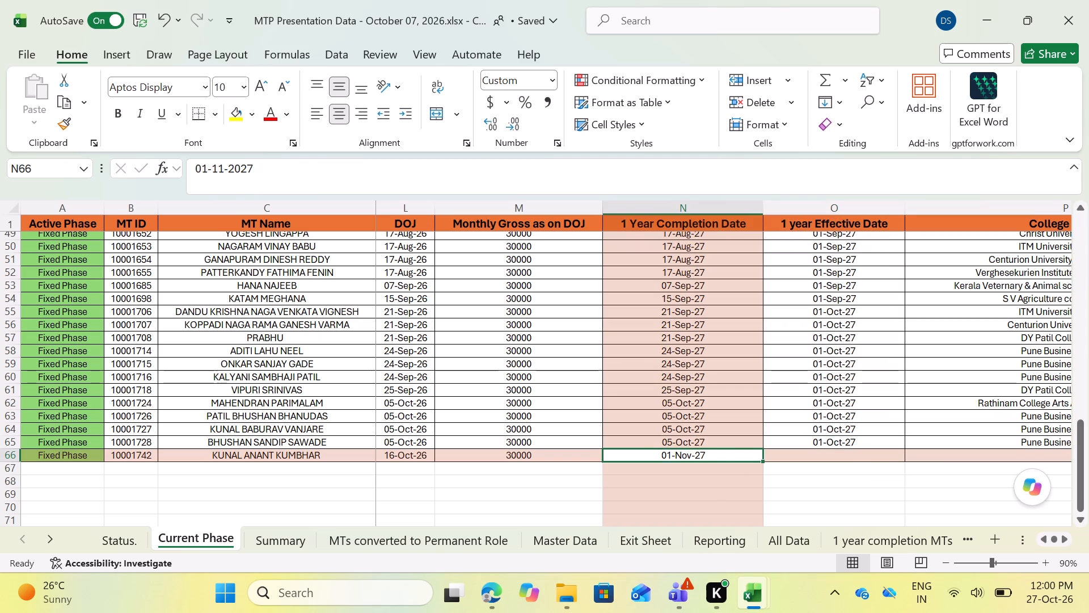
key("ctrl+c")
left_click(820, 457)
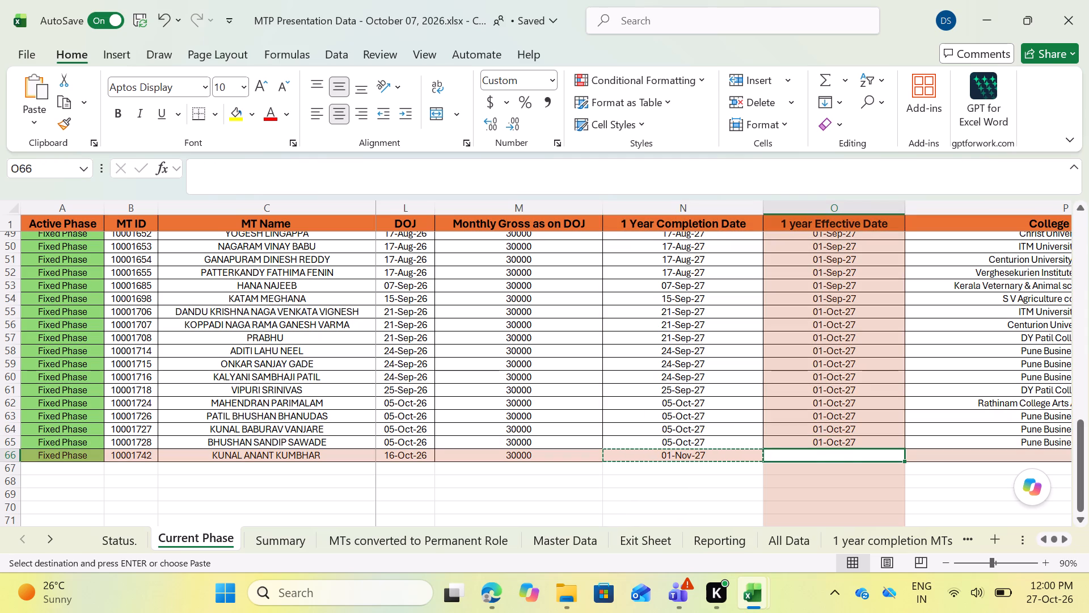
key("ctrl+v")
left_click(790, 488)
Fill College Name Pune Business School and Education PGDM in Agri Business Management from row 65 into row 66.
scroll(933, 452, "left", 2)
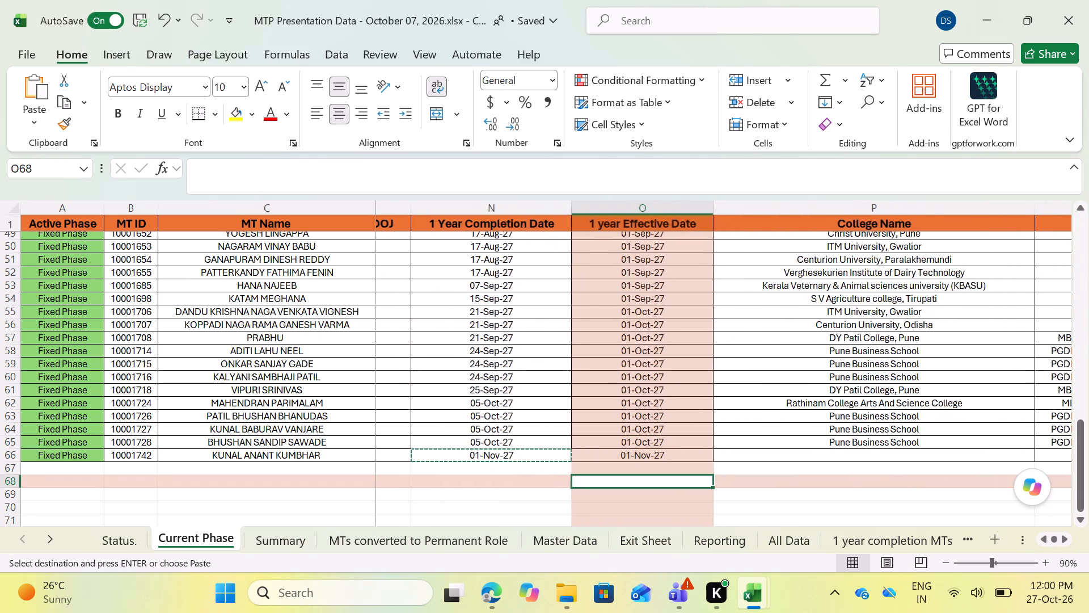
left_click(841, 454)
left_click(873, 439)
scroll(894, 461, "left", 3)
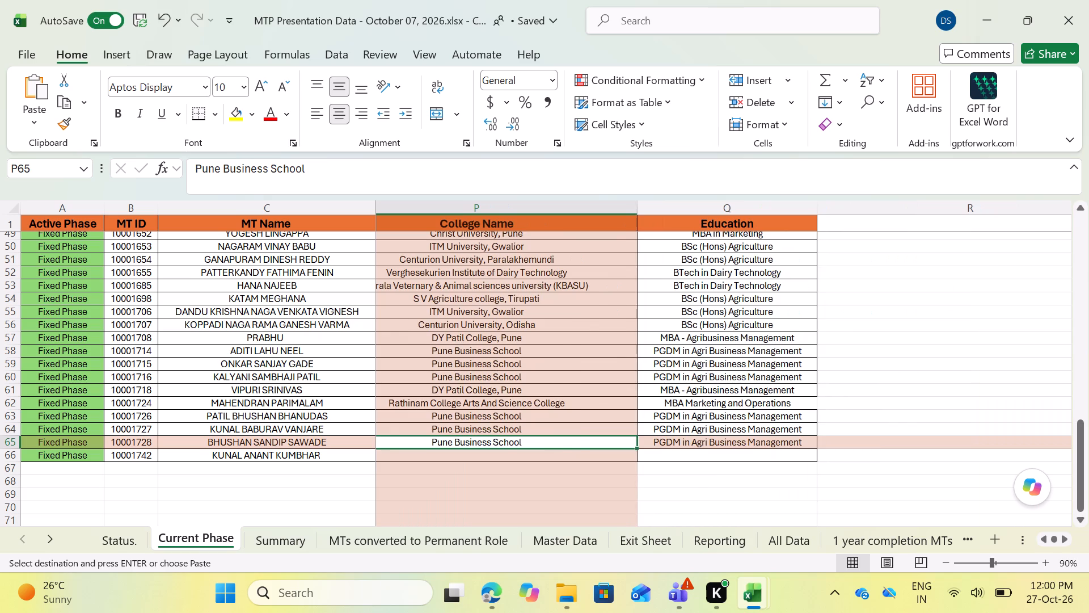
key("shift+Right")
left_click_drag(876, 447, 873, 462)
left_click(821, 520)
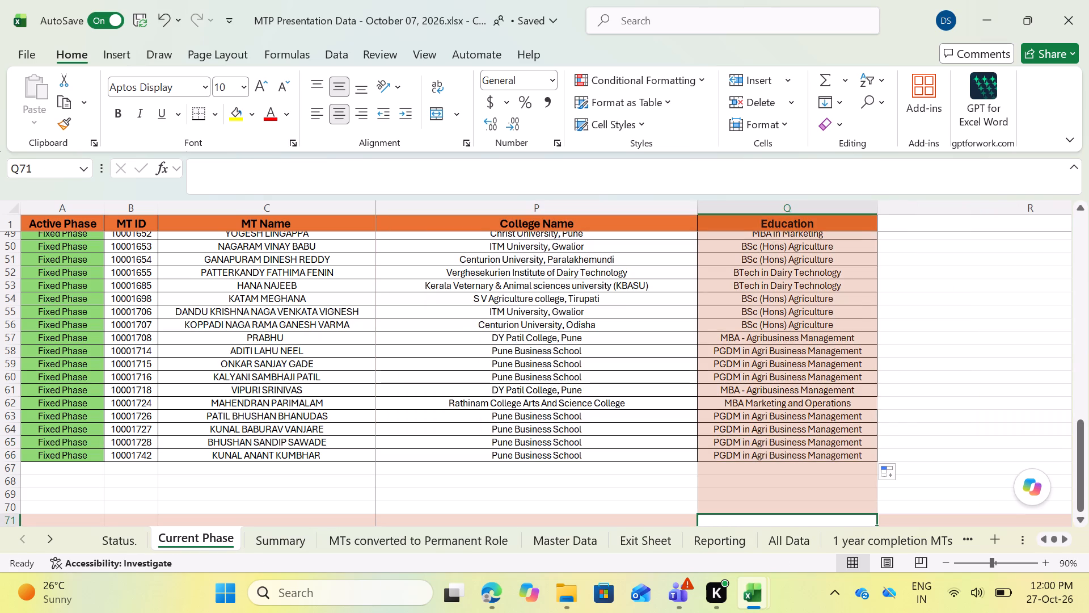
Auto-fit the width of the Education column.
left_click(876, 208)
double_click(876, 208)
left_click(938, 347)
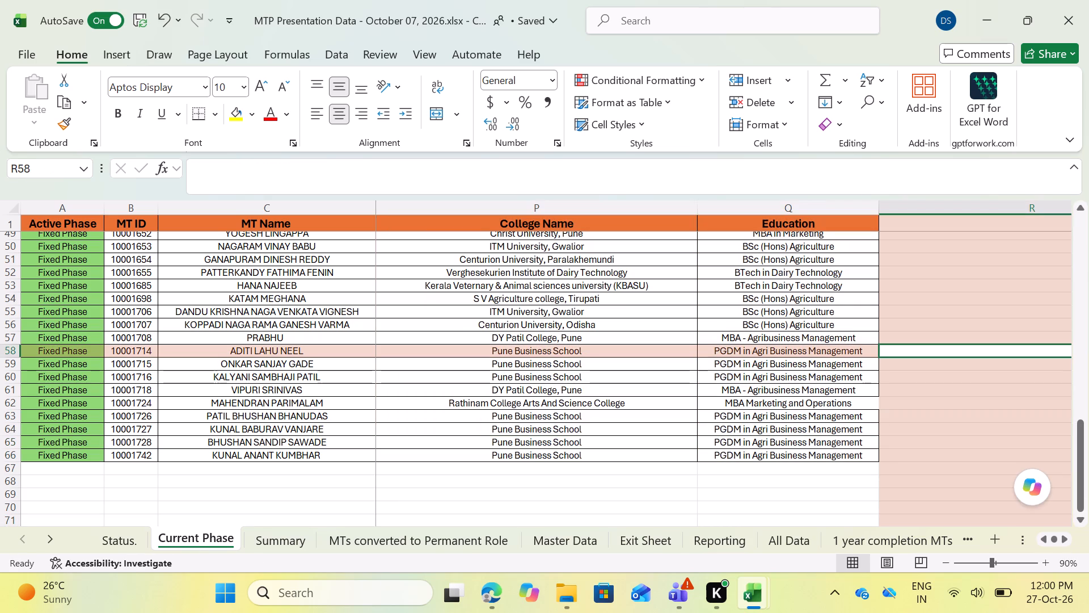
Apply All Borders to the entire Current Phase table and look over the table's columns.
left_click(274, 381)
key("ctrl+a")
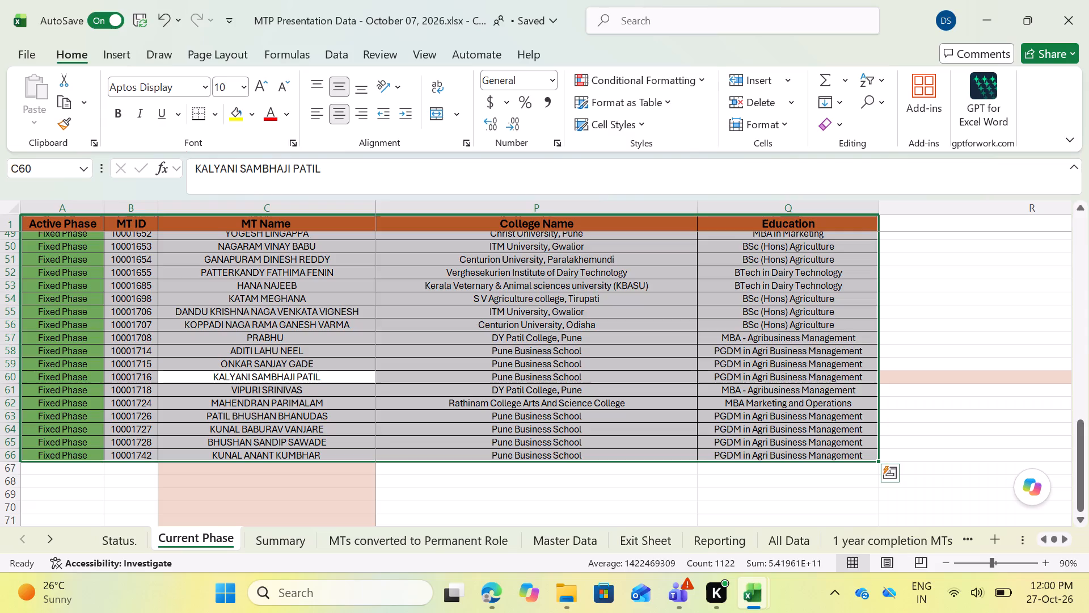
left_click(216, 115)
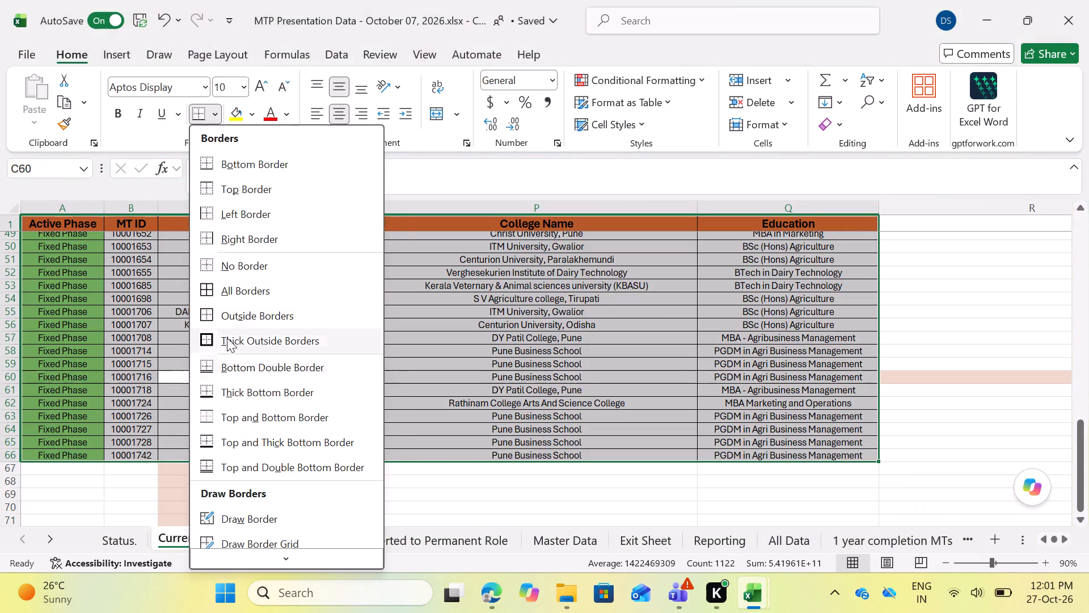
left_click(208, 282)
left_click(986, 373)
scroll(617, 483, "right", 2)
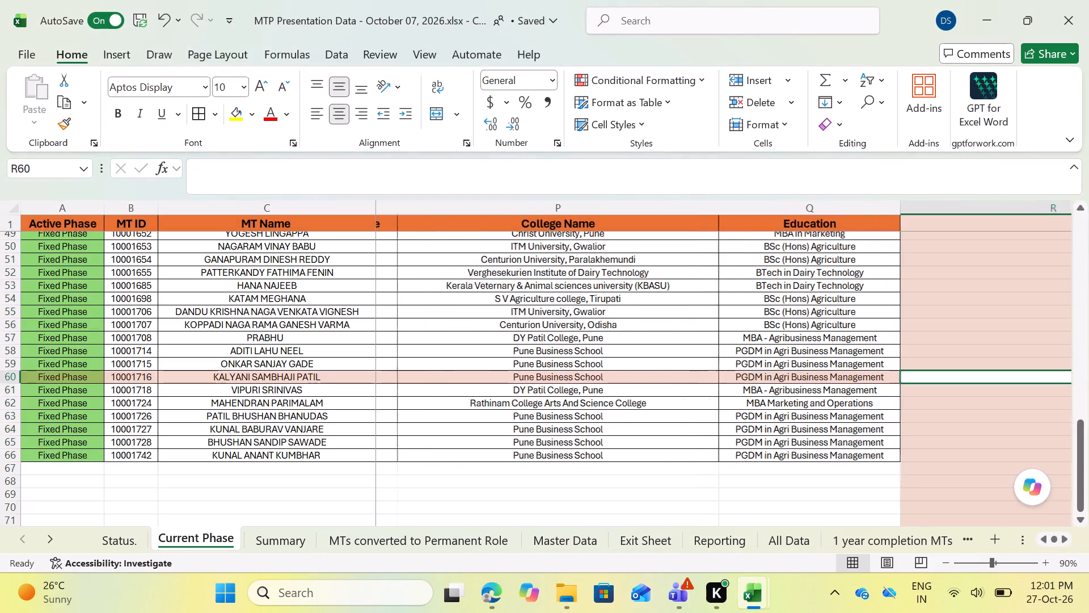
scroll(617, 483, "right", 9)
left_click(235, 477)
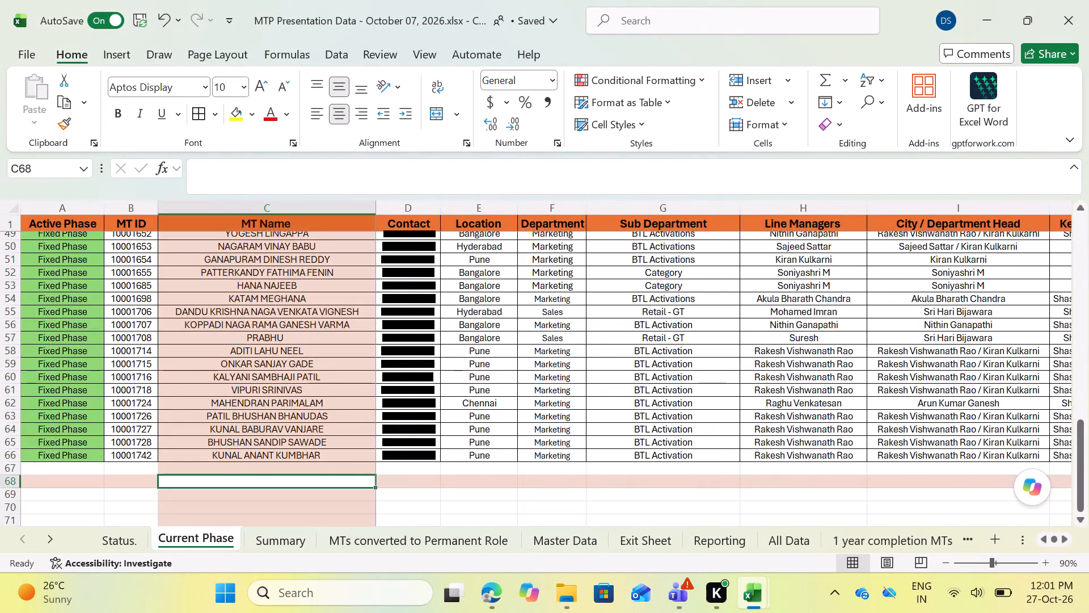
In the Status sheet's BTL - Activations Pune row, set MT Joined to 9 and MT Hiring Plan to 9.
left_click(141, 541)
scroll(369, 434, "up", 7)
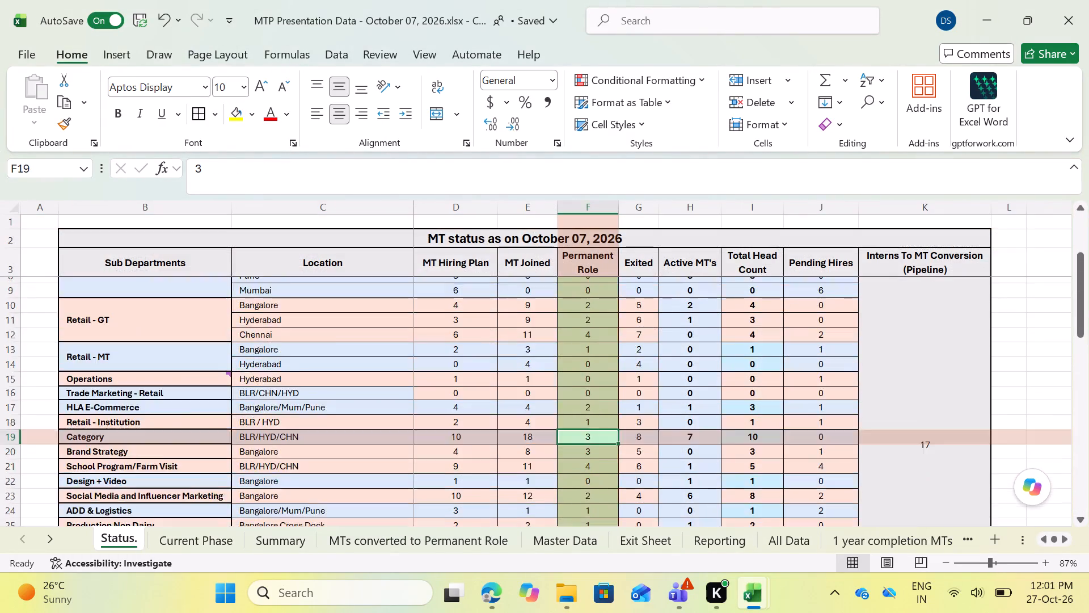
scroll(369, 434, "up", 9)
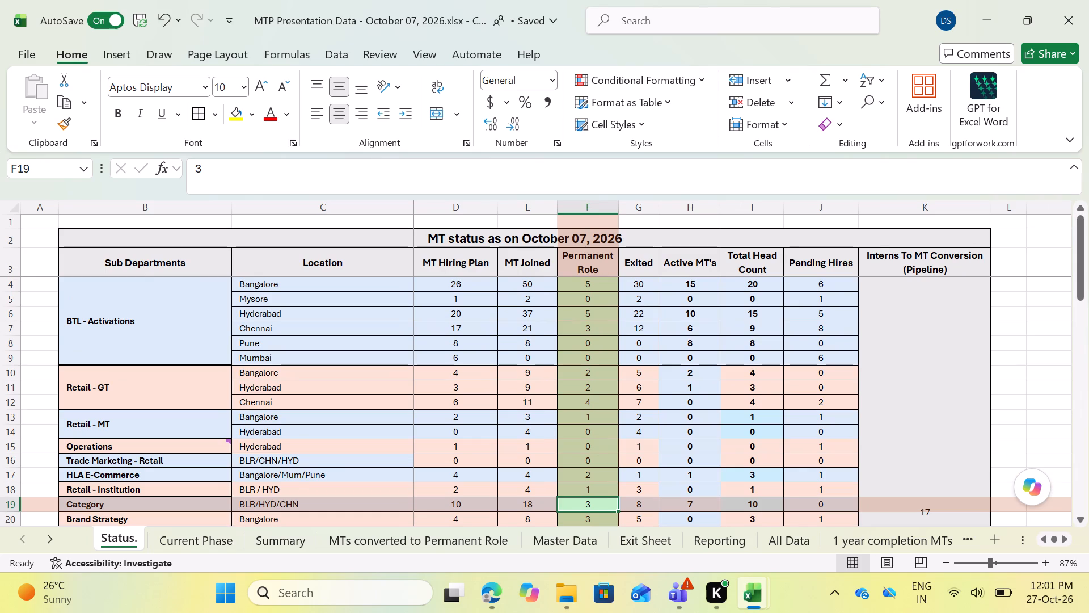
left_click(308, 346)
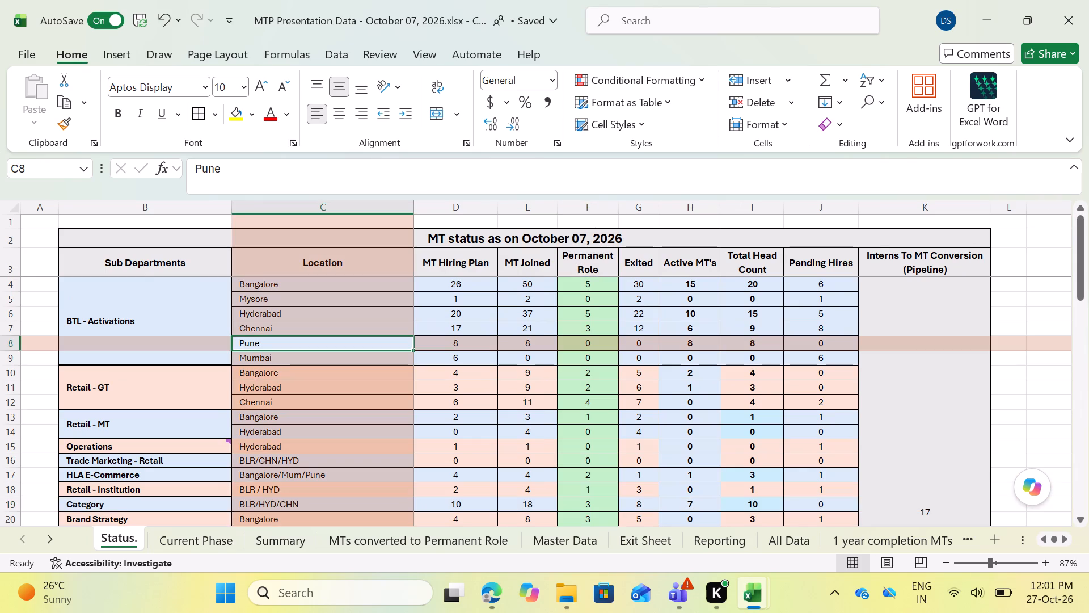
key("Tab")
key("Tab")
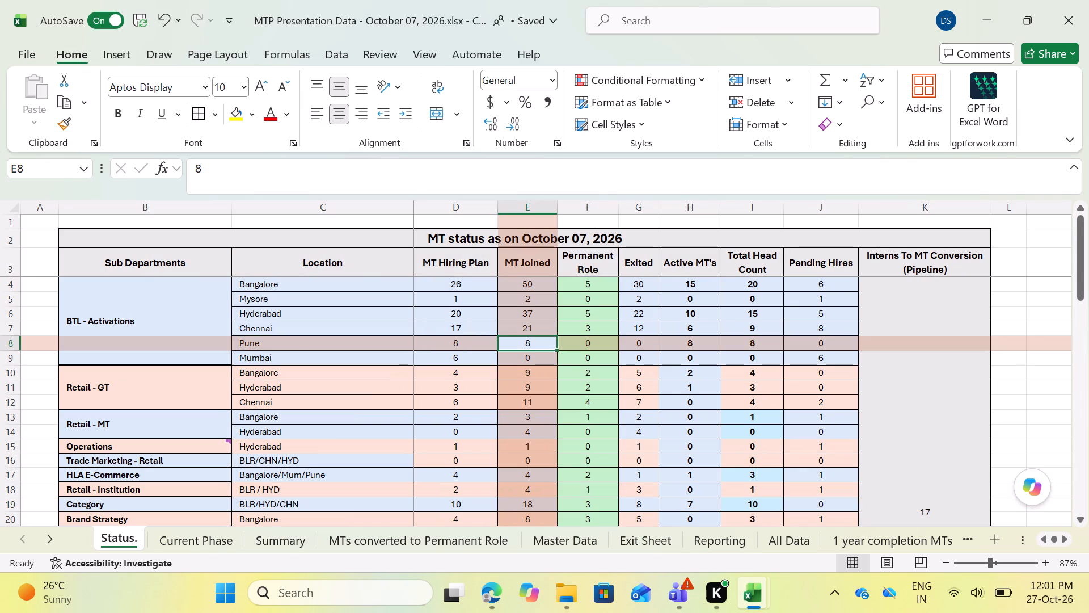
key("9")
key("Tab")
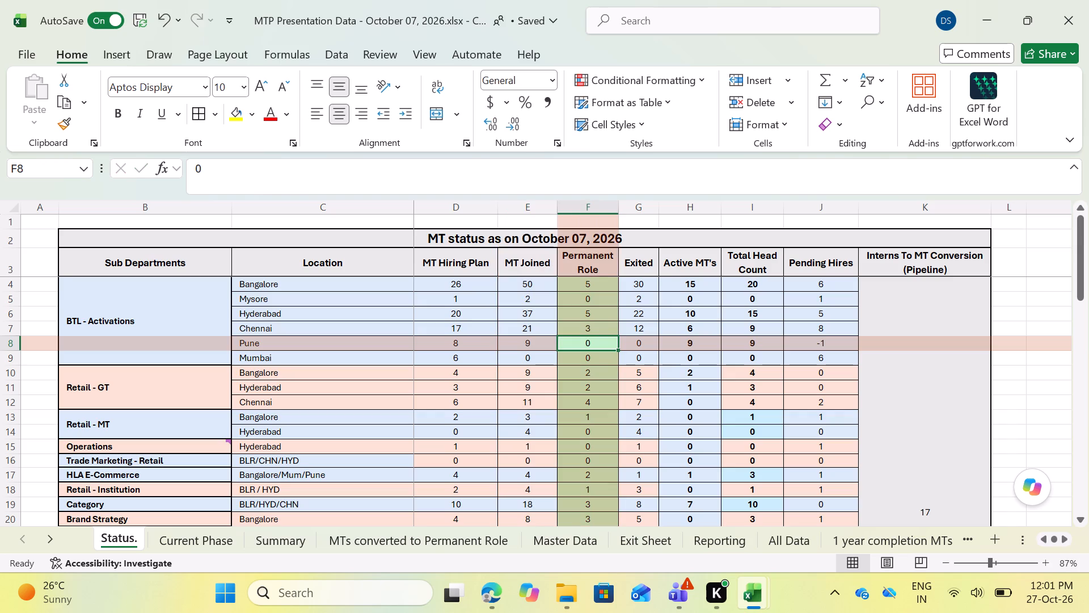
key("shift+Tab")
key("shift+Tab")
key("9")
key("Tab")
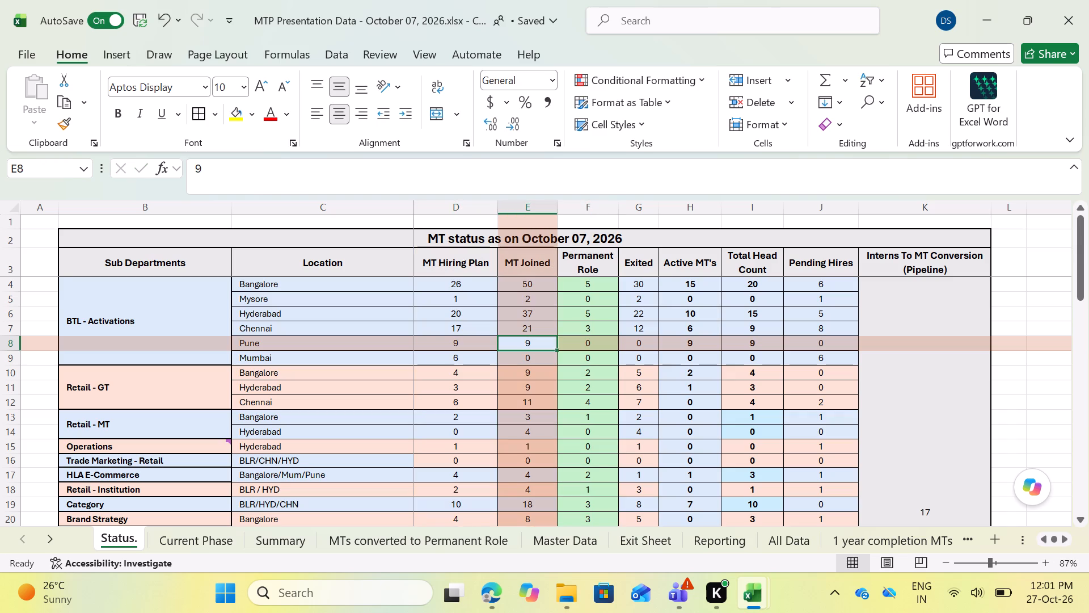
Review the remaining cells of the Pune row, from Permanent Role through Pending Hires.
key("Tab")
key("Tab")
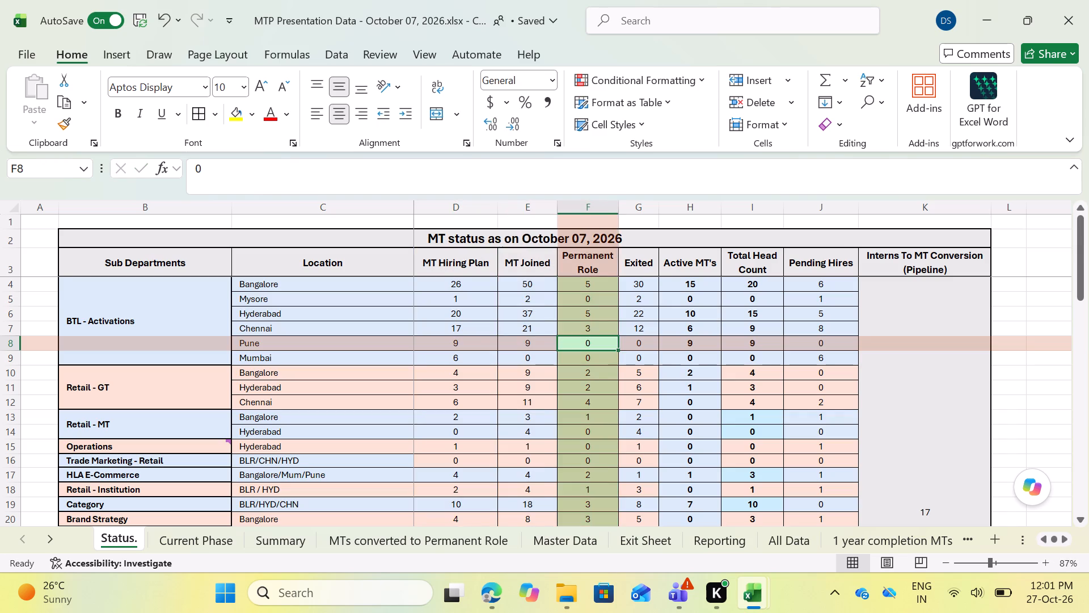
key("Tab")
key("Tab")
key("Tab")
key("Tab")
key("shift+Tab")
key("shift+Tab")
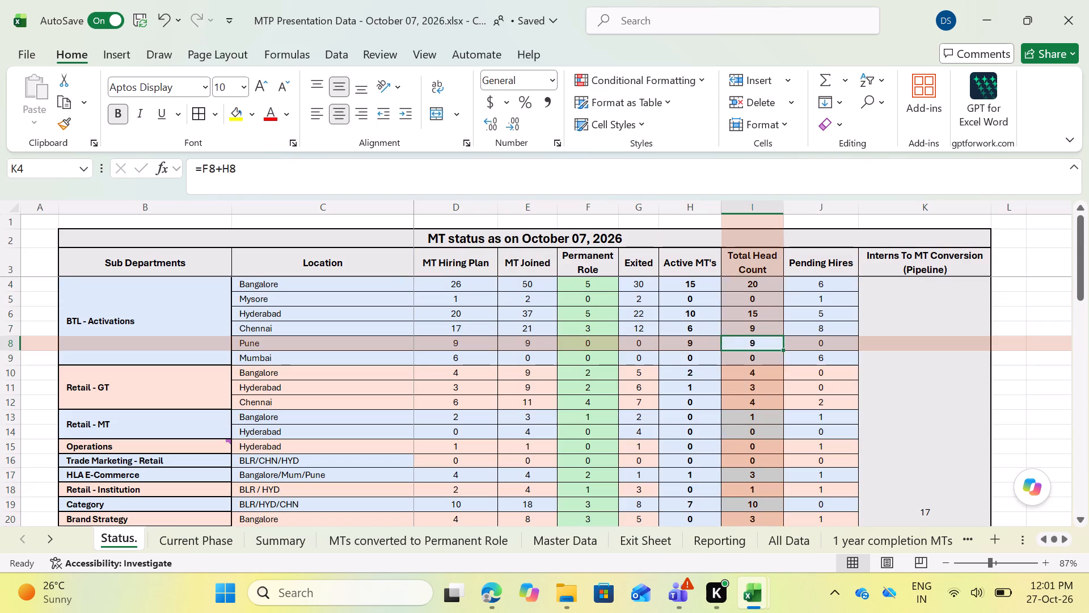
key("shift+Tab")
key("shift+Tab")
key("shift+Tab")
key("shift+Tab")
key("shift+Tab")
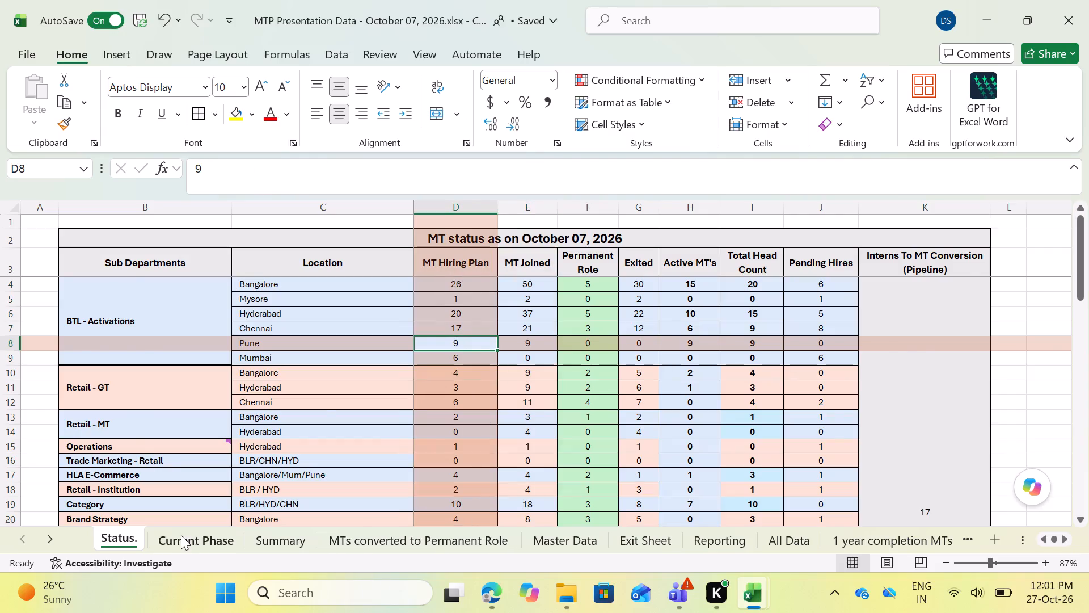
Count the trainees in Current Phase's MT Name column from row 2 down, and return to the Status sheet.
left_click(181, 535)
scroll(301, 383, "up", 20)
scroll(301, 383, "up", 13)
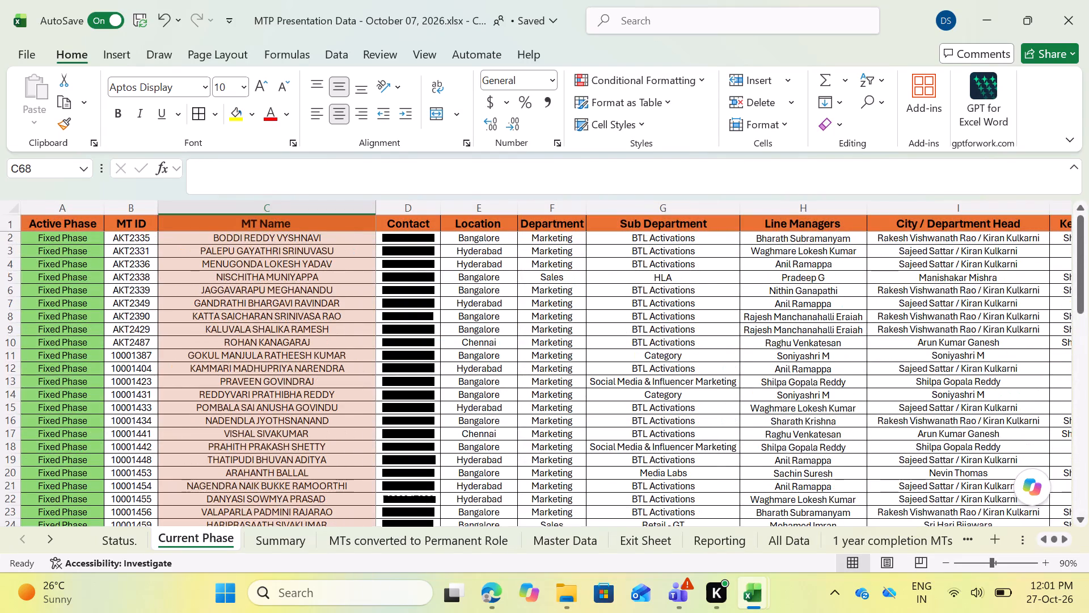
left_click(296, 236)
key("ctrl+shift+Down")
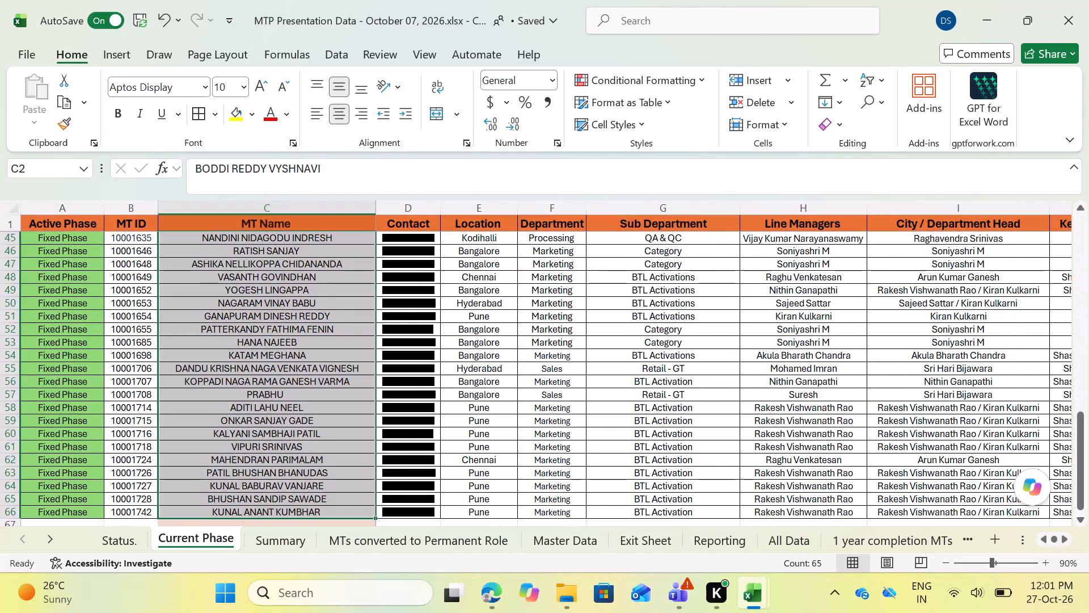
scroll(353, 352, "down", 1)
left_click(119, 536)
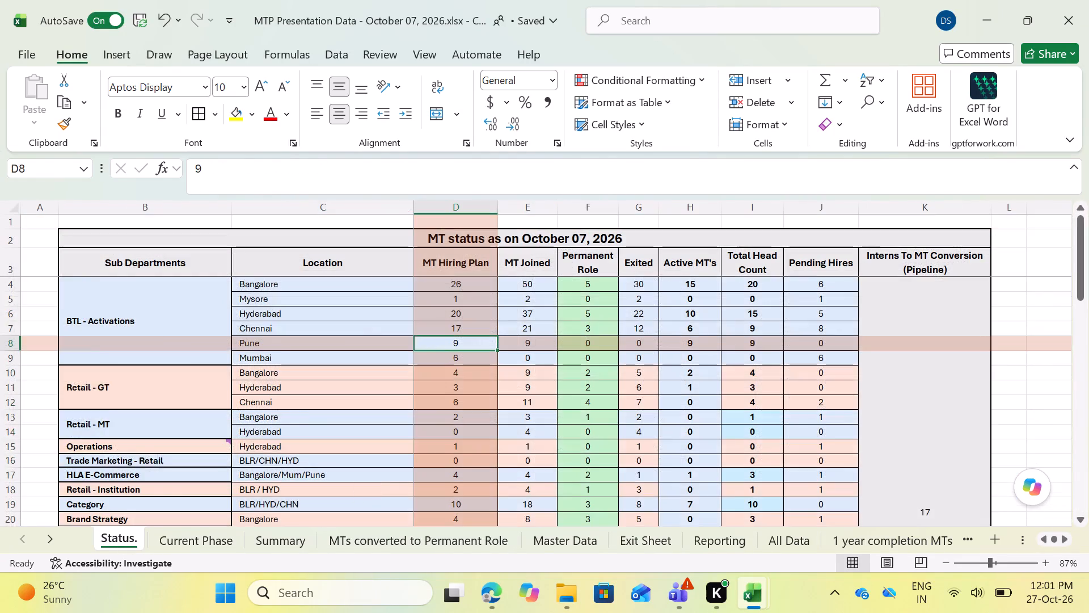
Review the Status sheet's sub-department rows and Total row, and compare them with the trainee count in Current Phase.
scroll(464, 456, "down", 1)
scroll(464, 456, "up", 5)
scroll(618, 407, "down", 3)
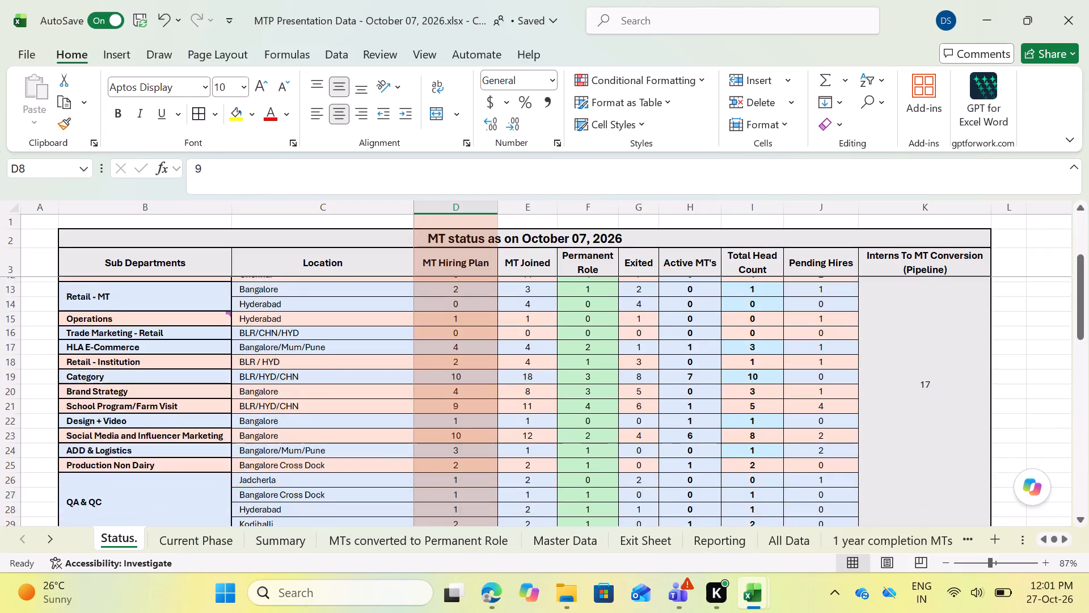
scroll(601, 405, "down", 4)
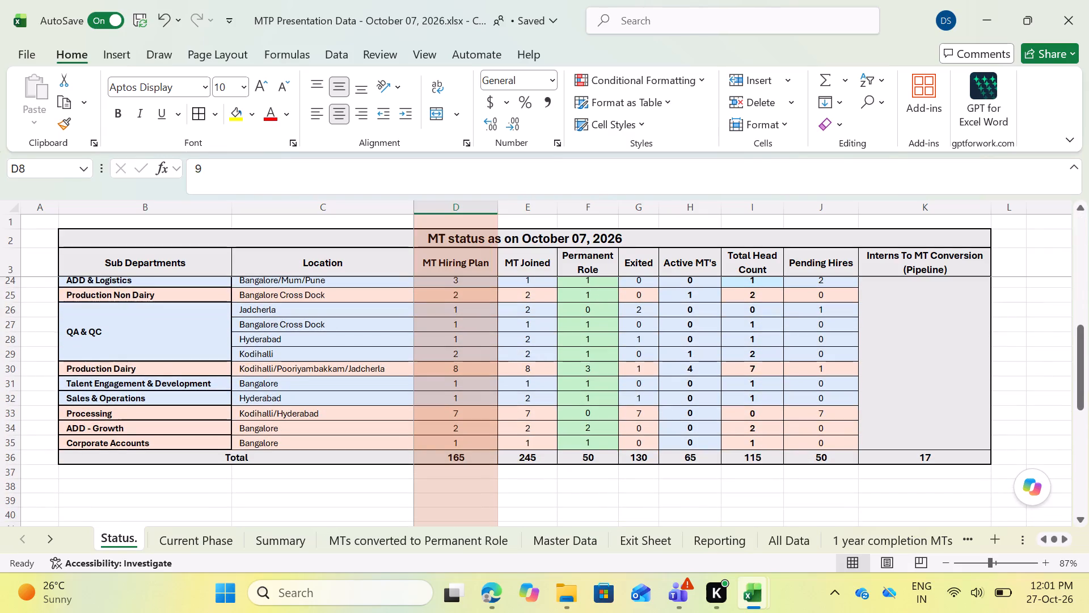
left_click(217, 539)
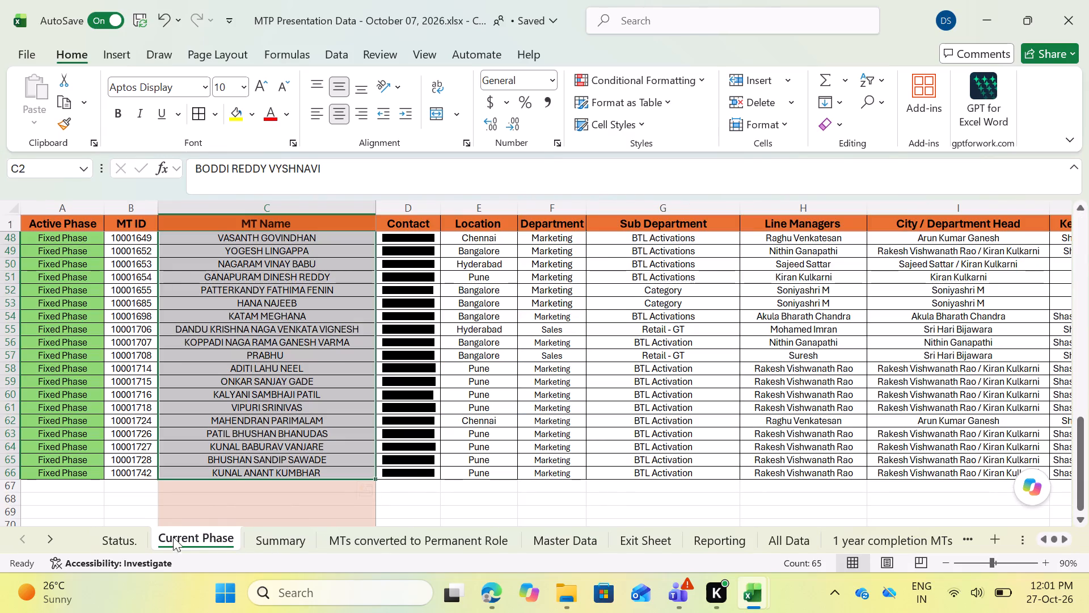
left_click(126, 540)
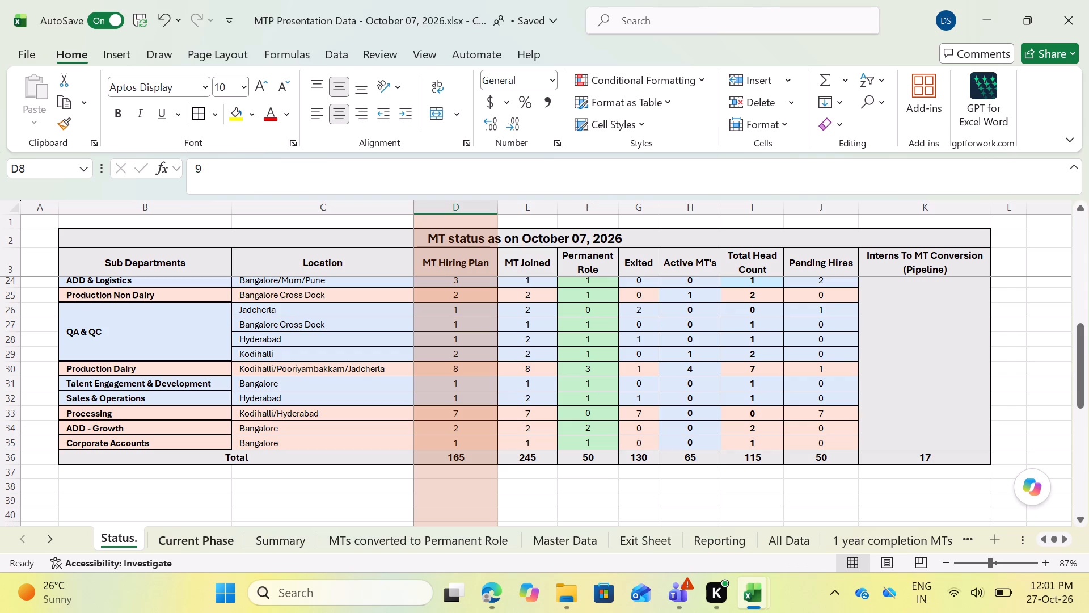
Count the exited trainees in Exit Sheet's Name column from row 2 down, and return to the Status sheet.
left_click(663, 536)
scroll(290, 383, "up", 5)
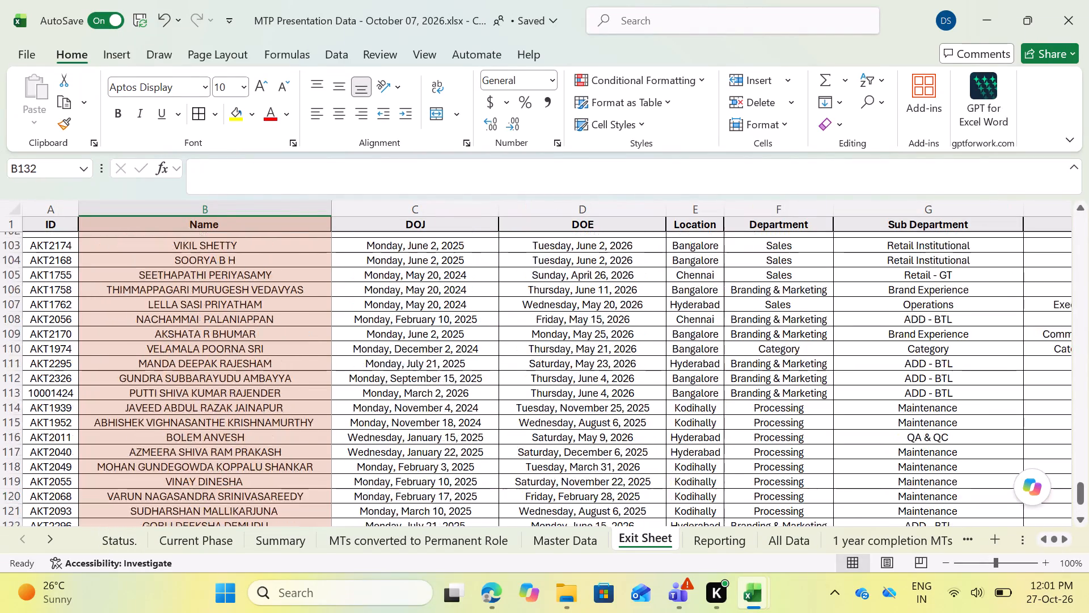
scroll(290, 383, "up", 20)
scroll(290, 383, "up", 20)
scroll(290, 383, "up", 18)
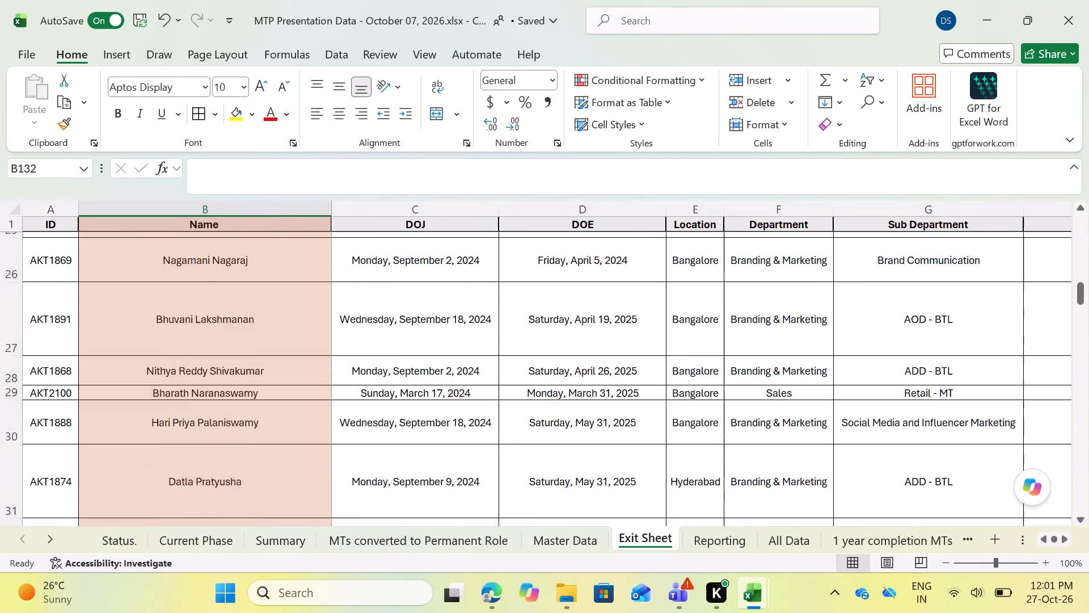
scroll(313, 334, "up", 20)
scroll(313, 334, "up", 6)
left_click(242, 242)
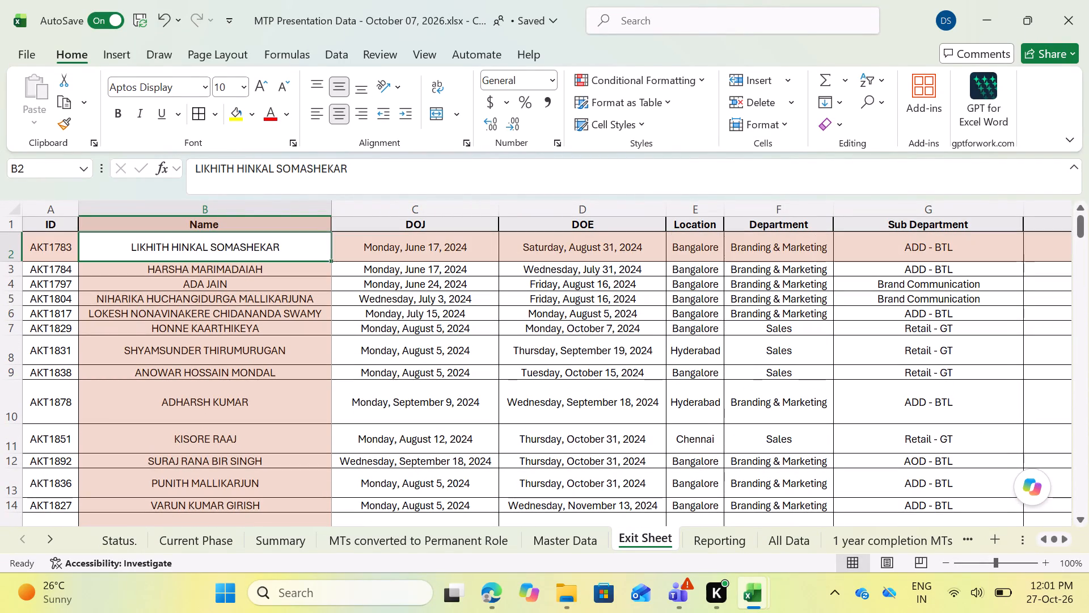
key("ctrl+shift+Down")
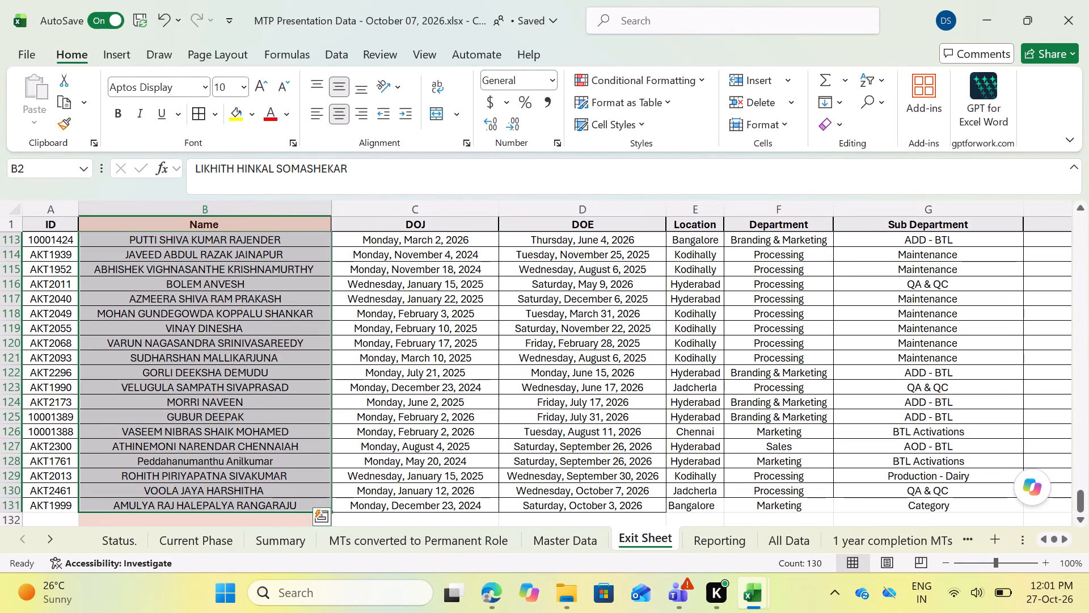
left_click(121, 549)
Examine the Status sheet's location tables and the Summary sheet's completion-month and education tables against the main status totals.
scroll(322, 485, "down", 5)
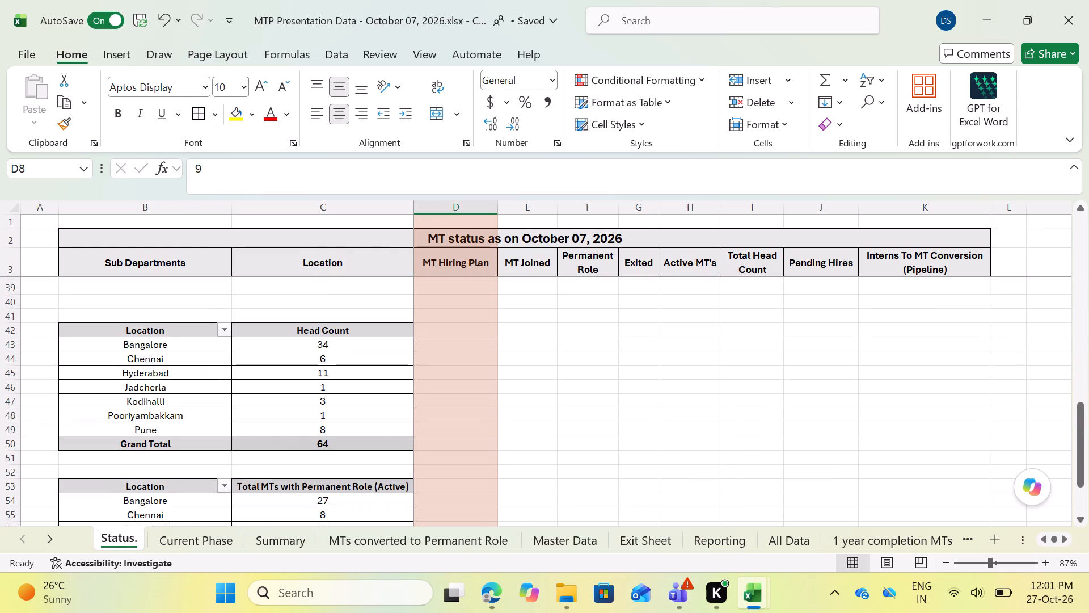
scroll(324, 485, "down", 1)
scroll(332, 481, "up", 1)
left_click(288, 545)
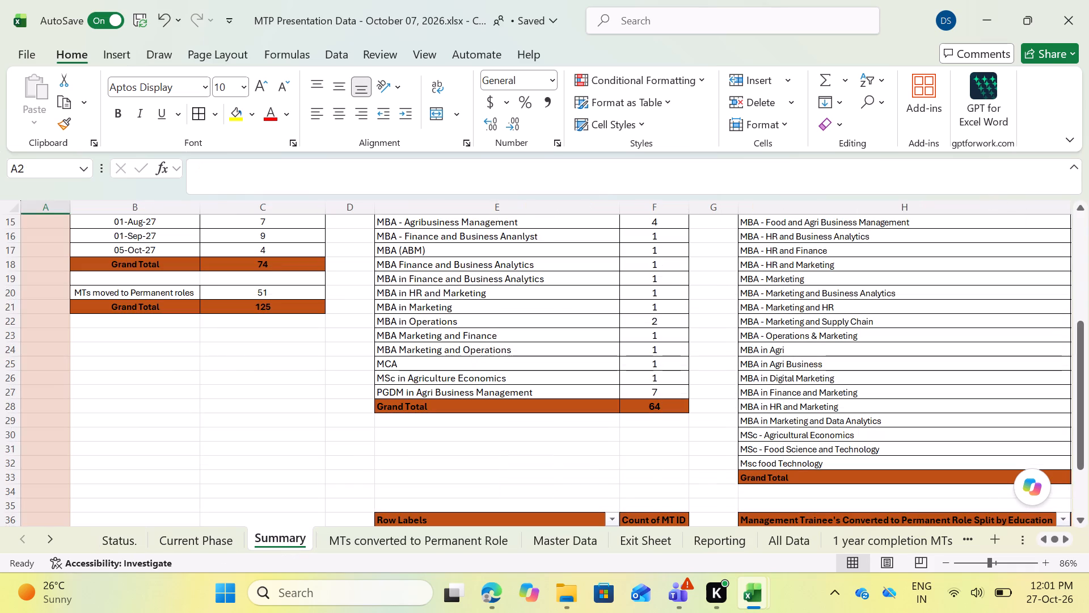
scroll(369, 410, "up", 6)
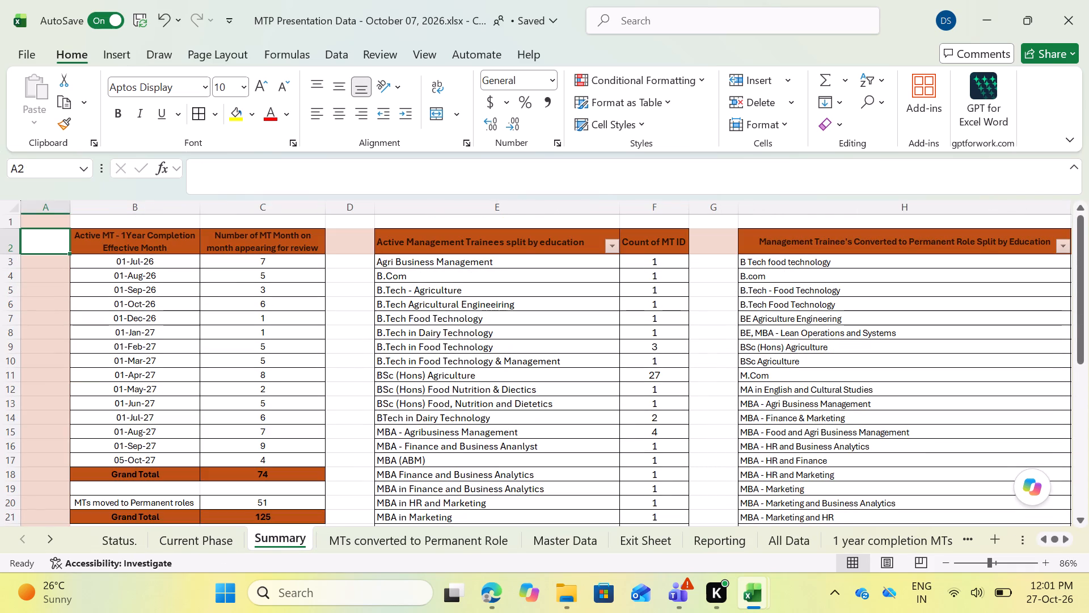
scroll(369, 410, "up", 7)
scroll(369, 410, "down", 5)
scroll(369, 410, "up", 2)
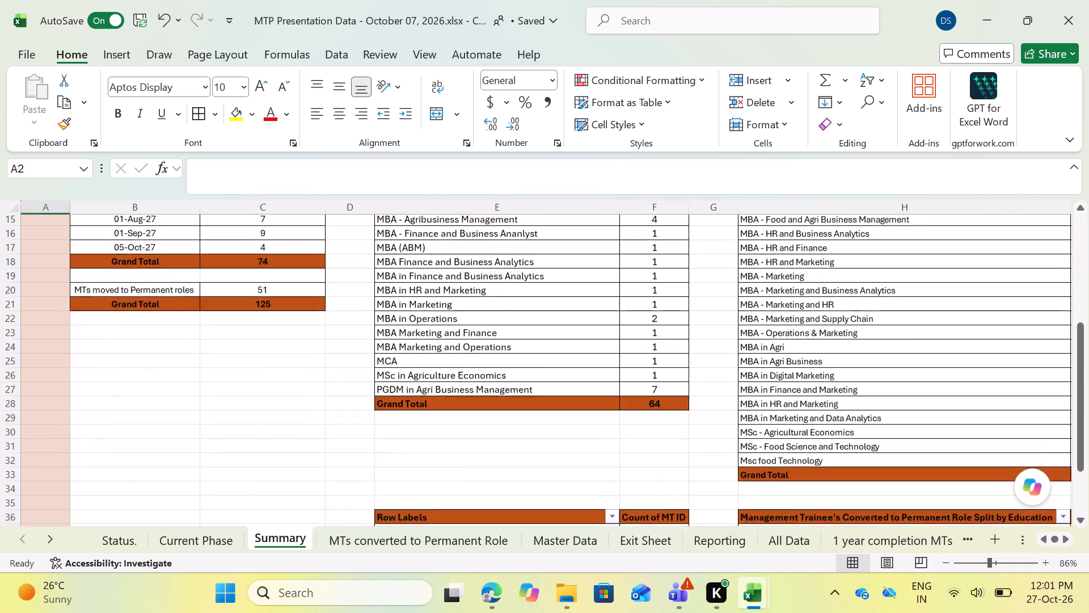
scroll(369, 410, "up", 12)
left_click(138, 539)
scroll(313, 404, "up", 2)
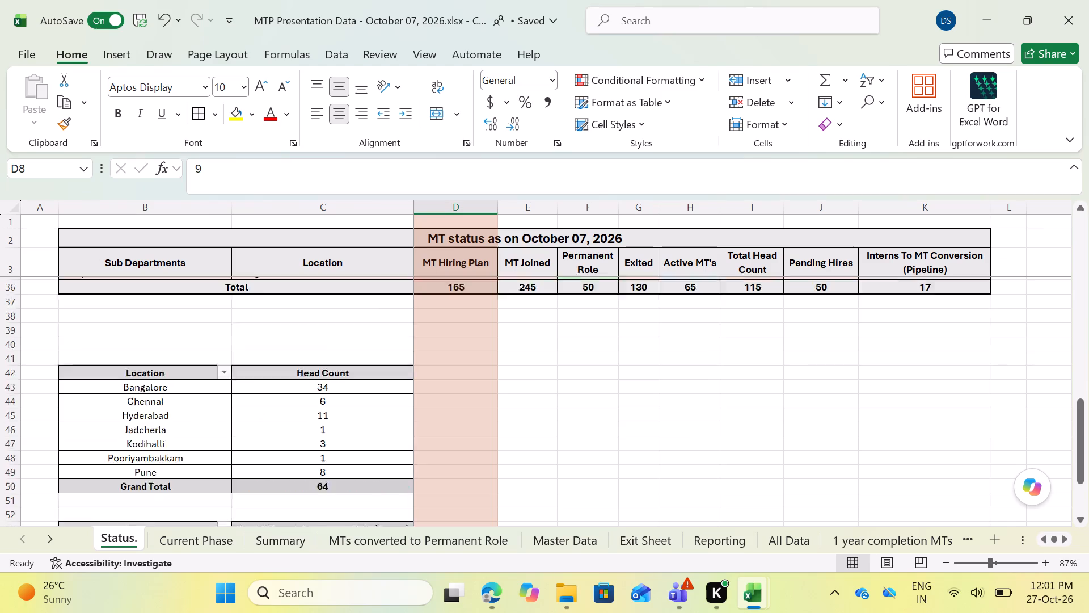
scroll(313, 404, "up", 3)
scroll(309, 415, "down", 4)
Refresh the Location and Head Count pivot table below the main table in the Status sheet.
left_click(155, 378)
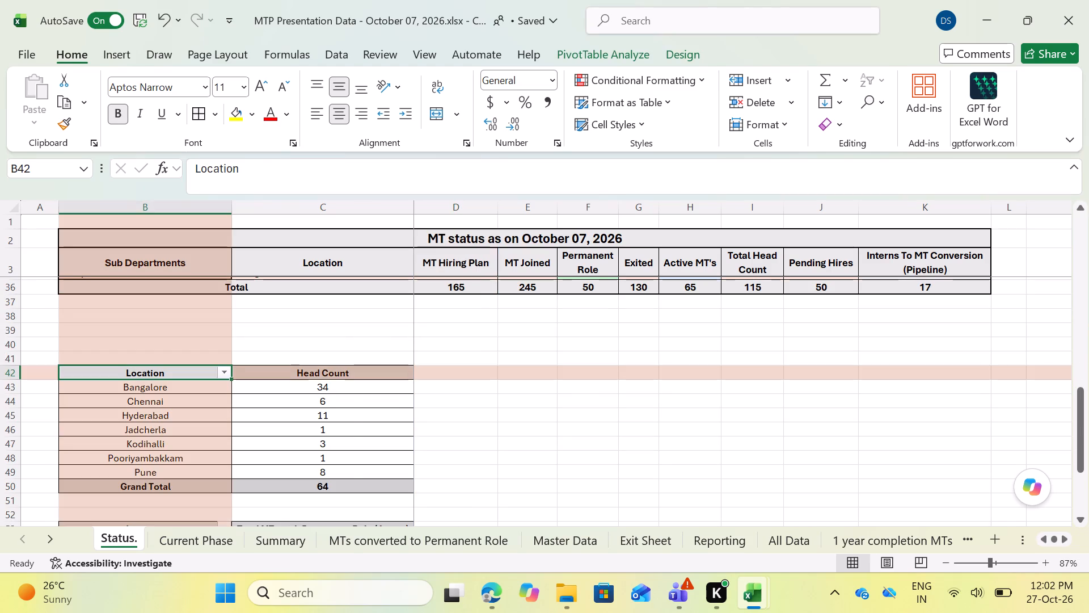
right_click(164, 375)
left_click(211, 465)
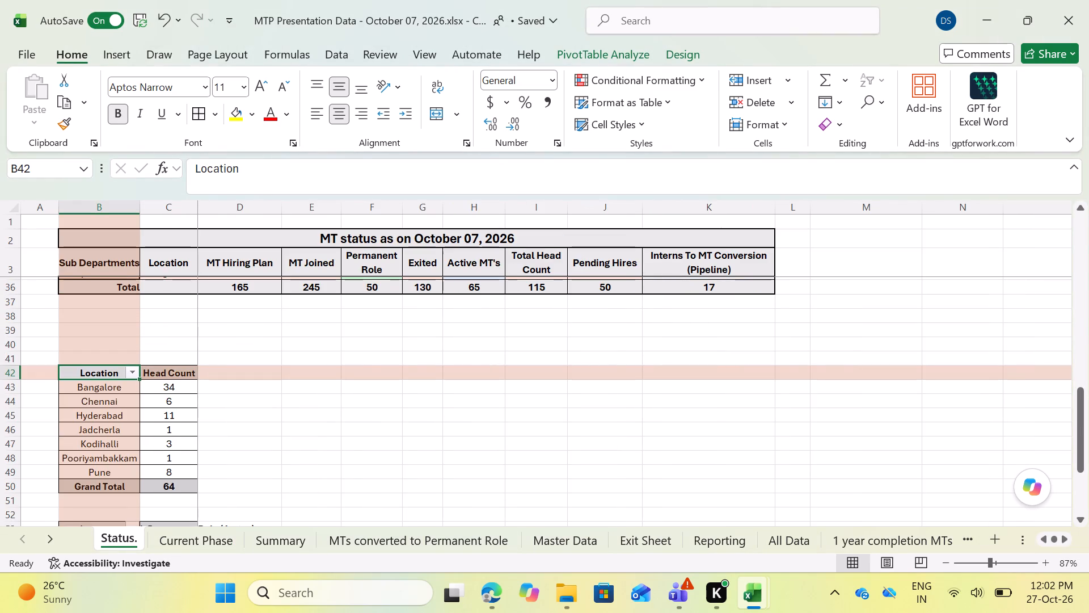
Auto-fit the widths of columns B and C in the Status sheet so their full text fits.
scroll(230, 363, "up", 17)
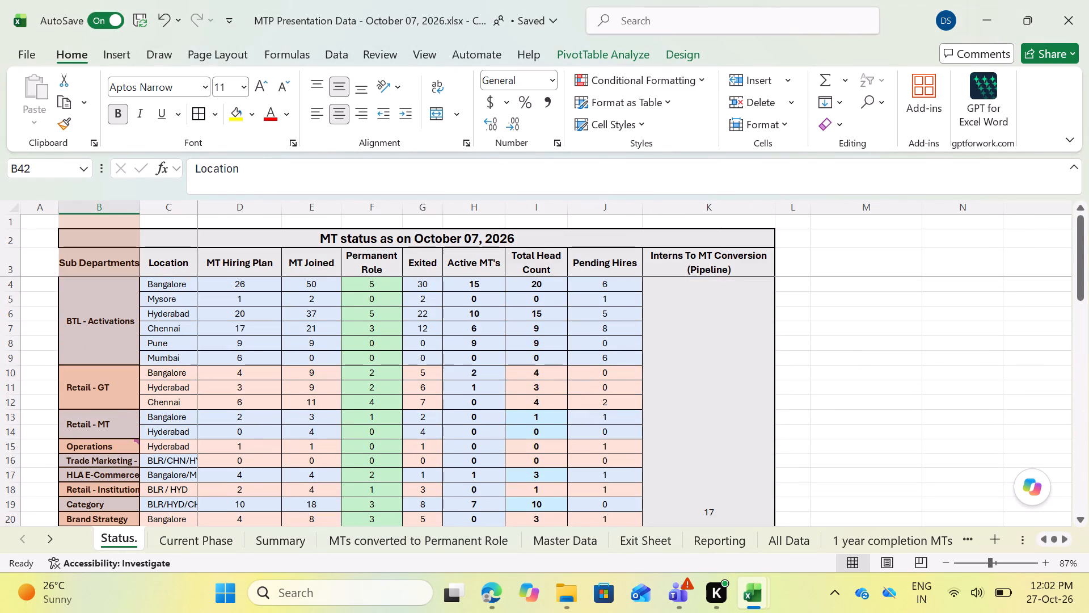
double_click(139, 209)
scroll(271, 441, "down", 10)
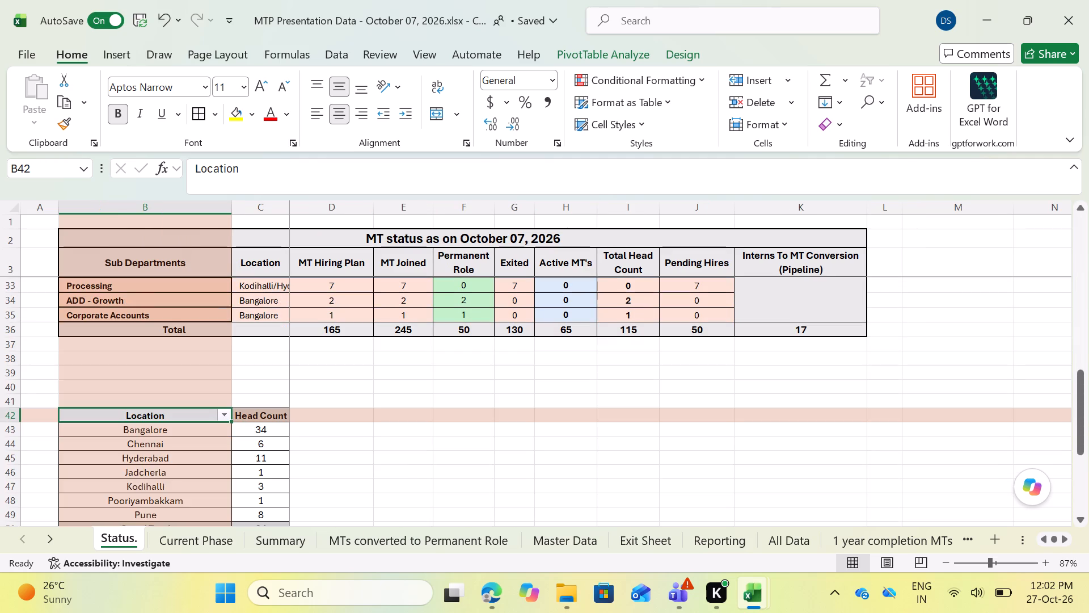
left_click(345, 435)
scroll(375, 452, "down", 2)
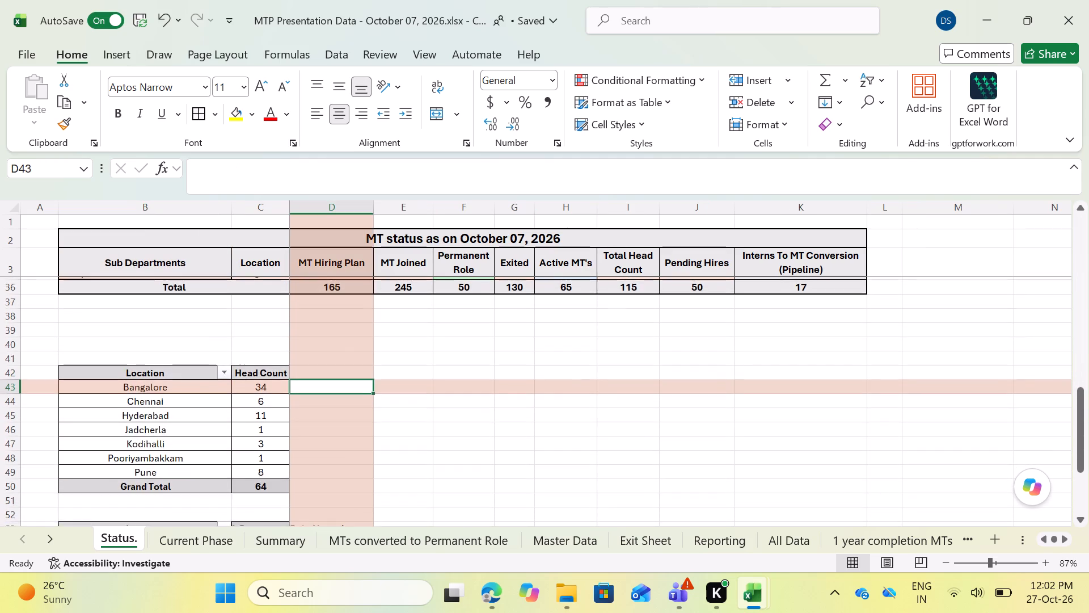
scroll(375, 452, "down", 1)
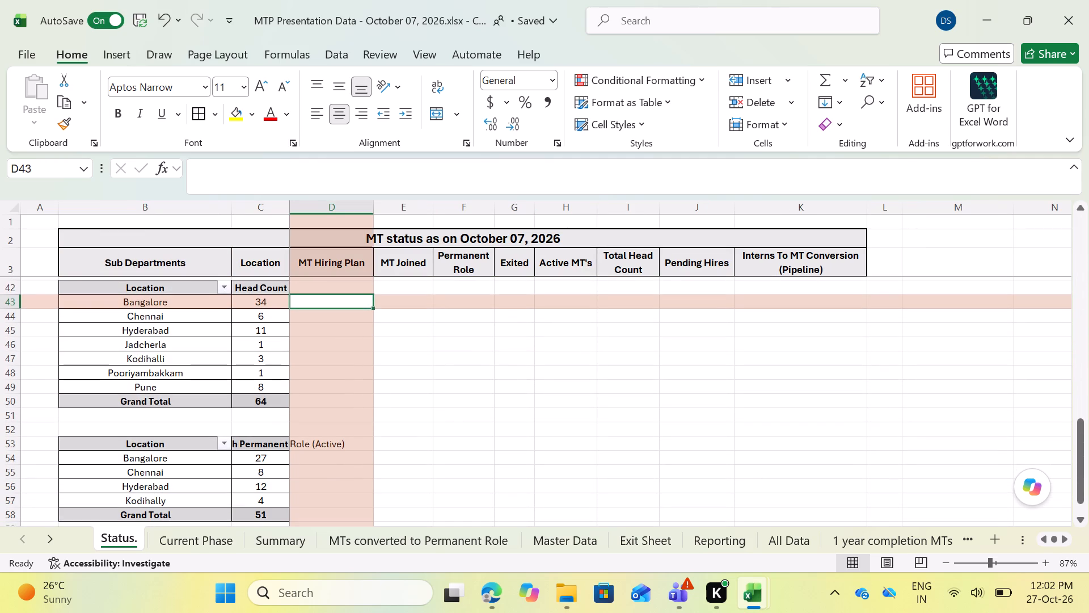
scroll(378, 438, "down", 1)
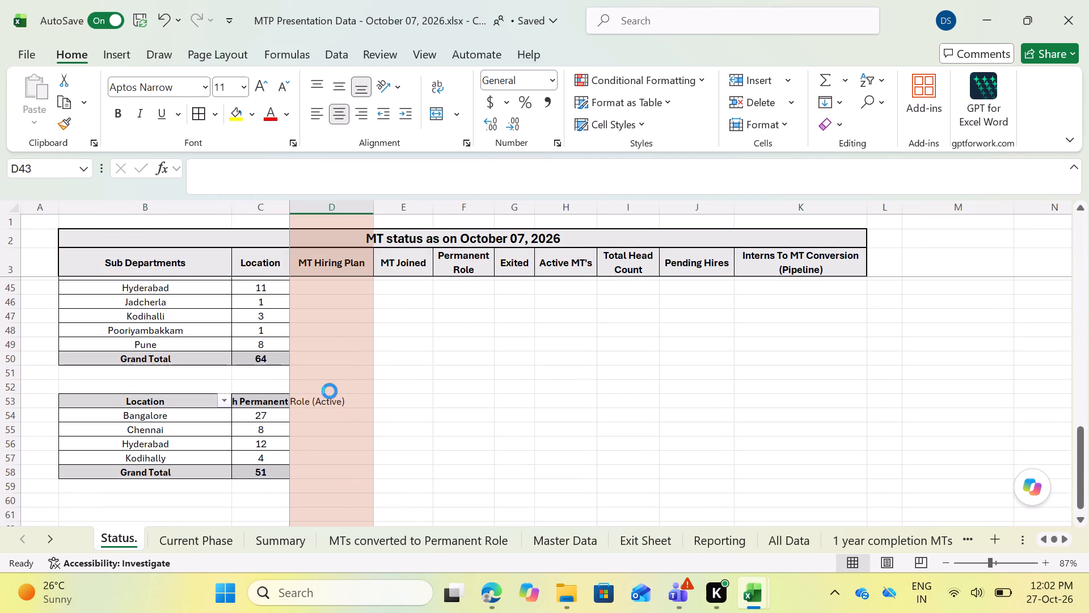
double_click(291, 209)
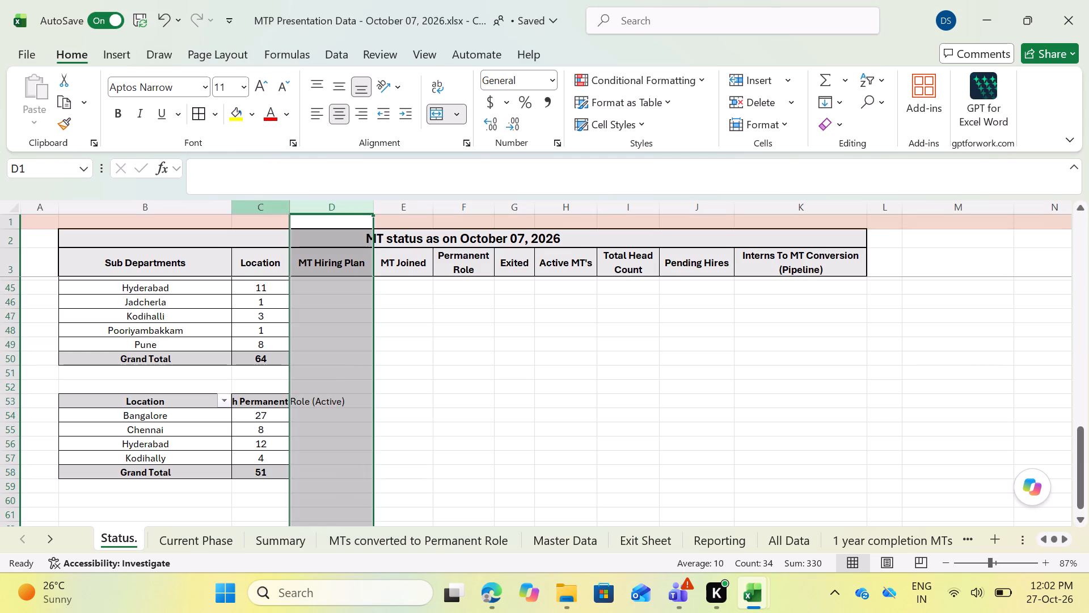
double_click(289, 207)
left_click(510, 447)
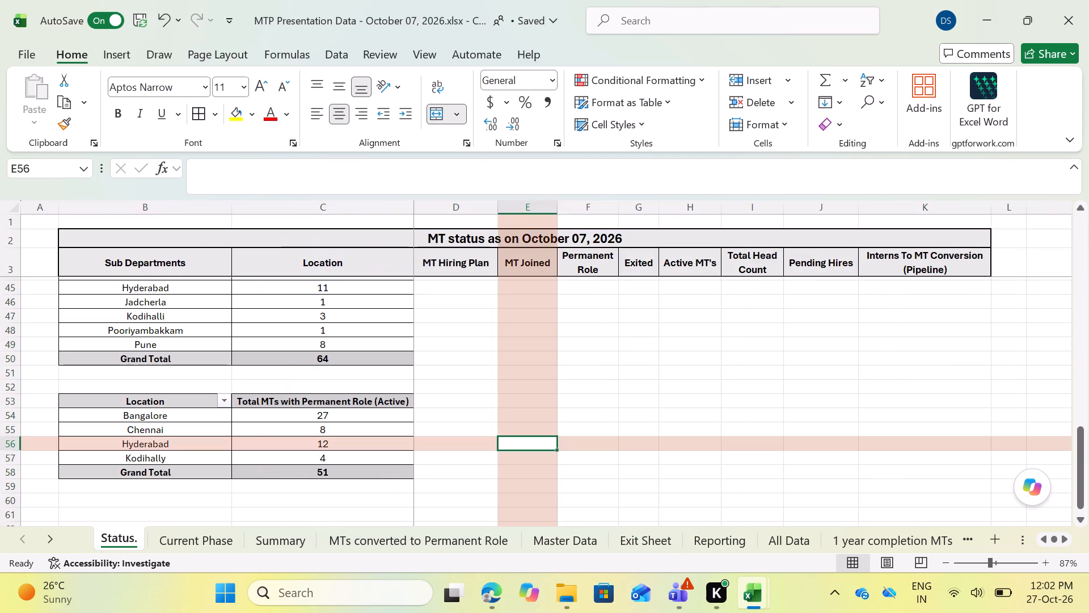
Check the source range of the Total MTs with Permanent Role (Active) pivot table, keeping 'MTs converted to Permanent Role'!$B$1:$L$51.
scroll(495, 407, "up", 20)
scroll(495, 407, "up", 6)
scroll(493, 406, "down", 15)
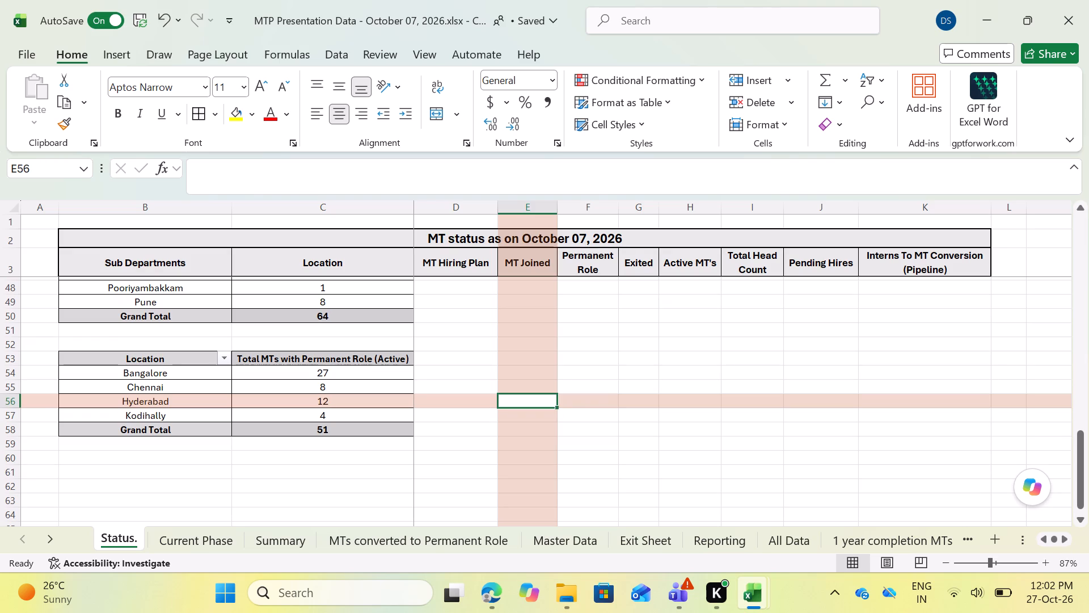
left_click(179, 359)
left_click(605, 52)
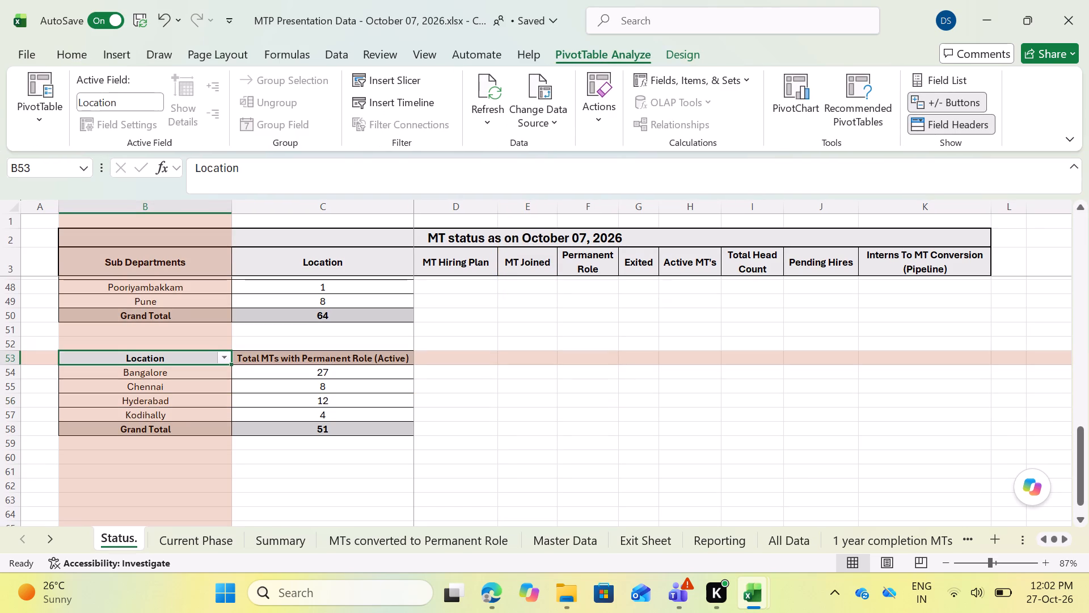
left_click(550, 107)
left_click(575, 145)
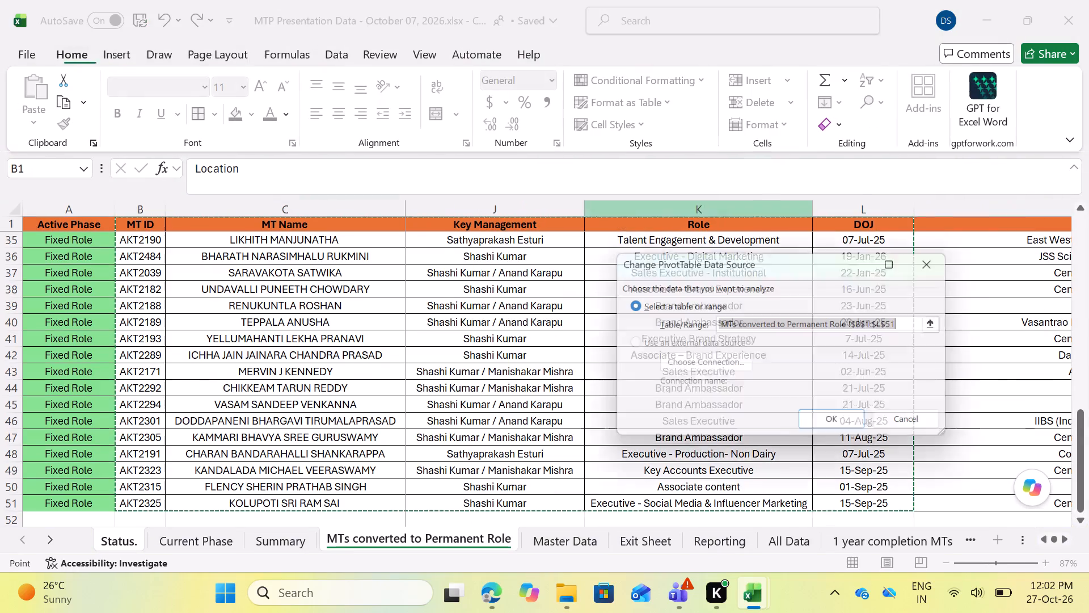
scroll(508, 427, "down", 2)
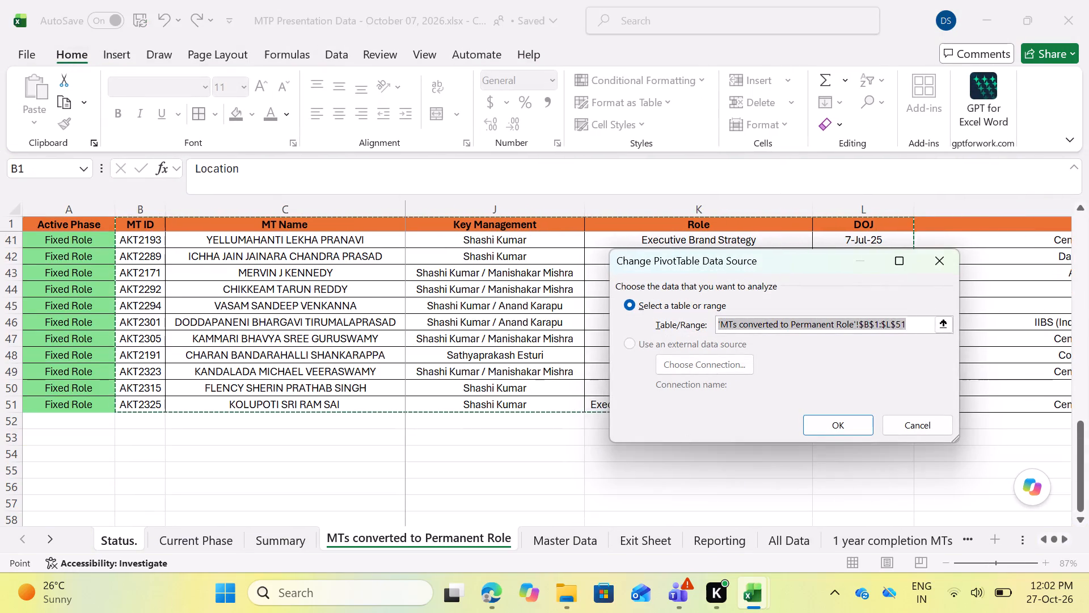
key("Return")
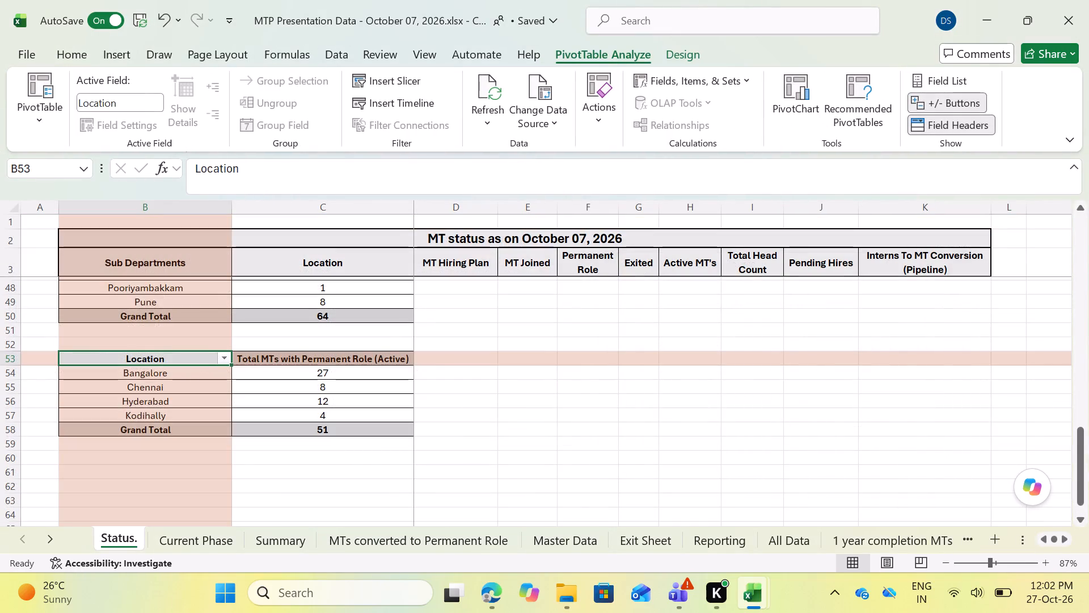
Count the MT Name entries from row 2 down in MTs converted to Permanent Role, and return to the Status sheet.
left_click(468, 538)
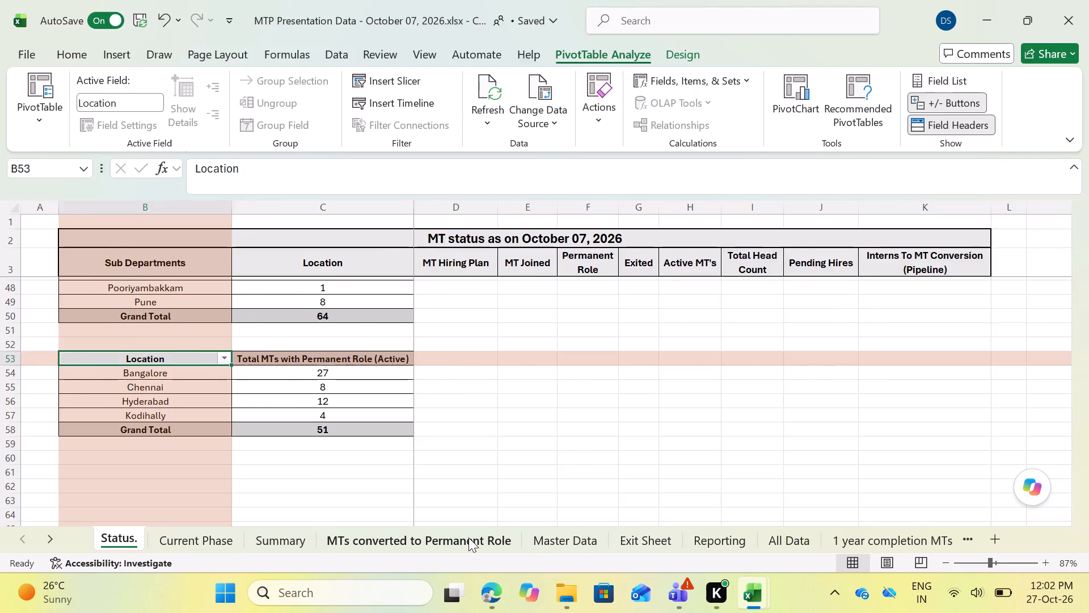
scroll(305, 413, "up", 20)
scroll(305, 413, "up", 7)
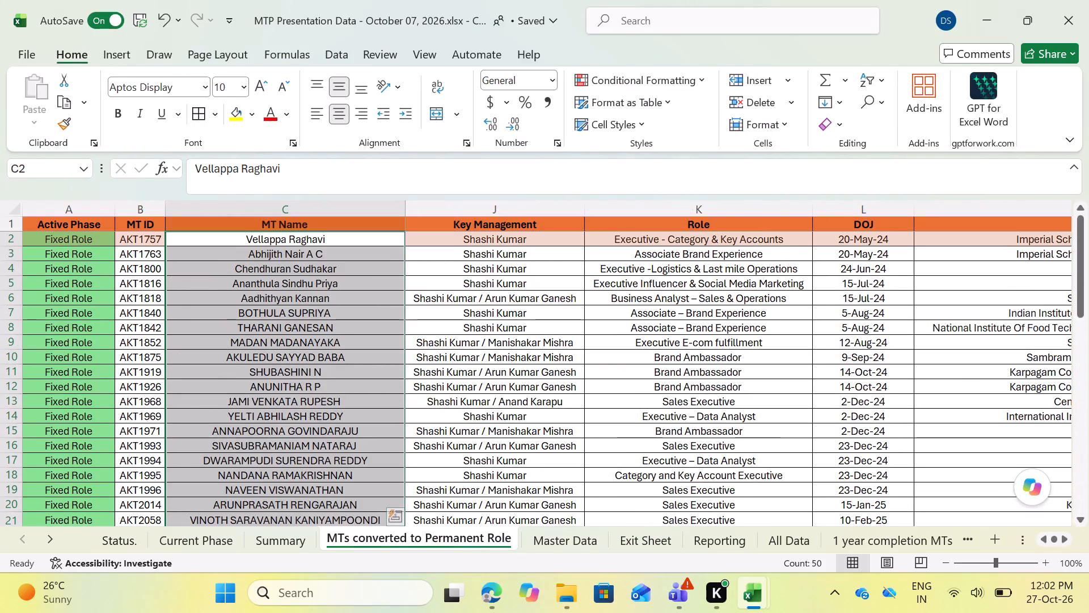
scroll(305, 413, "up", 2)
left_click(306, 337)
left_click(307, 242)
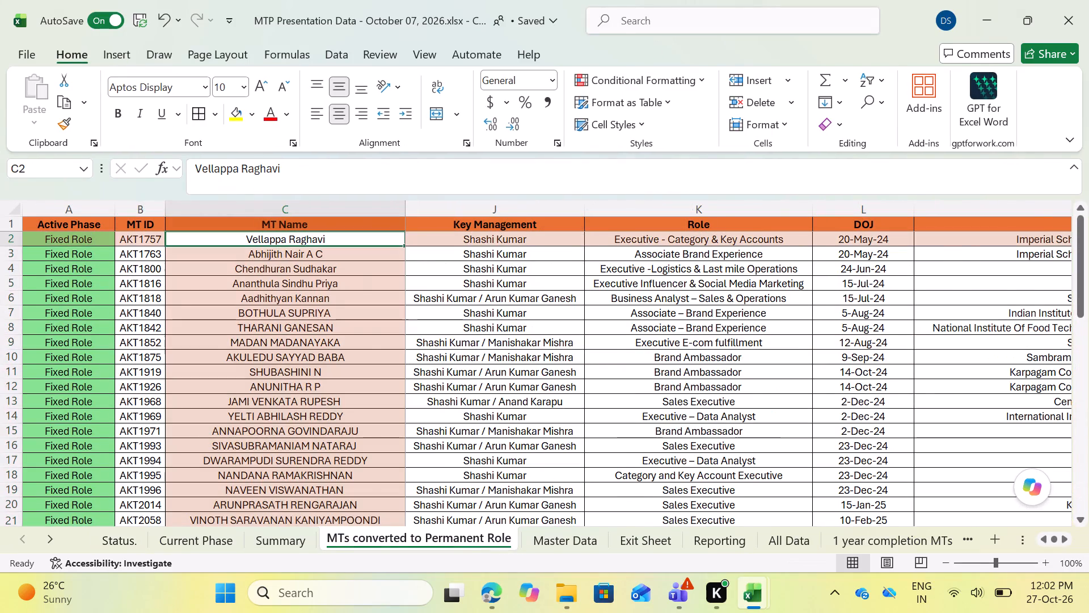
key("ctrl+shift+Down")
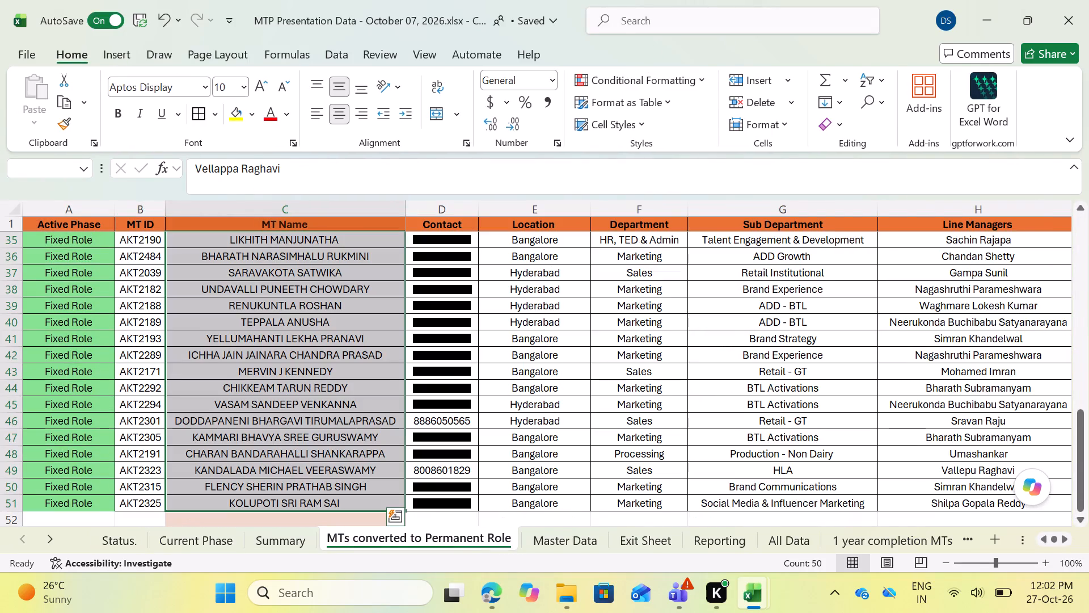
left_click(133, 539)
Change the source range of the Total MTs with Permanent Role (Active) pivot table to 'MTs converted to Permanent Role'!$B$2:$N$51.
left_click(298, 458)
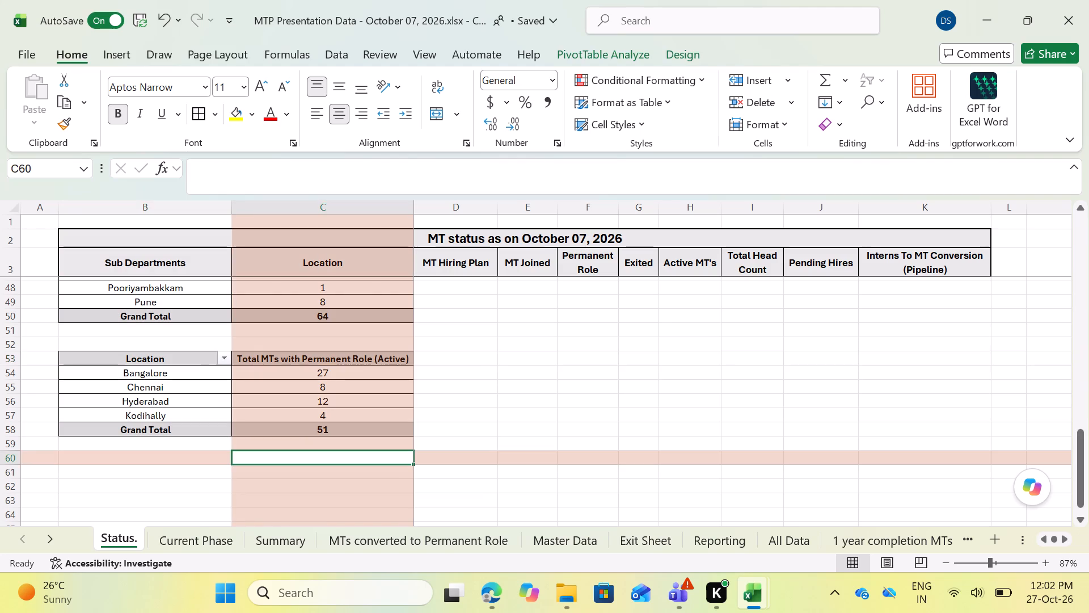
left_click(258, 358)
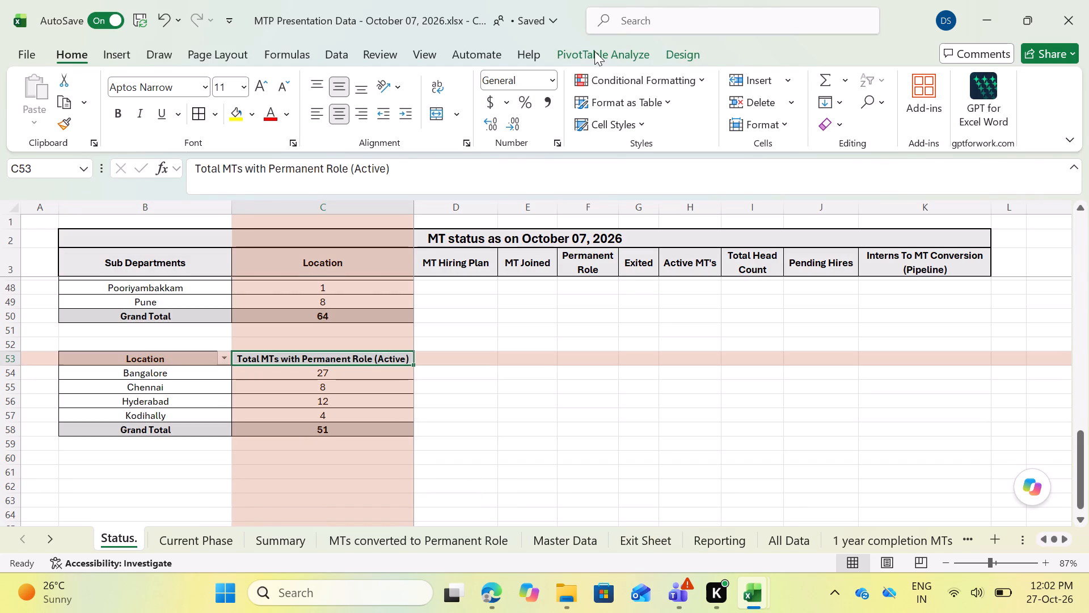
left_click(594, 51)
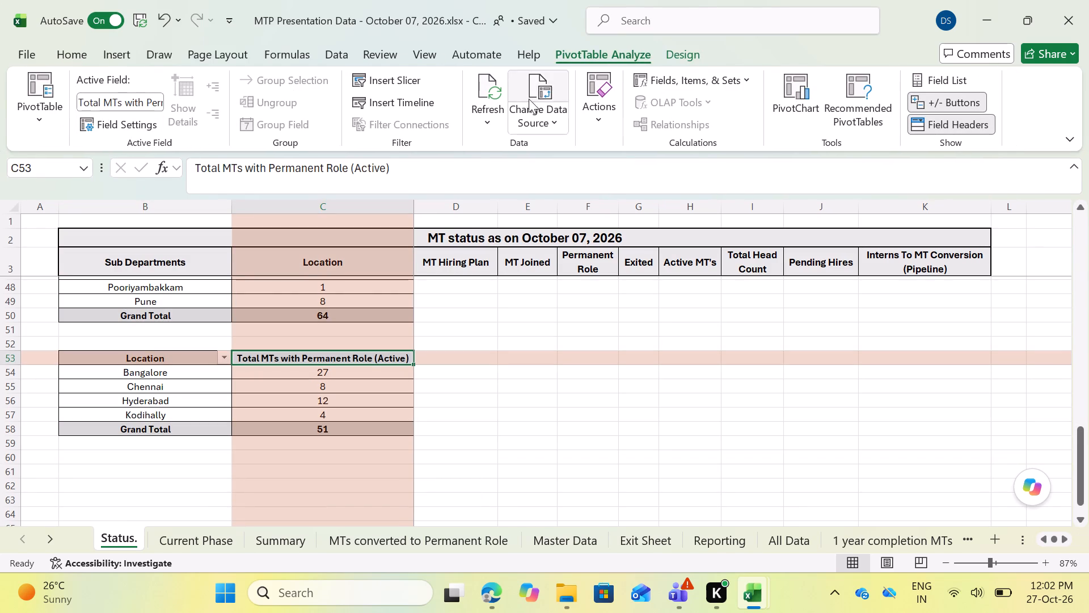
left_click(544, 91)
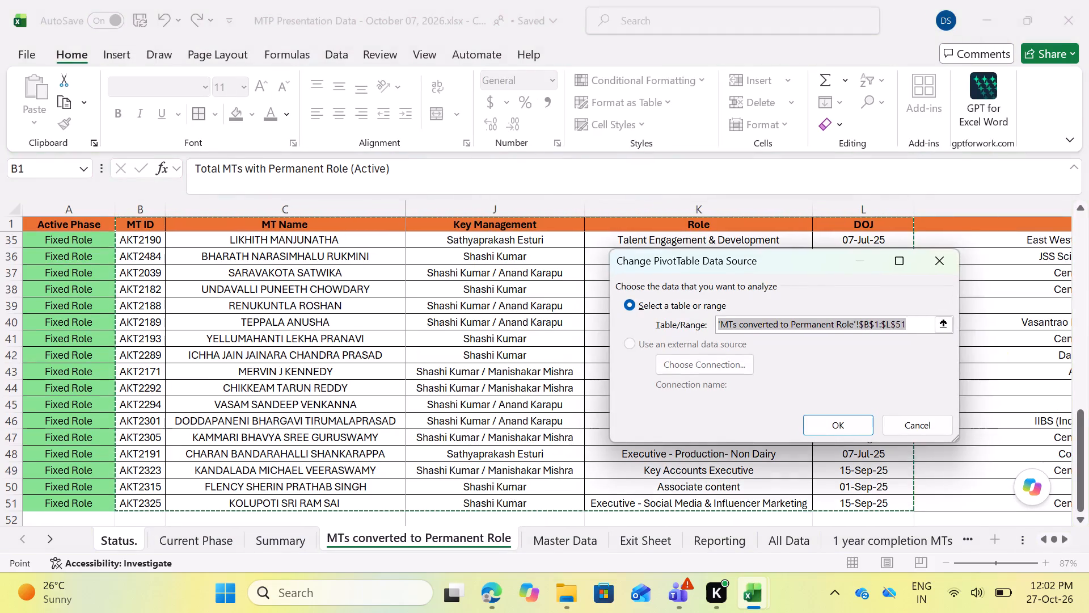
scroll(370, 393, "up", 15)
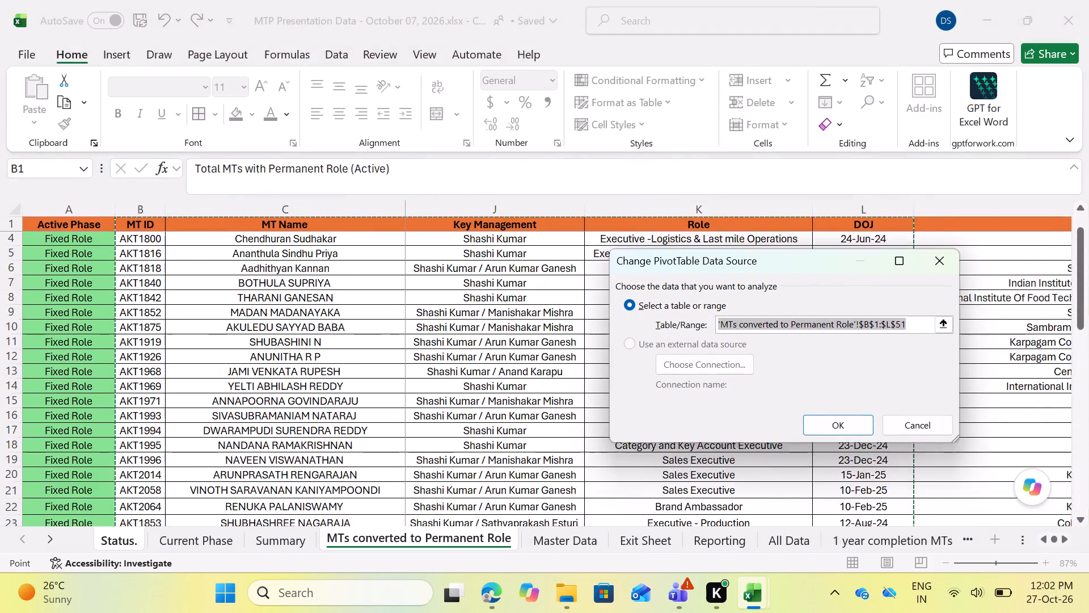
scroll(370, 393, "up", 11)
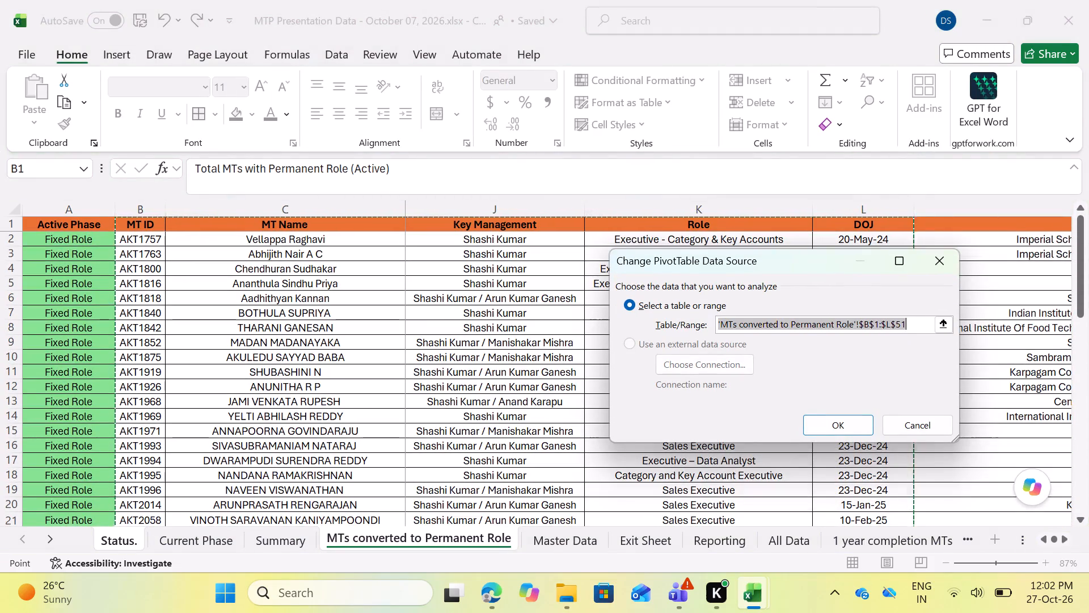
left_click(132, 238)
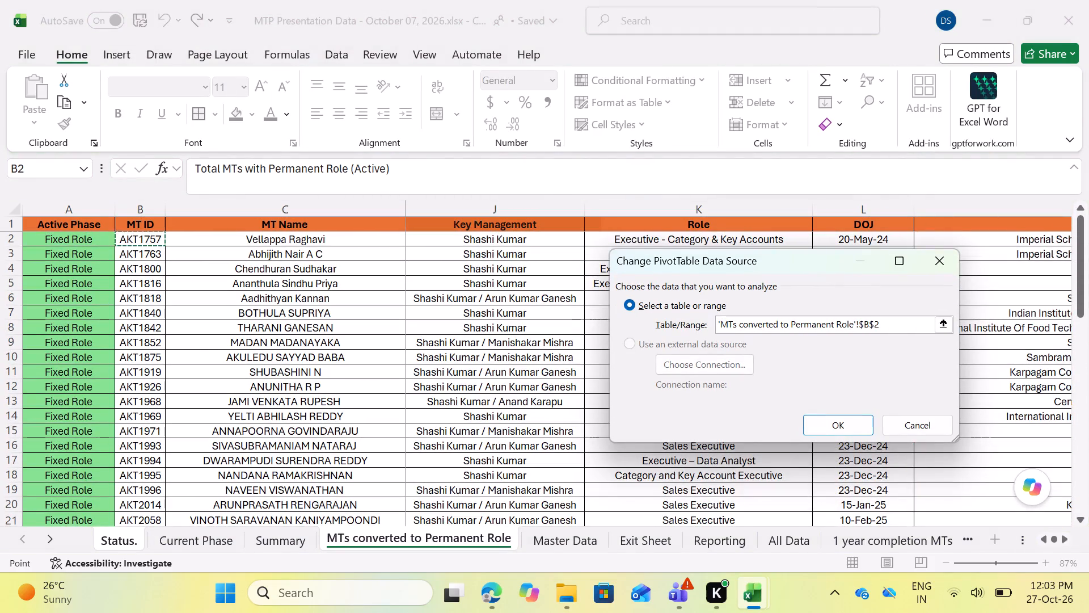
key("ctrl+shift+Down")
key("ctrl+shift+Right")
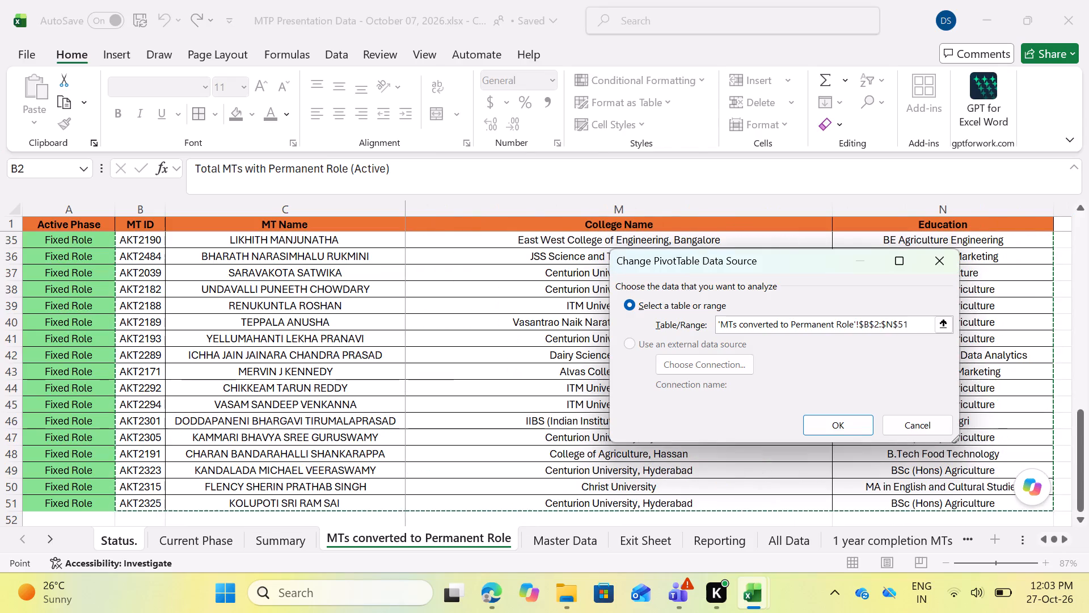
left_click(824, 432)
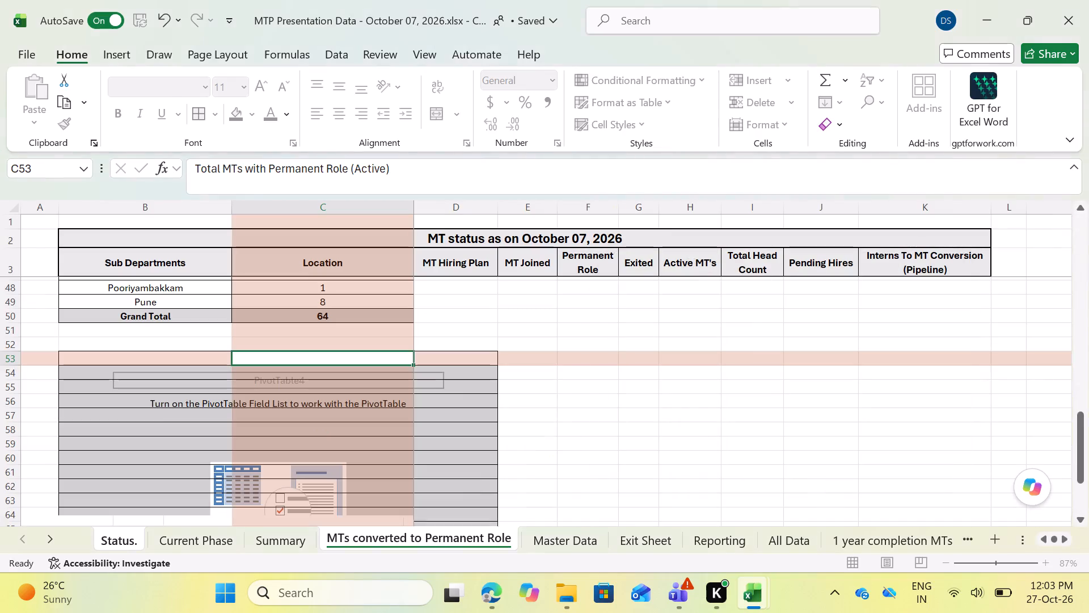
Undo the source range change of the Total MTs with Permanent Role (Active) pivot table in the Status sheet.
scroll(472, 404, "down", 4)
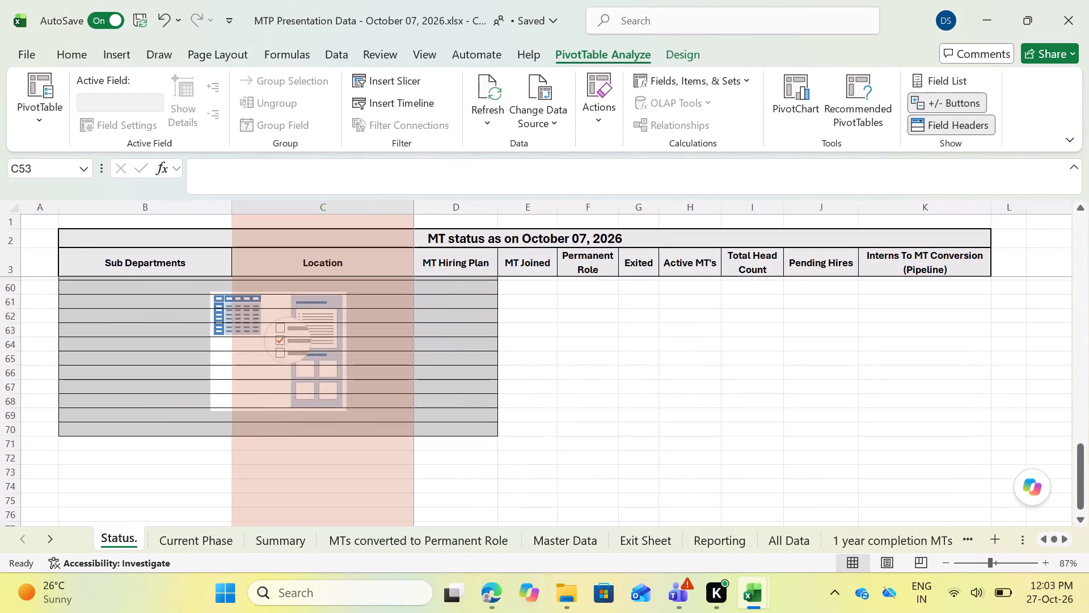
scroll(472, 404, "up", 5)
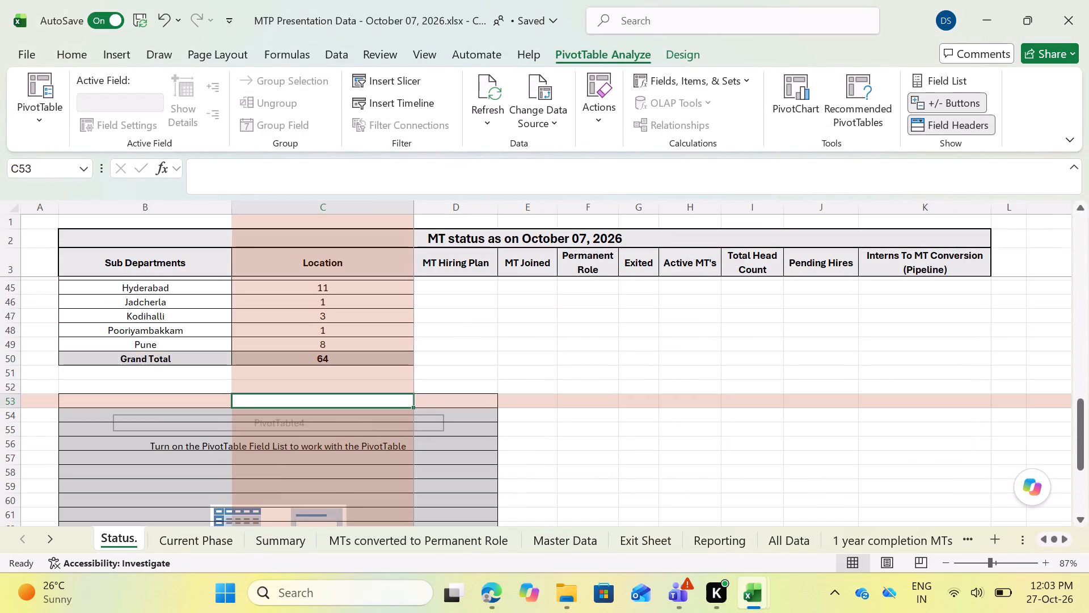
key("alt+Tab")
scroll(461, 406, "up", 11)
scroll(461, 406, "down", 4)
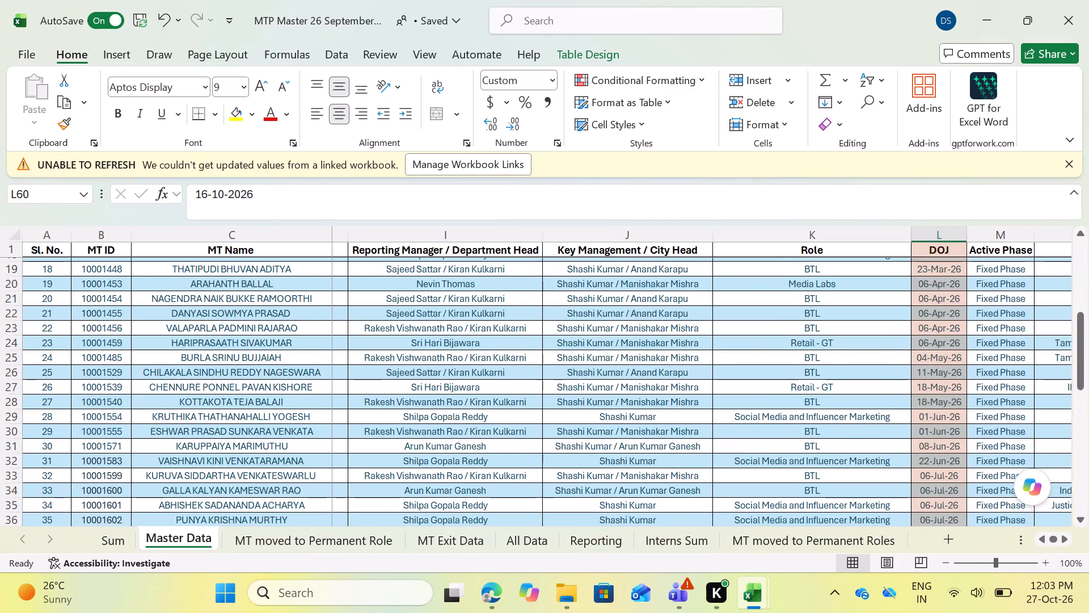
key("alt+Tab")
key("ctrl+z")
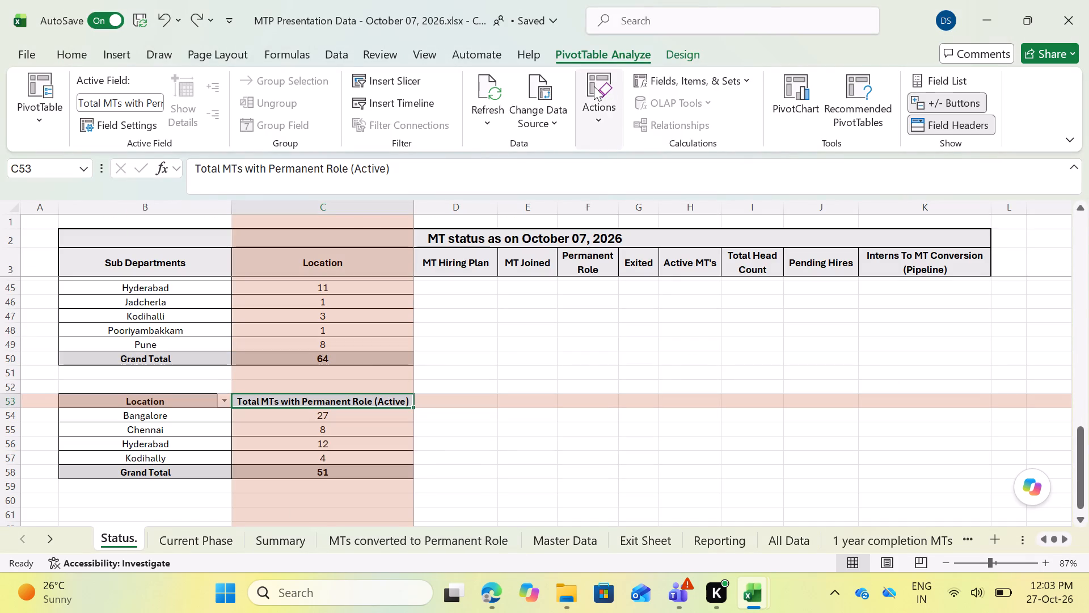
Recheck the source range of the Total MTs with Permanent Role (Active) pivot table, keeping 'MTs converted to Permanent Role'!$B$1:$L$51.
left_click(533, 90)
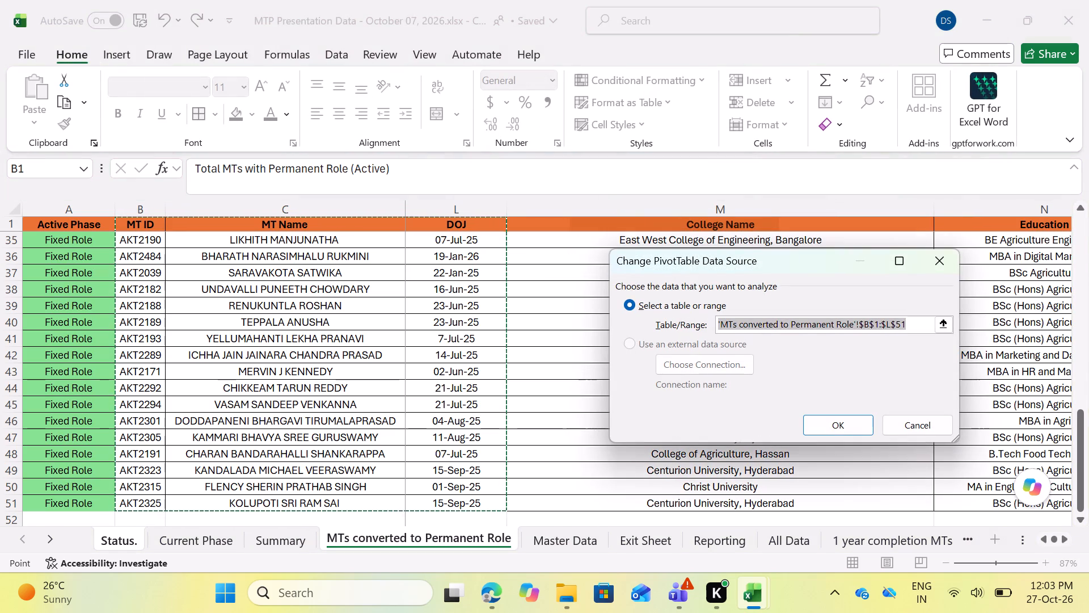
scroll(569, 384, "down", 5)
scroll(569, 384, "up", 2)
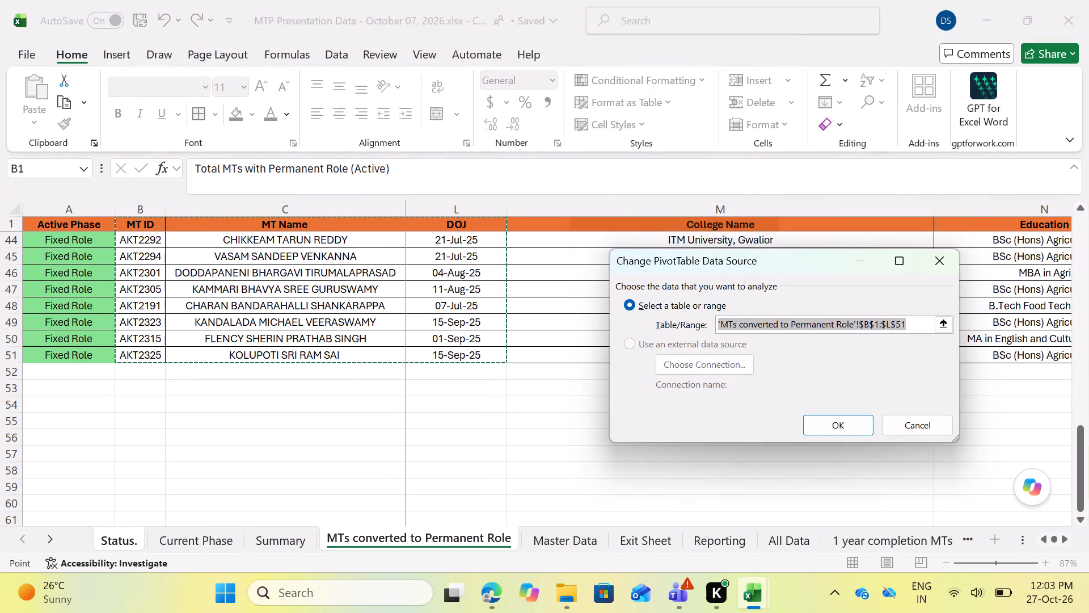
key("shift+Down")
key("shift+Up")
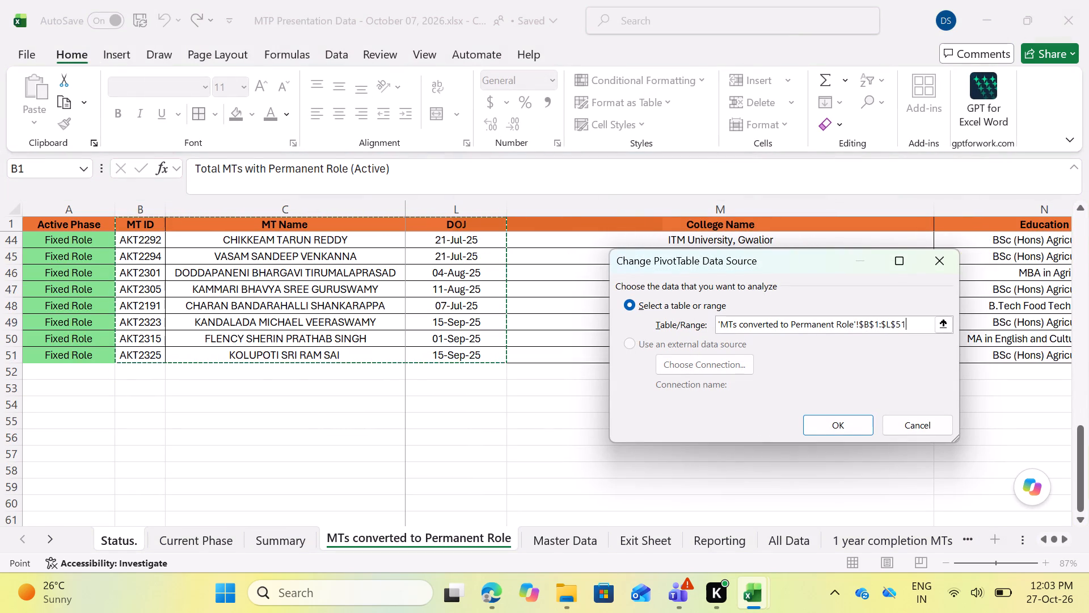
left_click(853, 429)
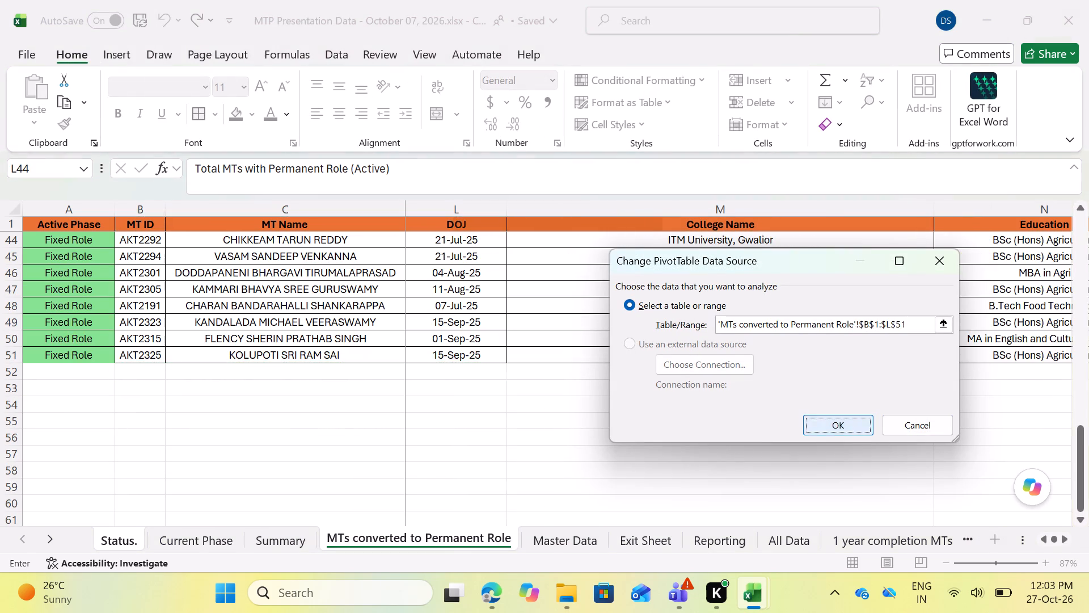
left_click(330, 514)
left_click(320, 475)
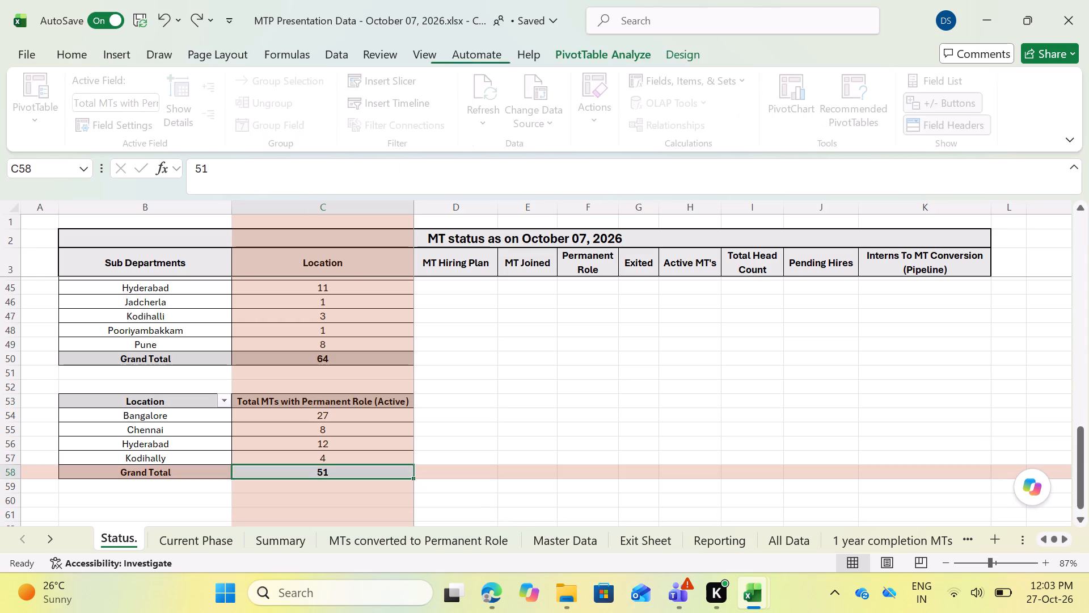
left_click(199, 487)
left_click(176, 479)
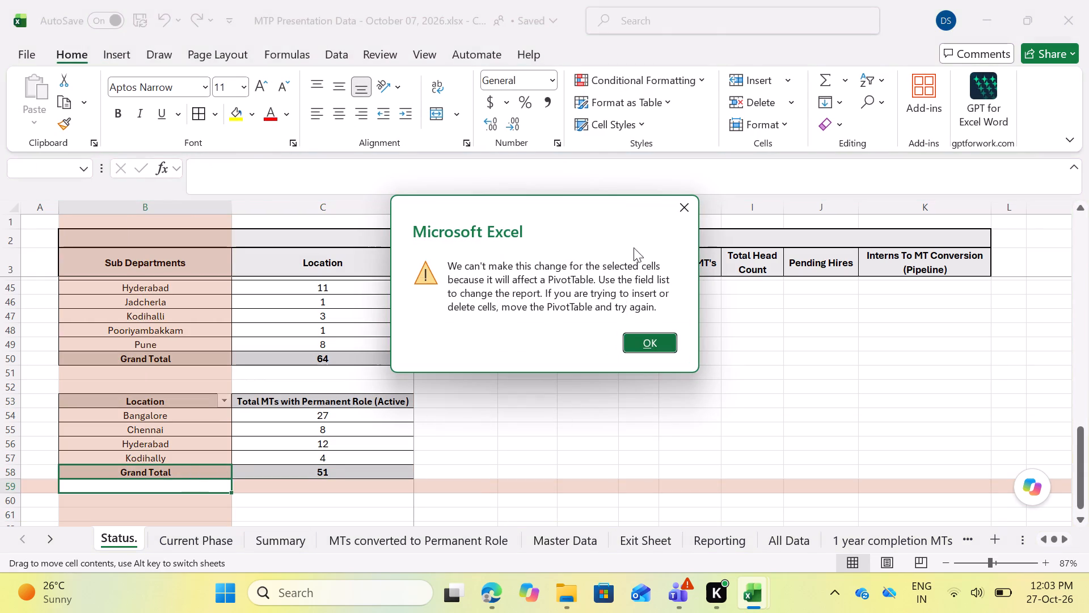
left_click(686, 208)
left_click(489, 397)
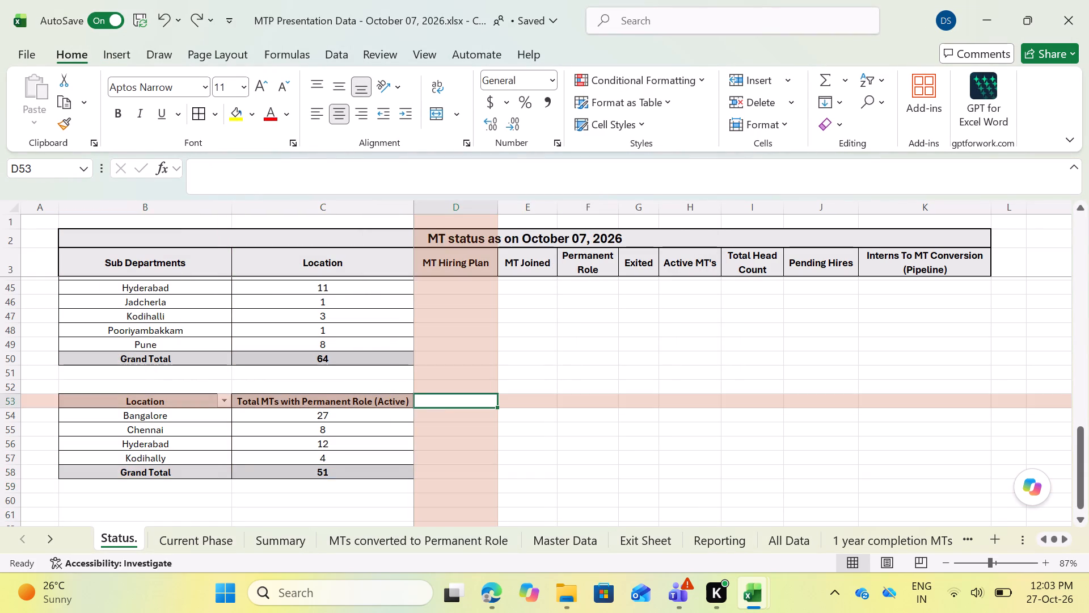
Extend the source range of the Location and Head Count pivot table to 'Current Phase'!$B$1:$L$66.
scroll(359, 414, "up", 3)
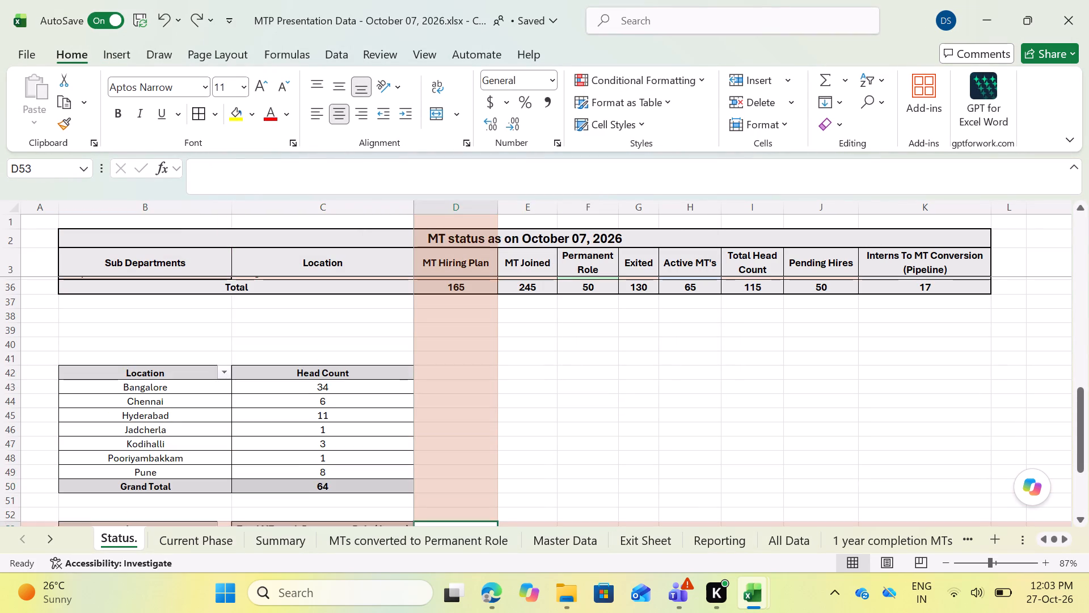
left_click(322, 375)
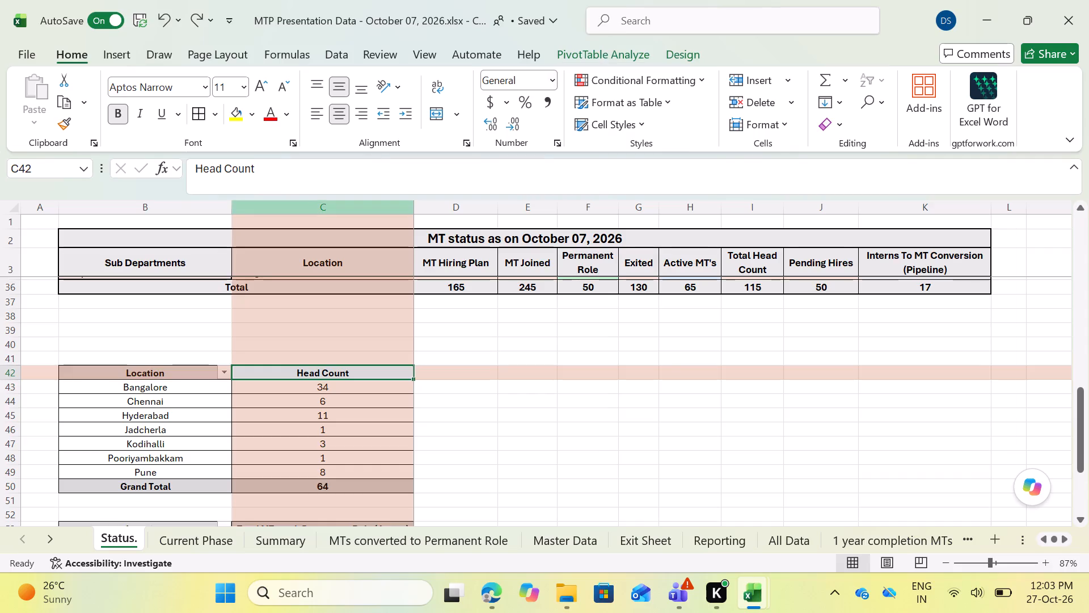
left_click(162, 371)
left_click(618, 54)
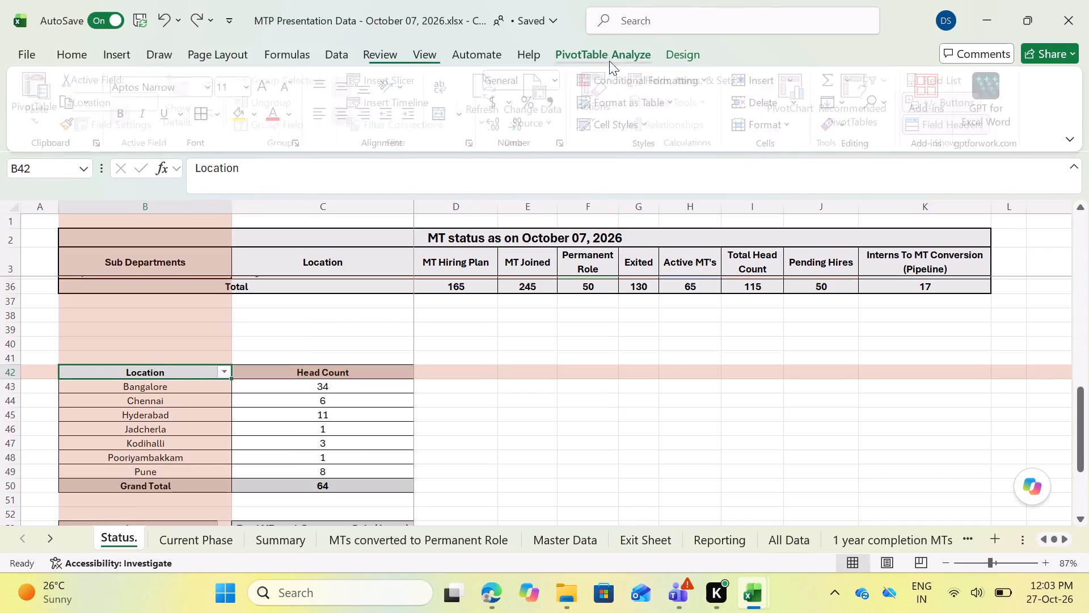
left_click(538, 85)
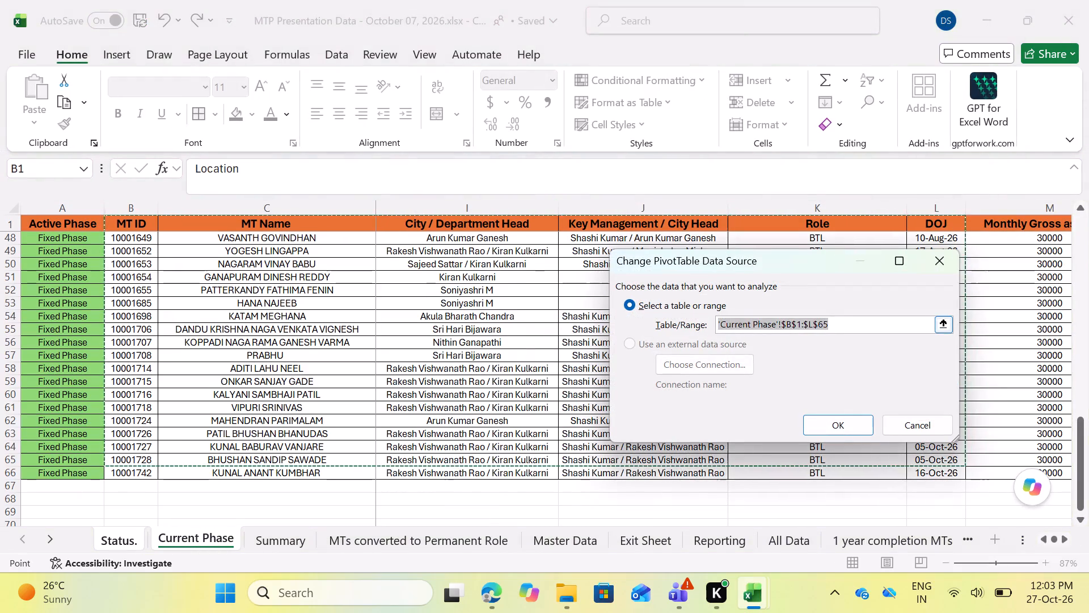
key("shift+Down")
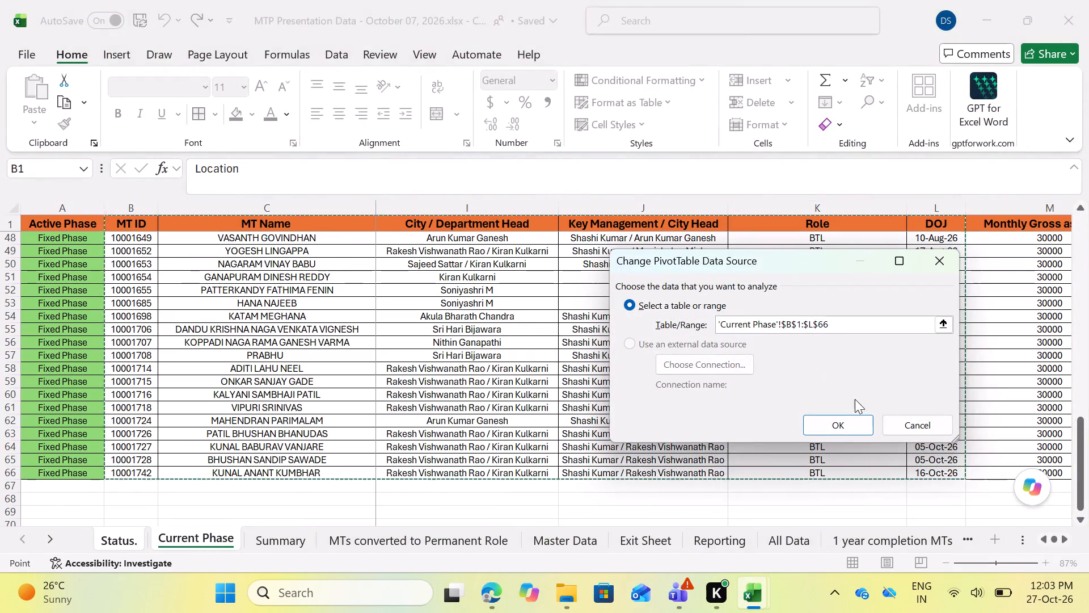
left_click(848, 421)
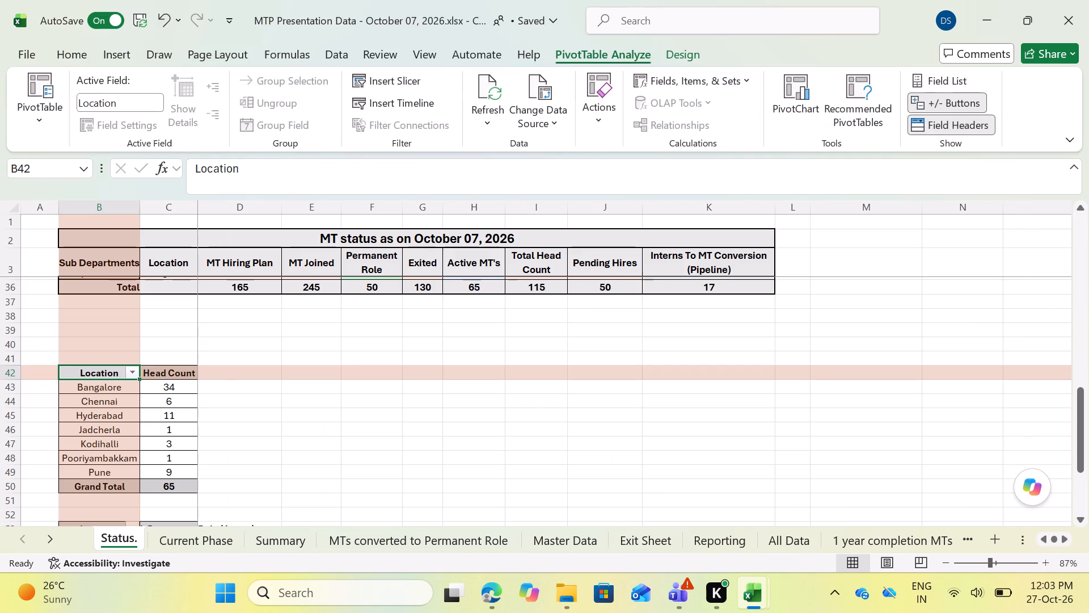
Auto-fit the widths of columns B and C in the Status sheet.
double_click(142, 205)
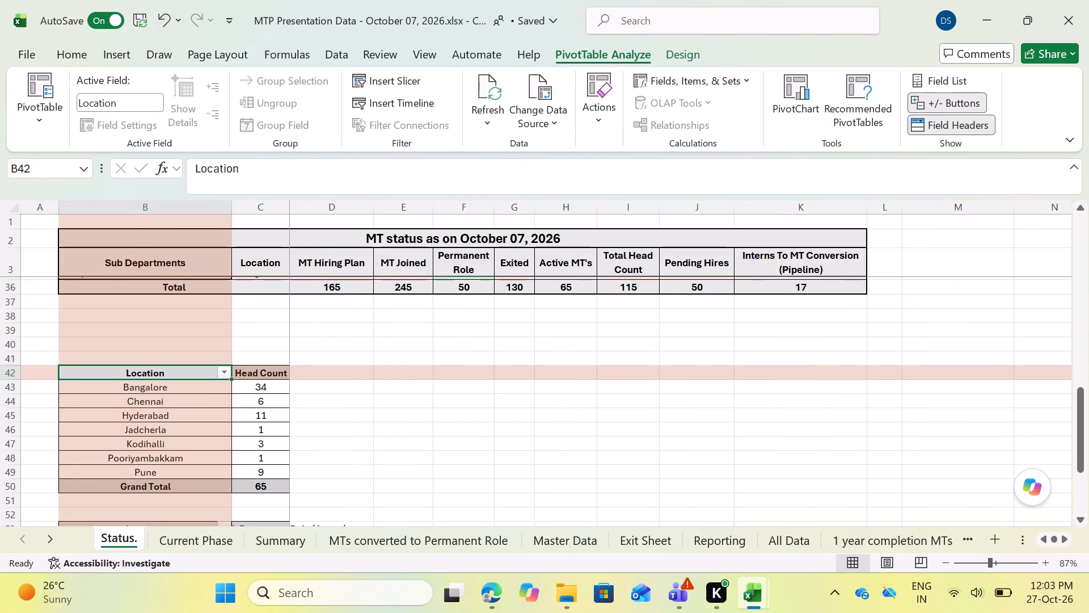
double_click(287, 211)
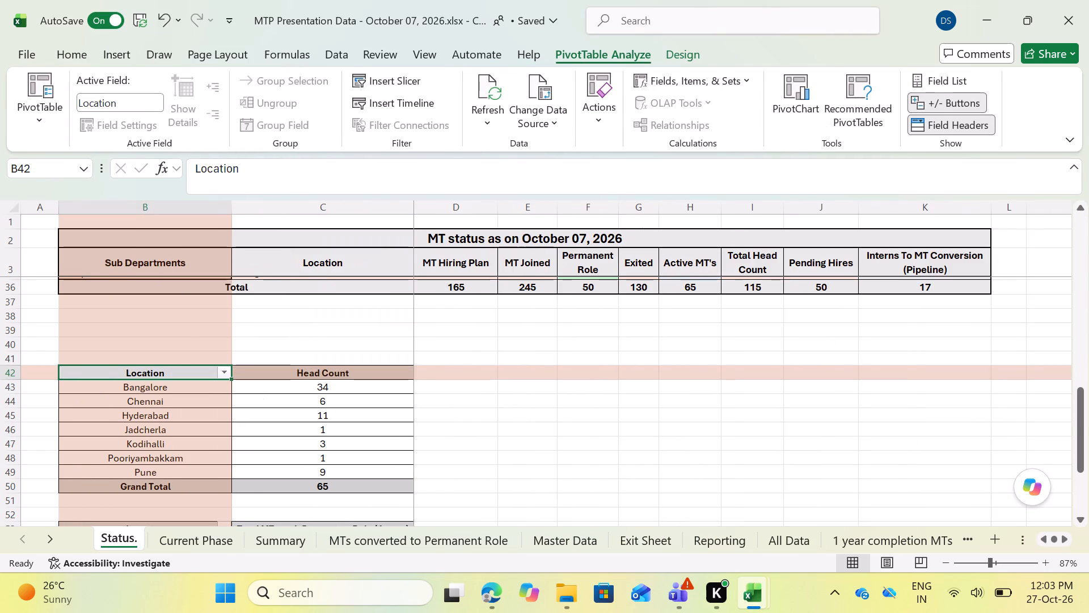
Recheck the source range of the Total MTs with Permanent Role (Active) pivot table against its rows, keeping 'MTs converted to Permanent Role'!$B$1:$L$51.
scroll(455, 456, "down", 4)
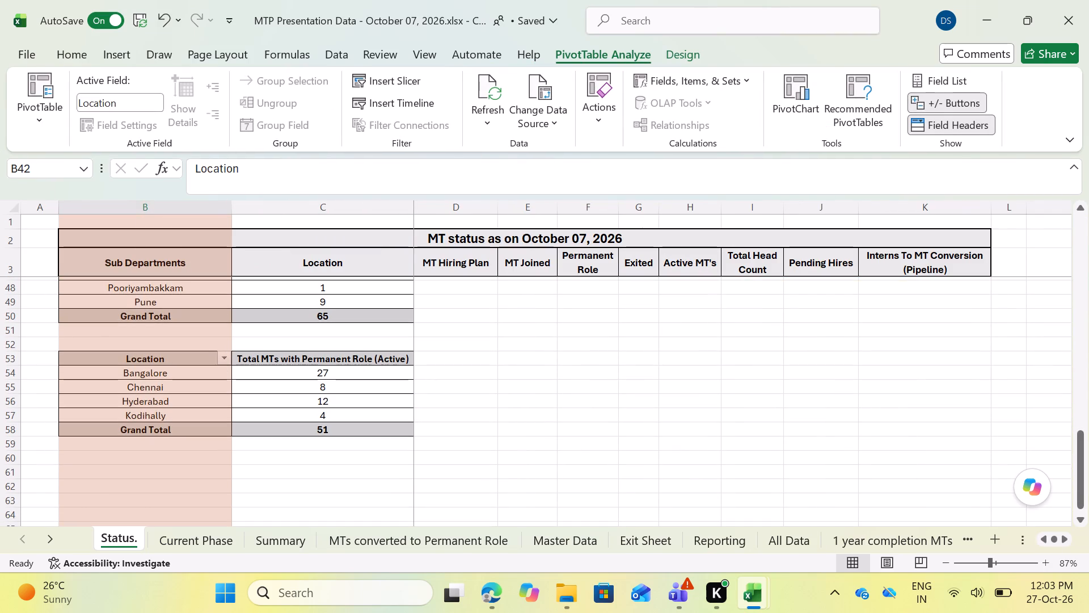
left_click(162, 358)
left_click(529, 90)
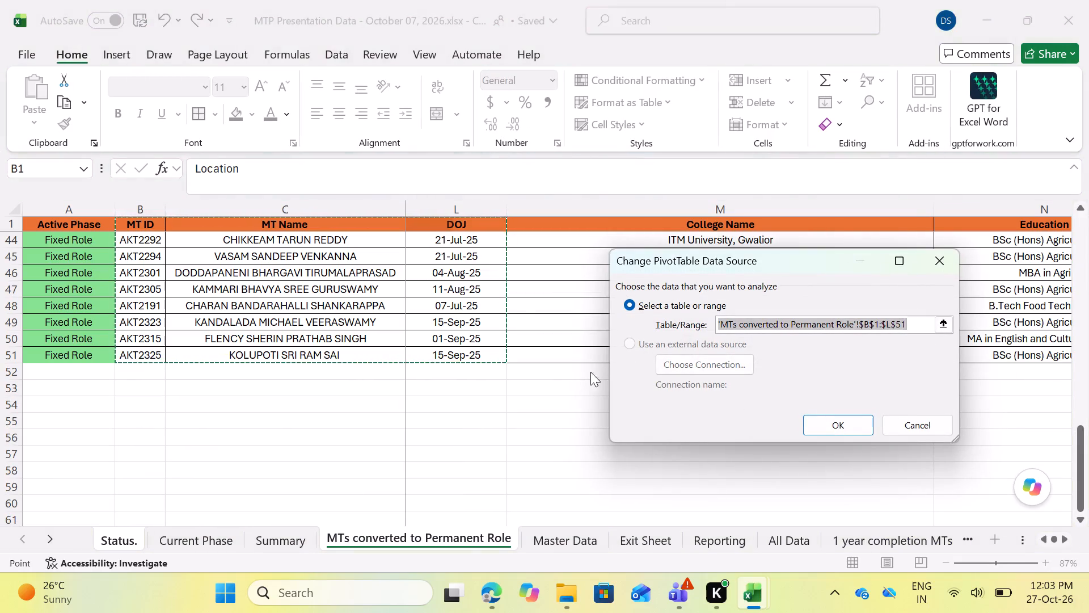
scroll(480, 337, "up", 5)
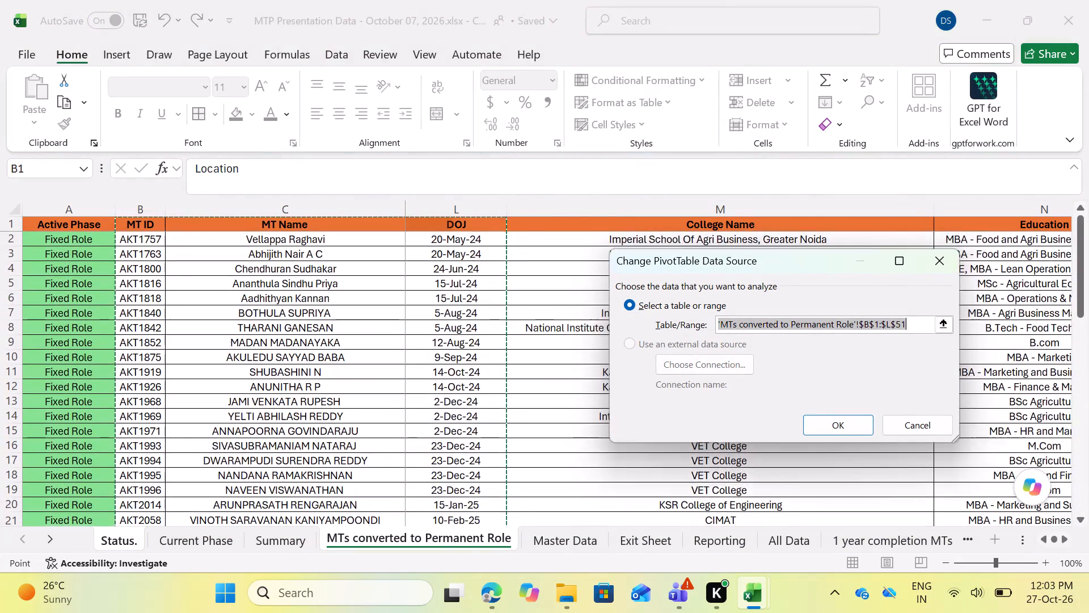
scroll(480, 337, "right", 5)
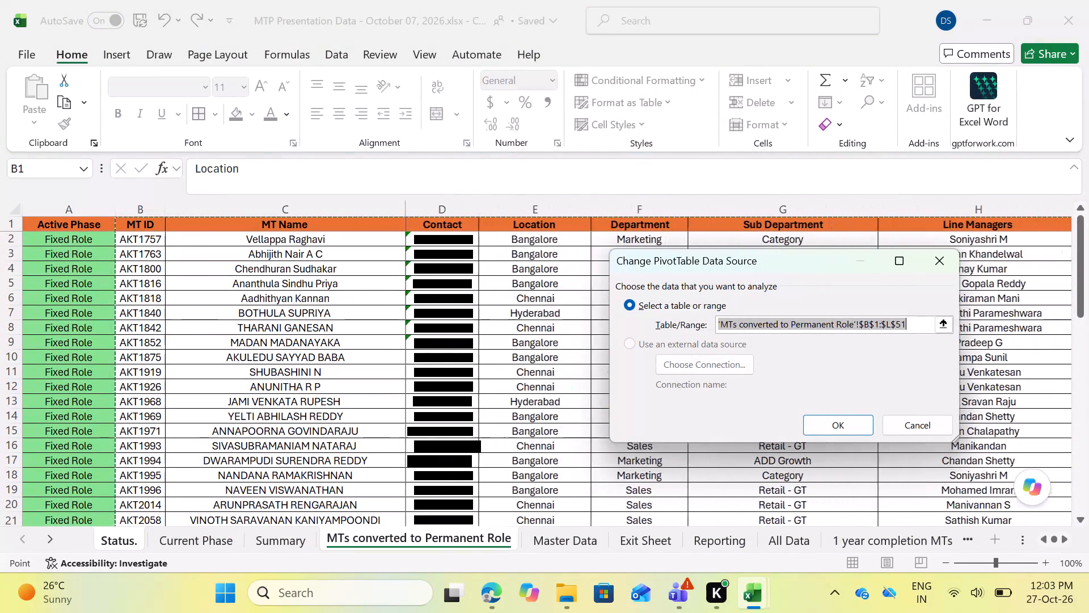
scroll(484, 410, "down", 1)
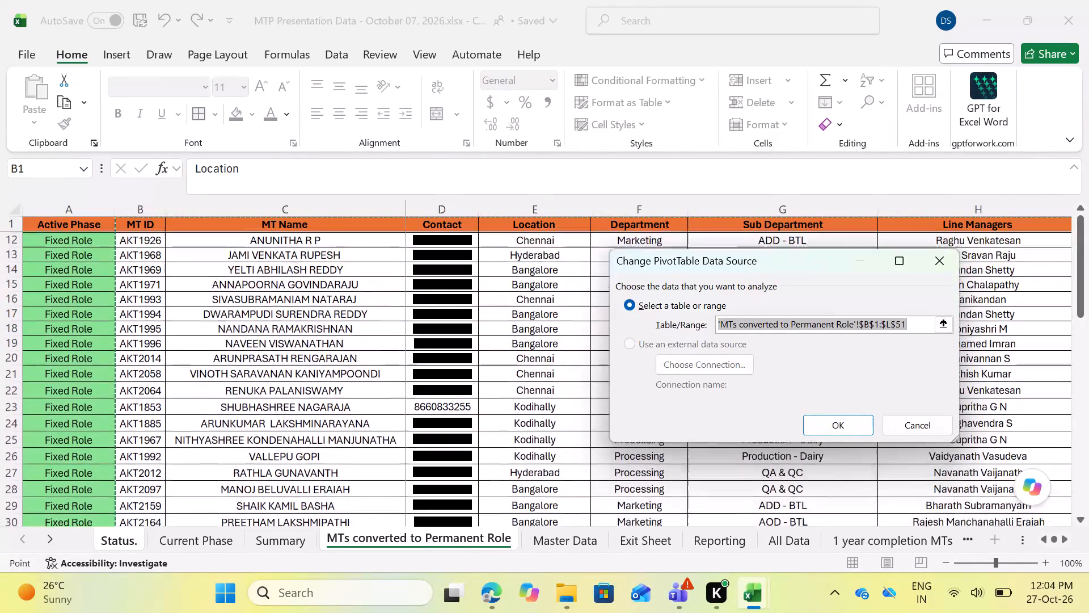
scroll(484, 410, "up", 1)
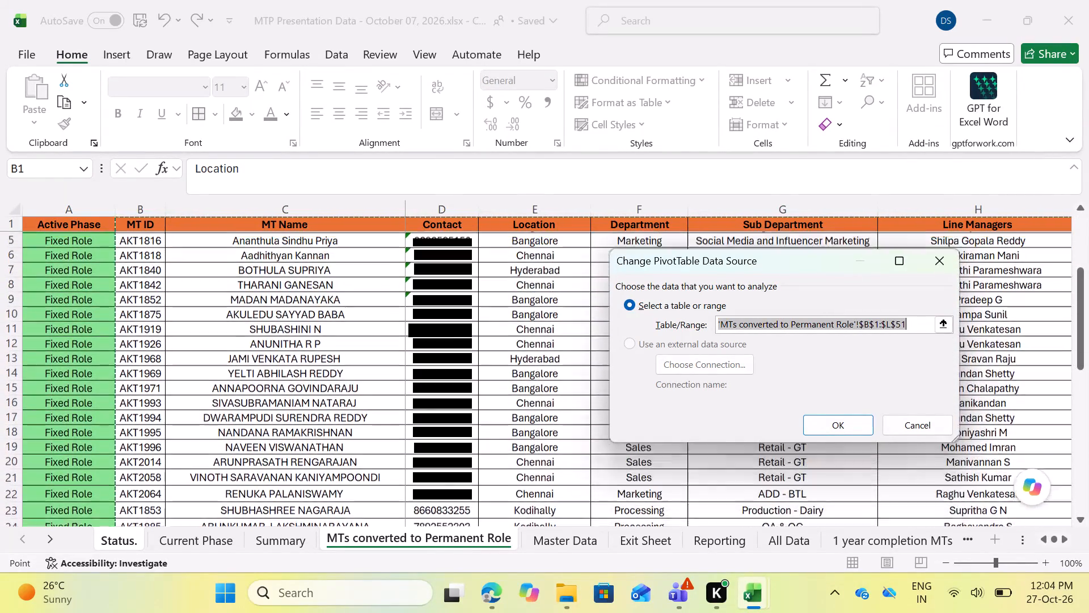
scroll(484, 410, "up", 1)
scroll(484, 410, "down", 1)
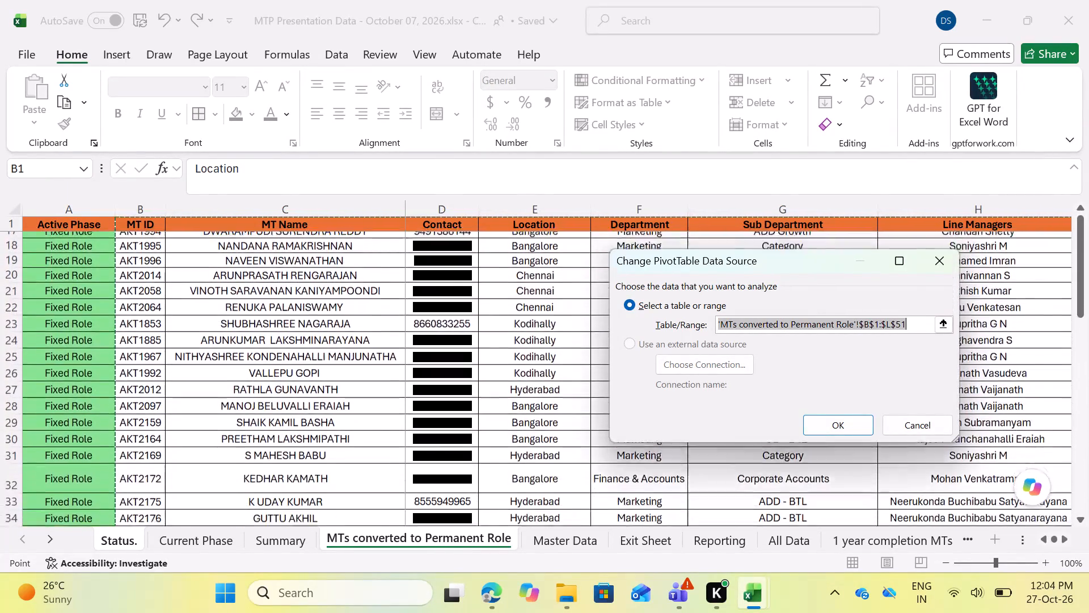
scroll(484, 410, "down", 2)
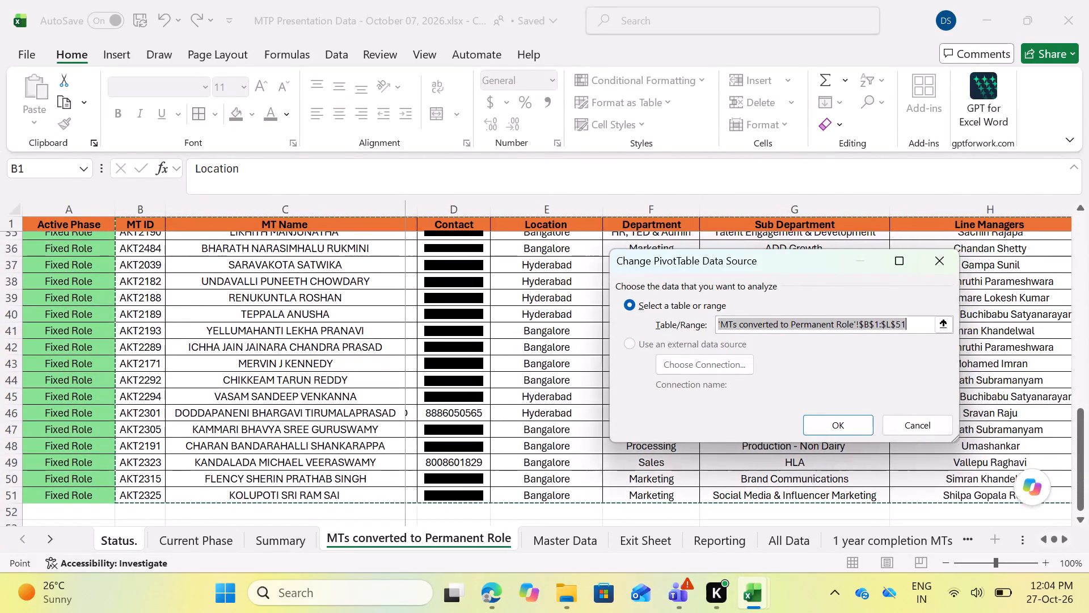
left_click(831, 441)
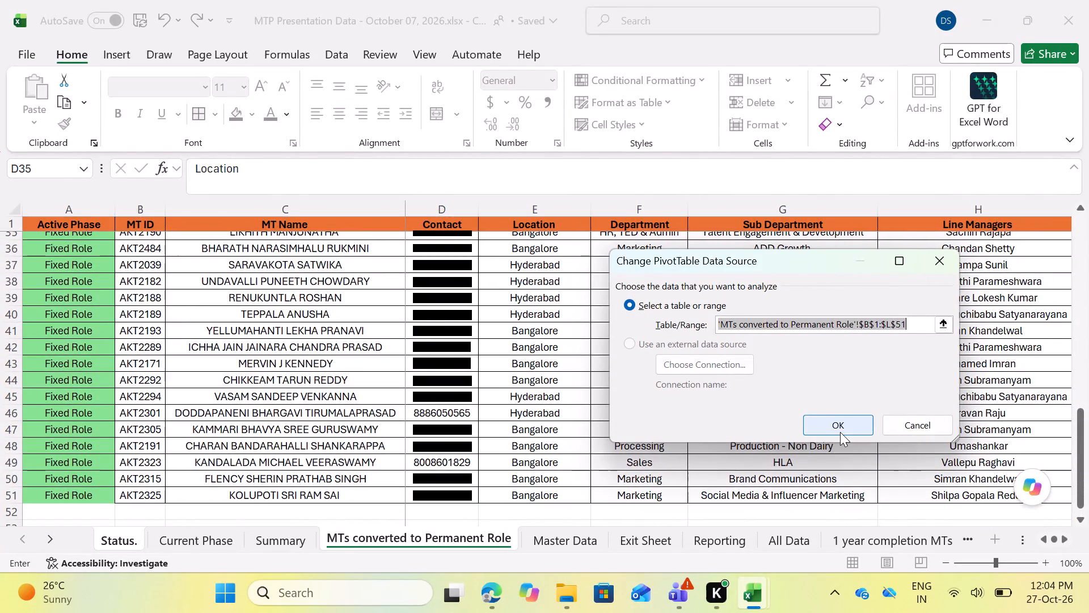
left_click(840, 432)
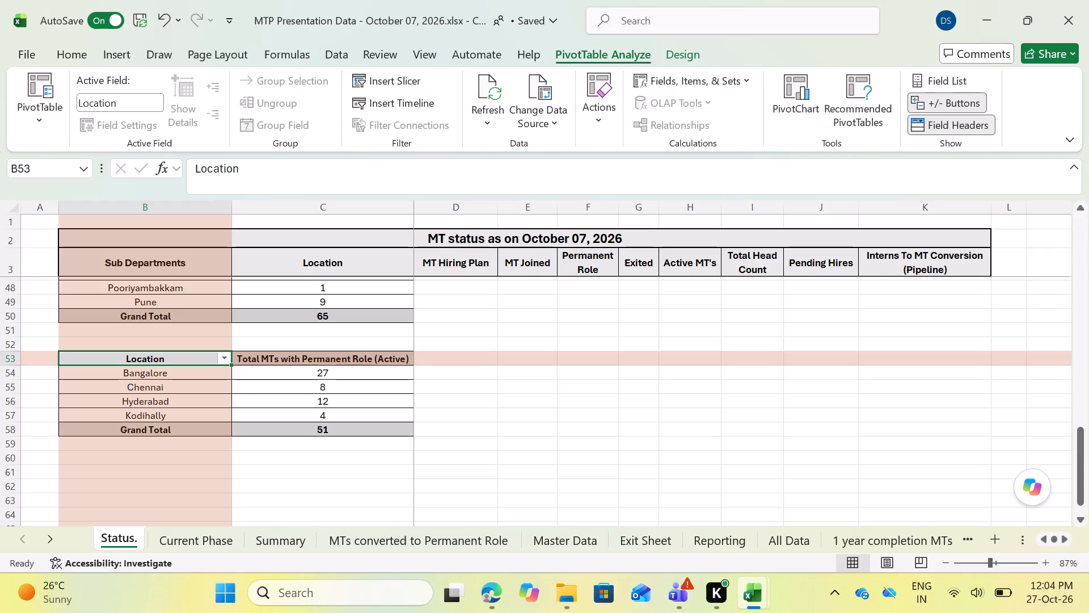
Compare the Total MTs with Permanent Role (Active) grand total with the trainee list in the MTs converted to Permanent Role sheet.
left_click(395, 465)
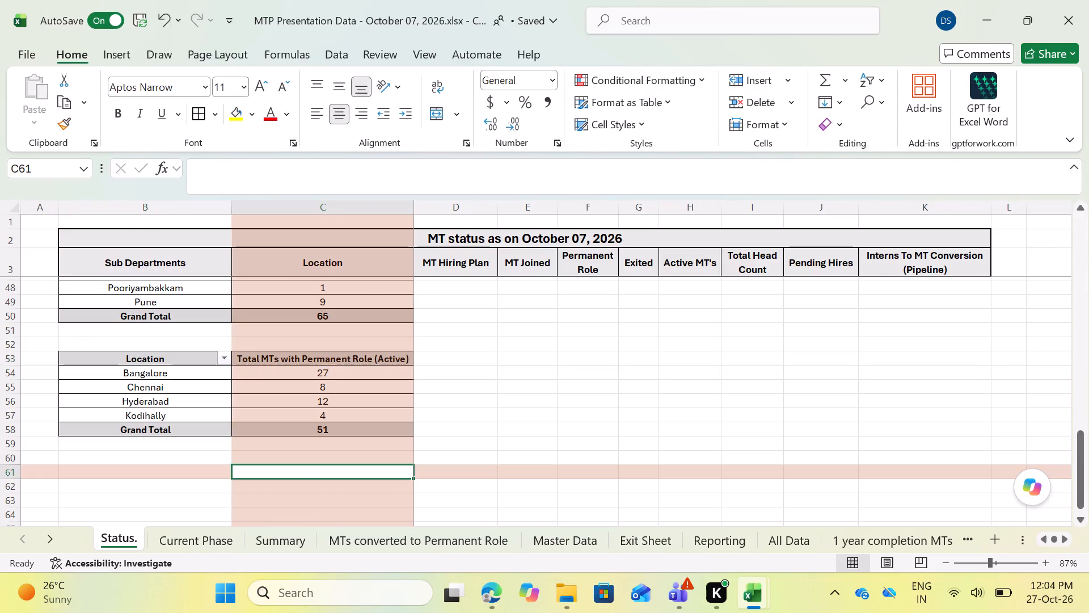
left_click(343, 434)
left_click(403, 538)
scroll(273, 430, "up", 5)
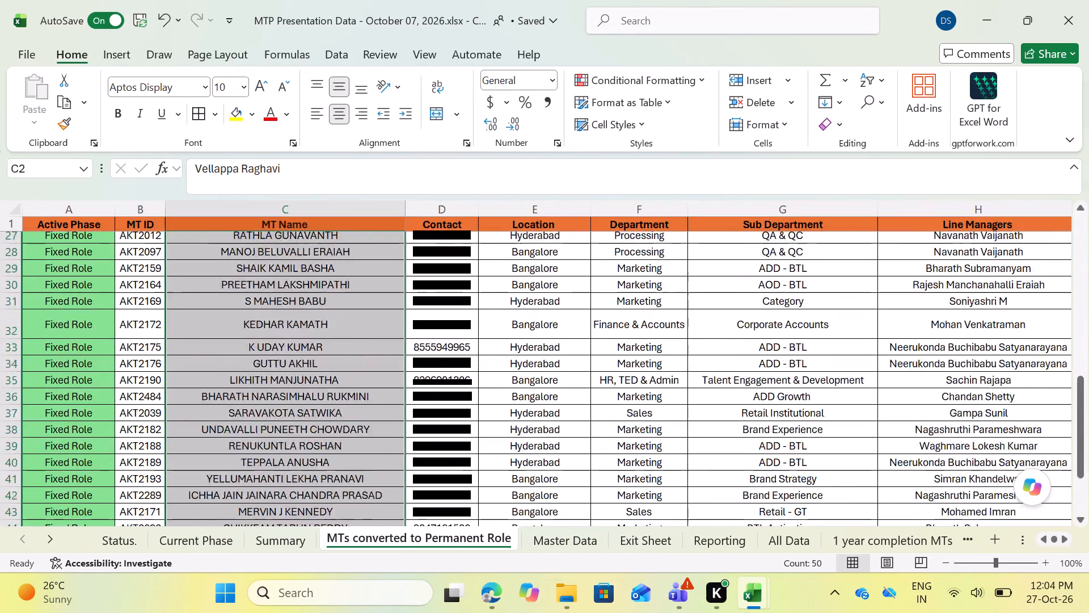
scroll(273, 430, "up", 16)
scroll(273, 430, "down", 12)
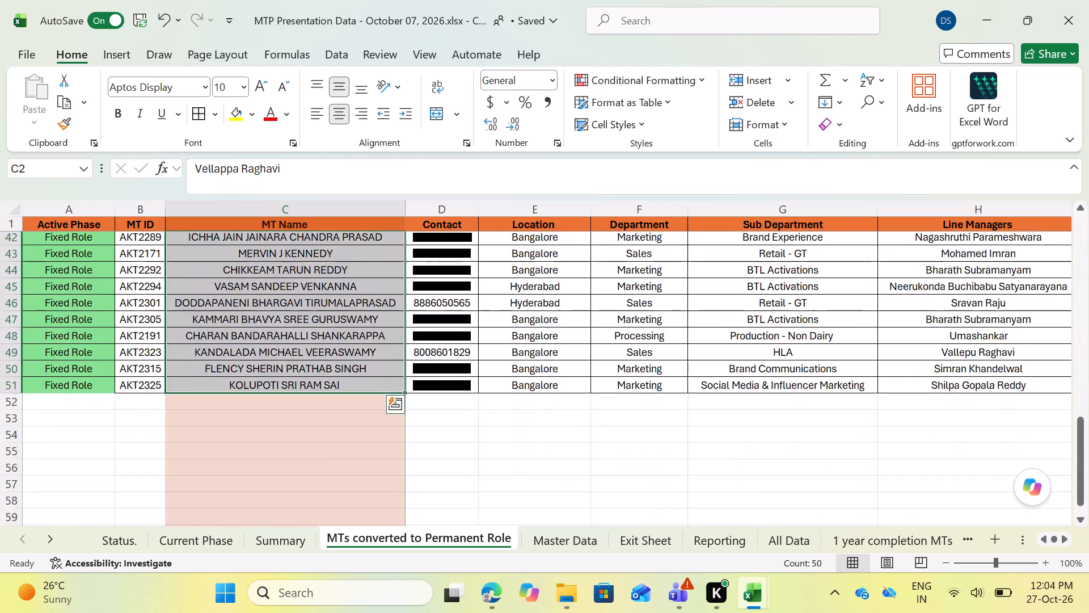
scroll(273, 430, "down", 4)
scroll(273, 423, "up", 2)
left_click(302, 383)
left_click(317, 367)
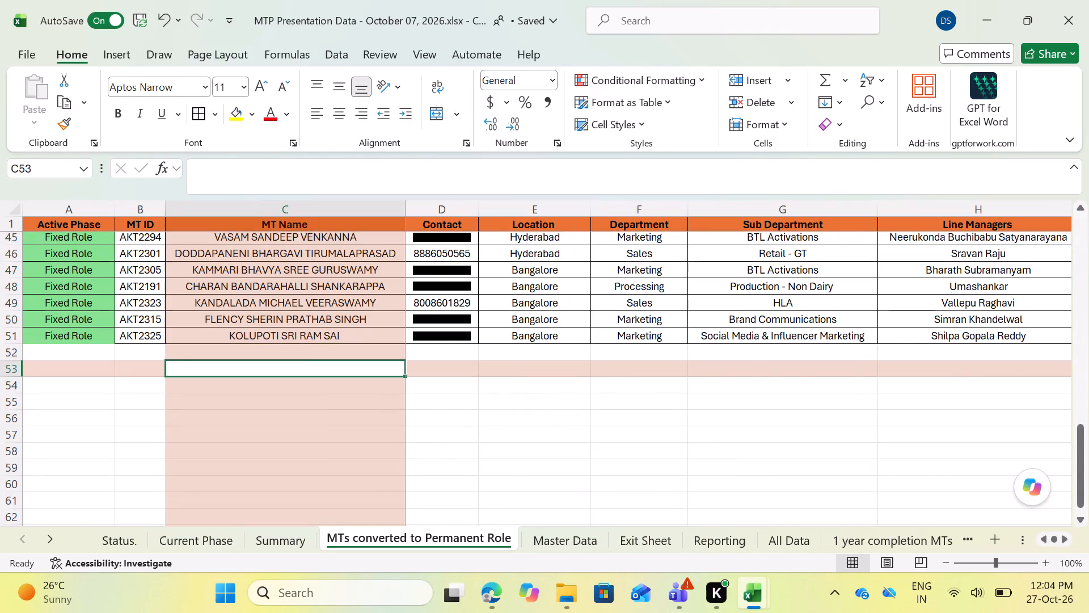
scroll(365, 410, "up", 1)
In the Reporting sheet, extend the source range of the Key Management / City Head pivot table to 'Current Phase'!$B$1:$Q$66.
left_click(546, 540)
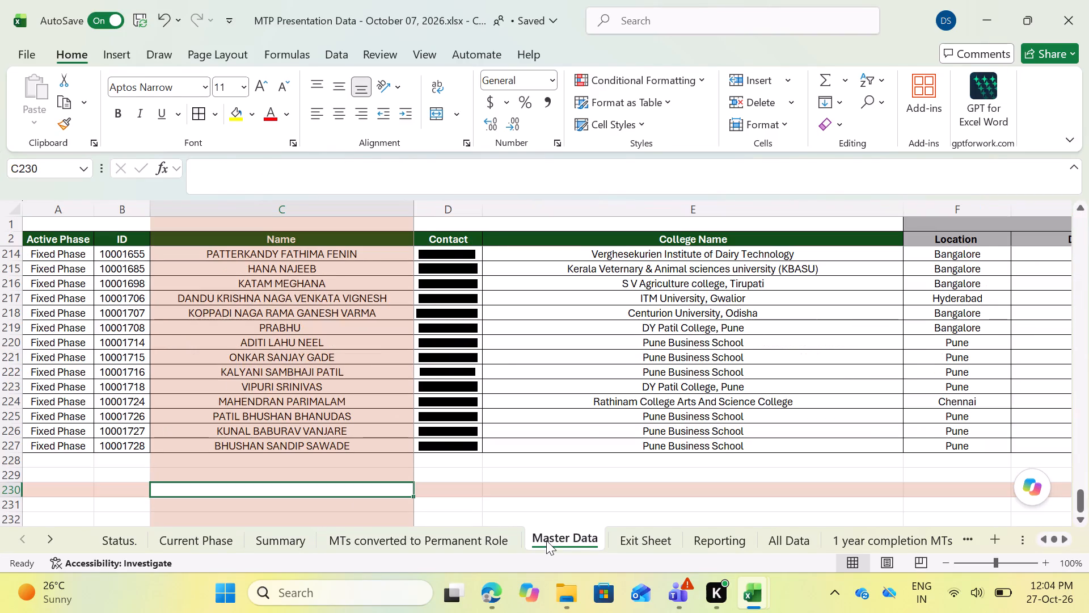
left_click(725, 536)
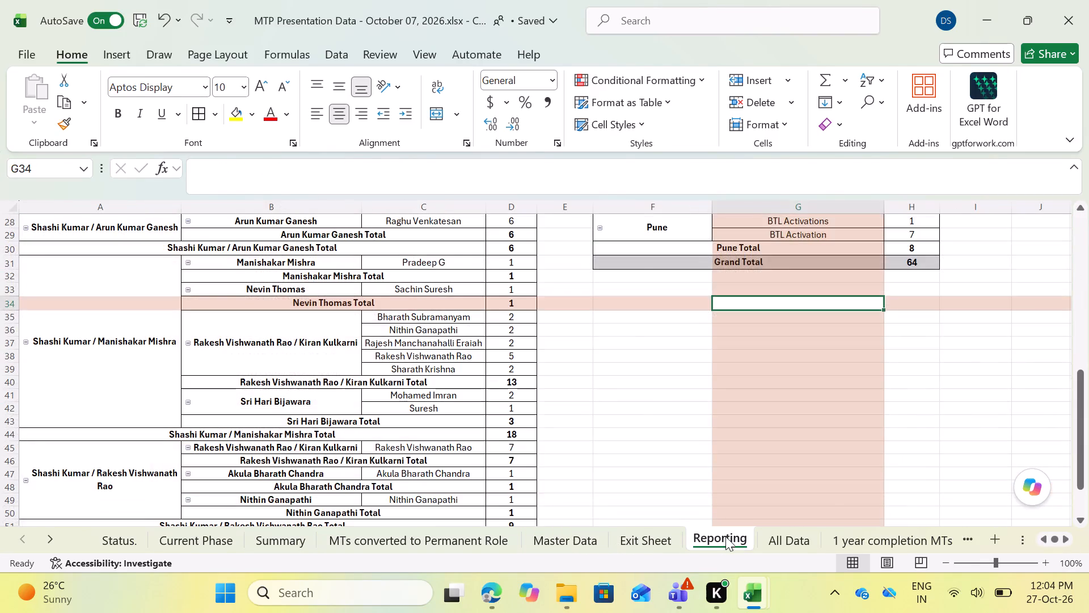
scroll(520, 373, "up", 16)
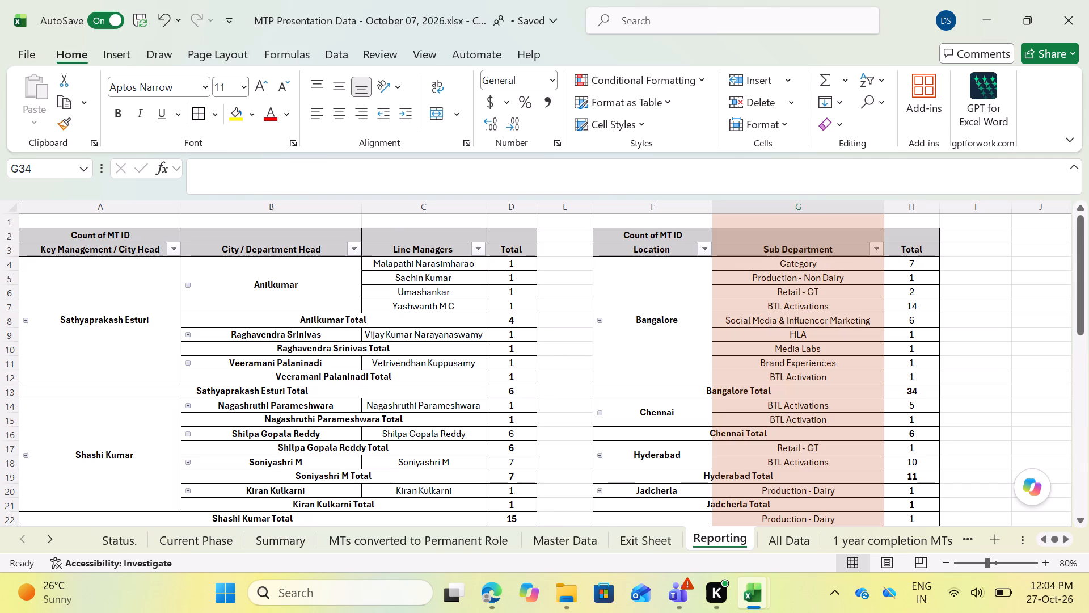
left_click(152, 233)
left_click(596, 61)
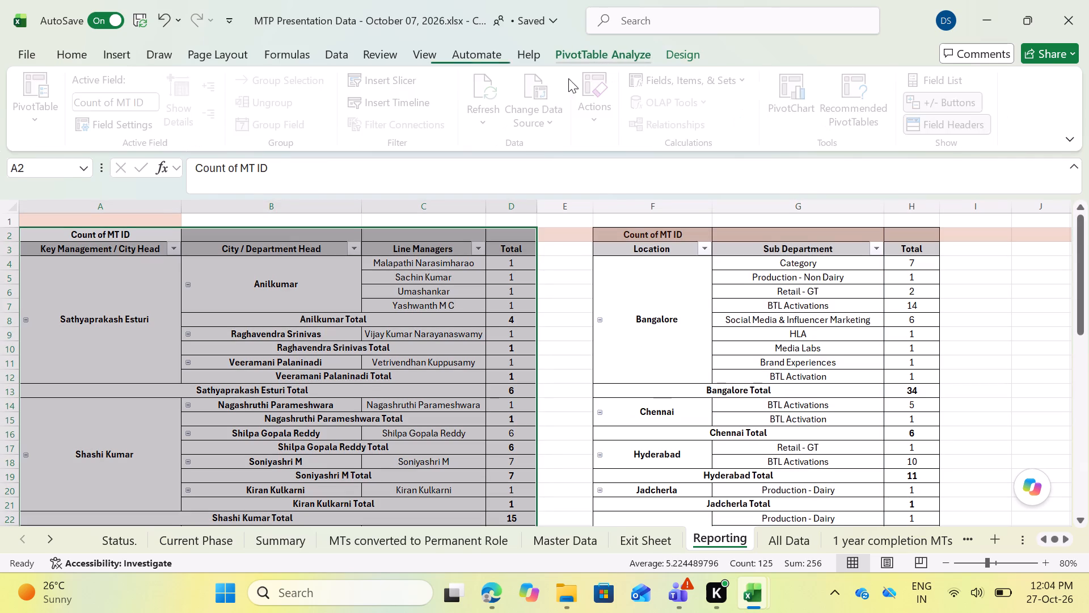
left_click(546, 86)
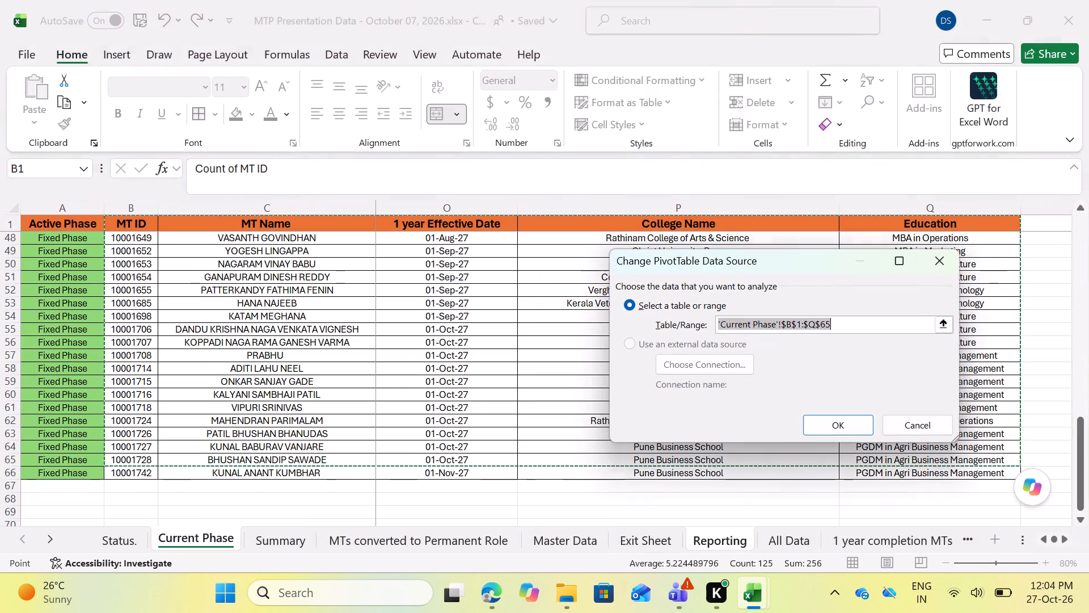
key("shift+Down")
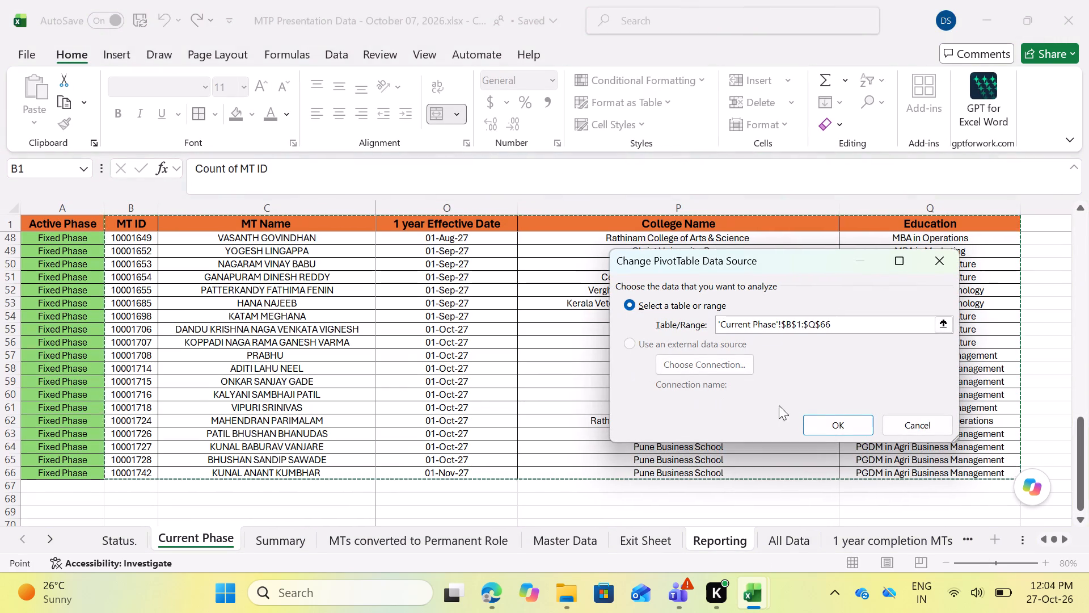
left_click(834, 427)
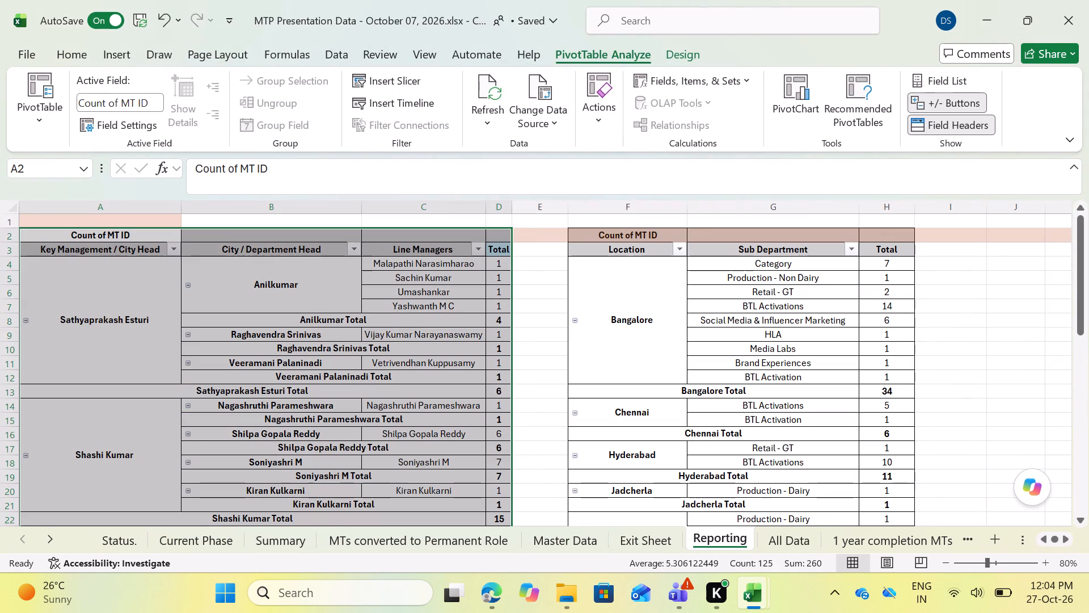
Widen column D slightly in the Reporting sheet and fill its Total header cell D3 with the grey of the neighbouring headers.
left_click_drag(514, 203, 527, 201)
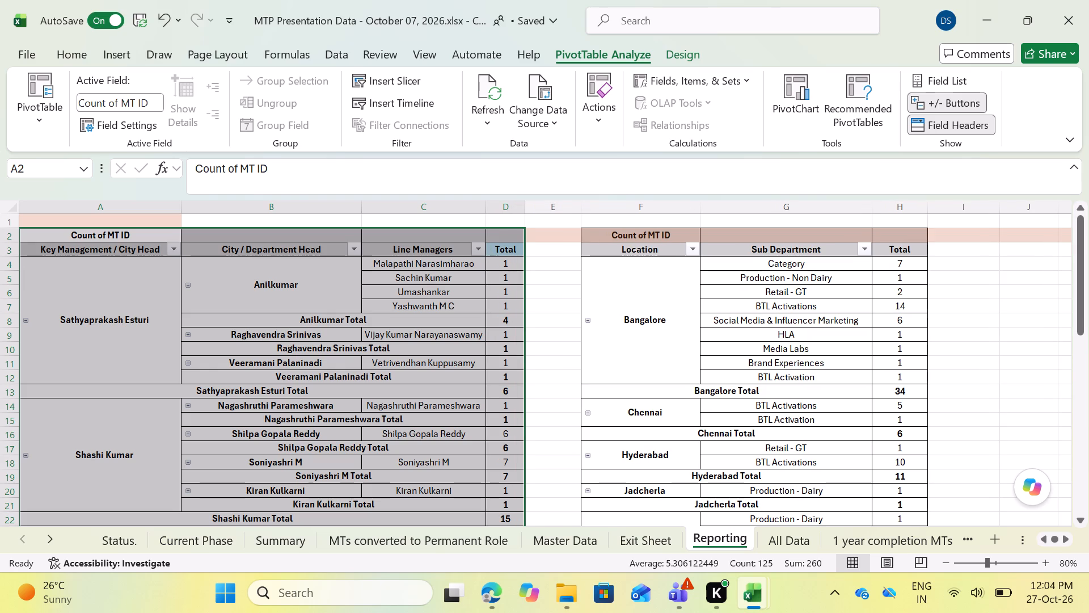
left_click(557, 278)
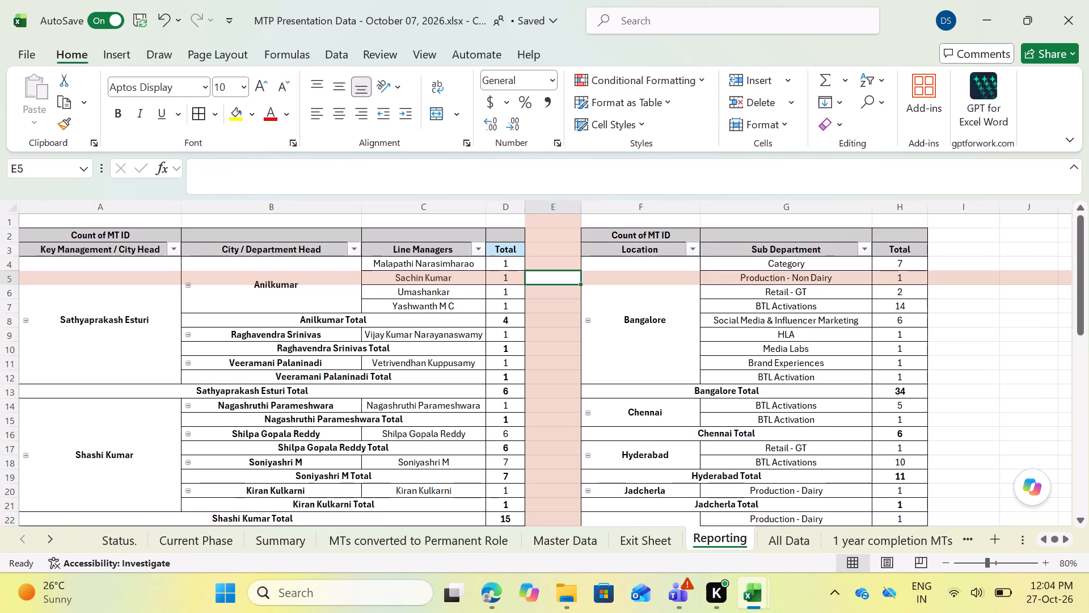
left_click(518, 251)
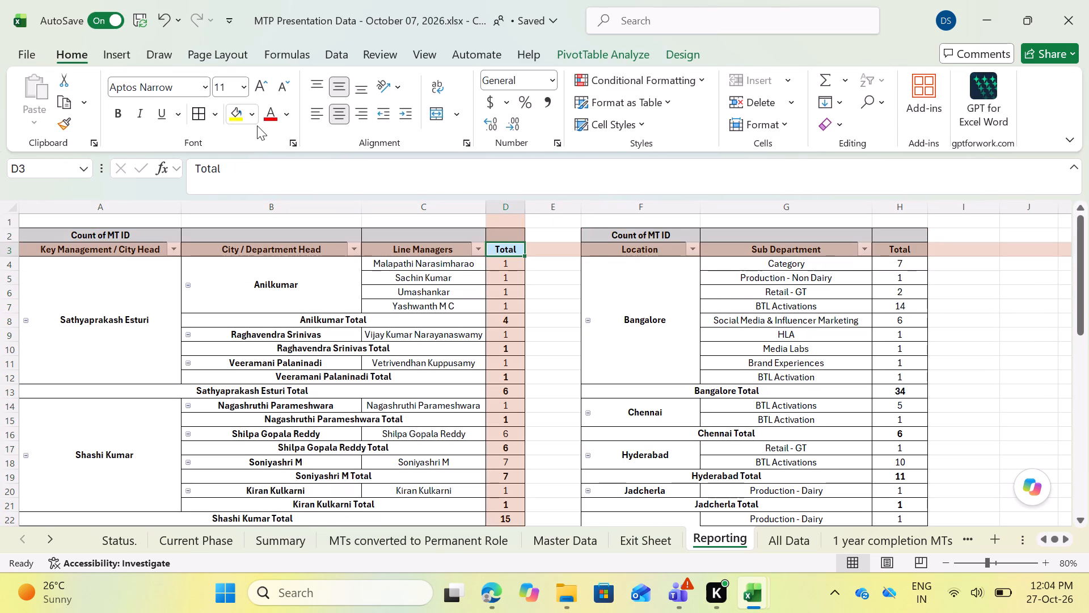
left_click(253, 120)
left_click(284, 228)
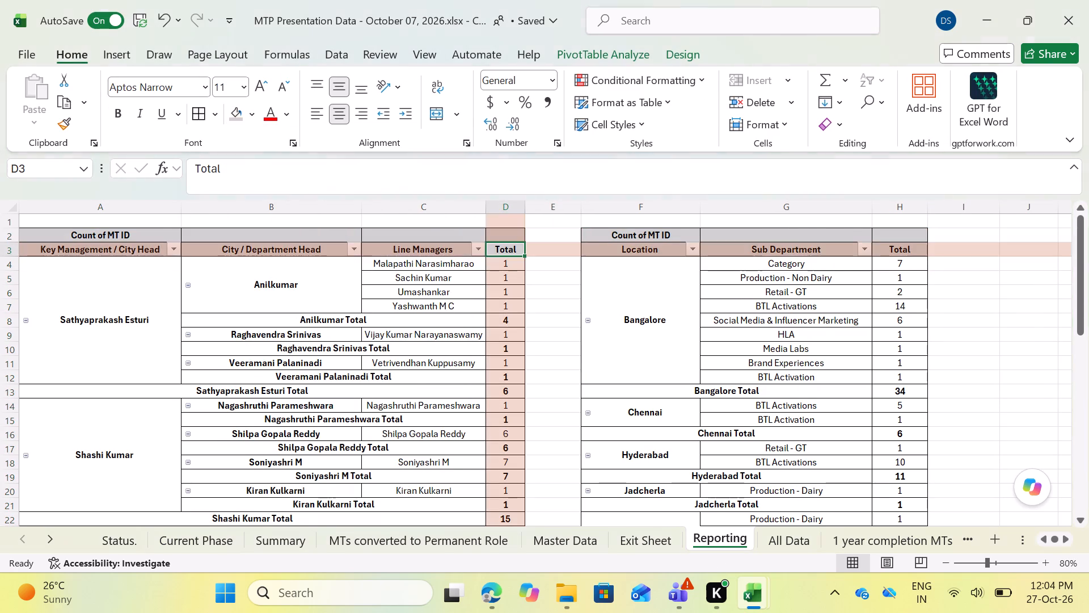
scroll(542, 329, "down", 13)
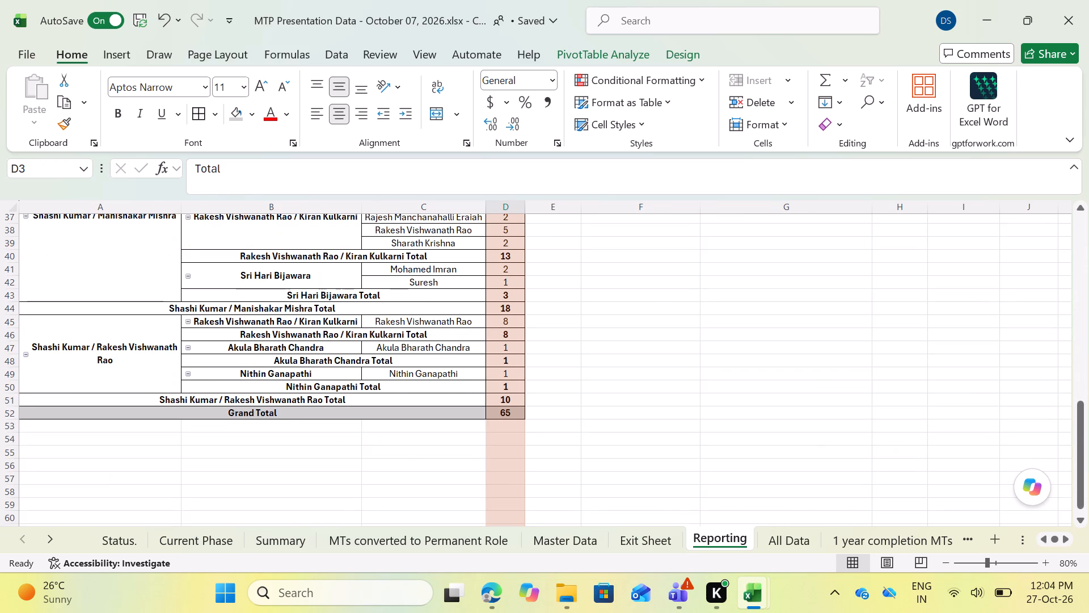
scroll(626, 410, "up", 18)
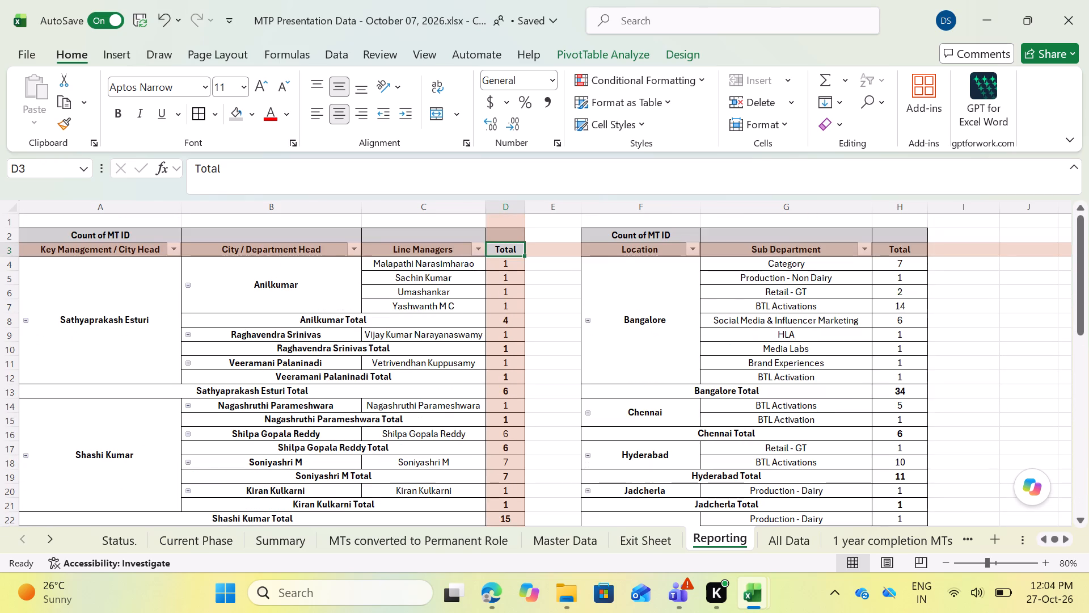
Extend the source range of the Location and Sub Department pivot table in the Reporting sheet to 'Current Phase'!$B$1:$Q$66.
left_click(648, 233)
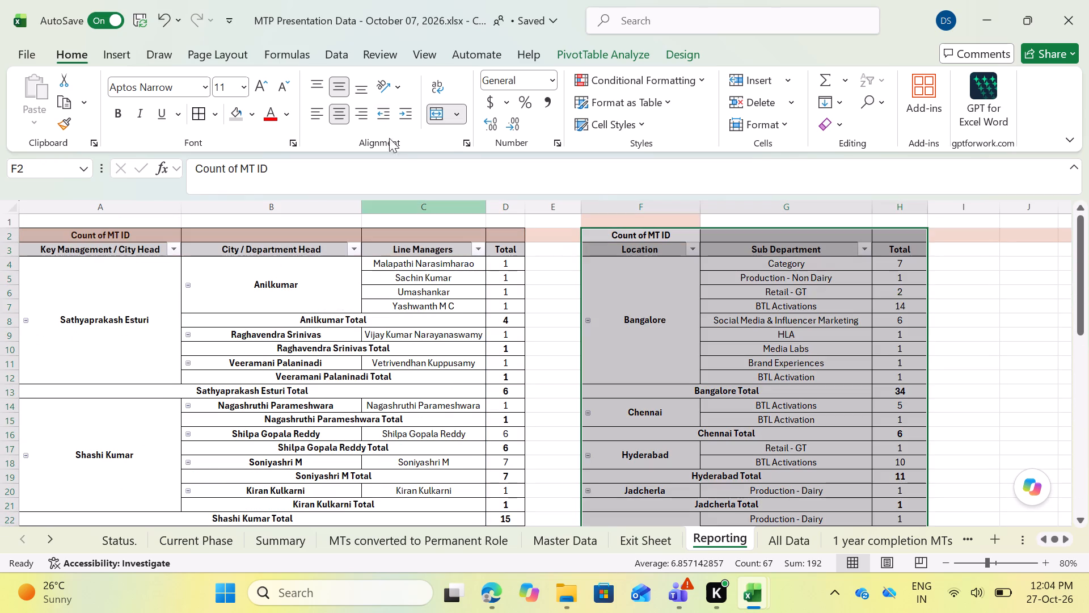
left_click(600, 51)
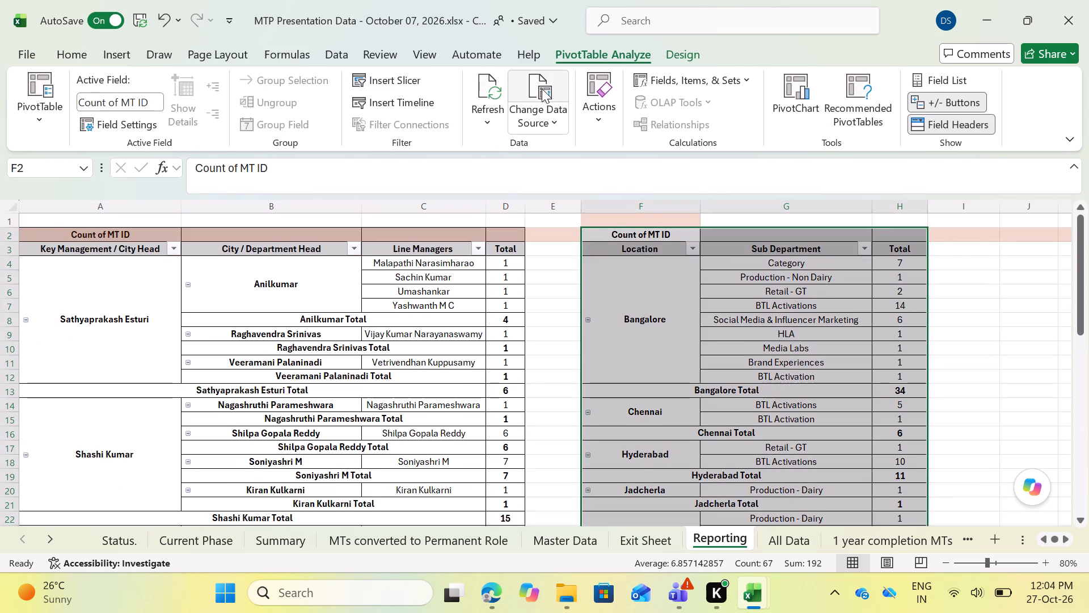
left_click(542, 89)
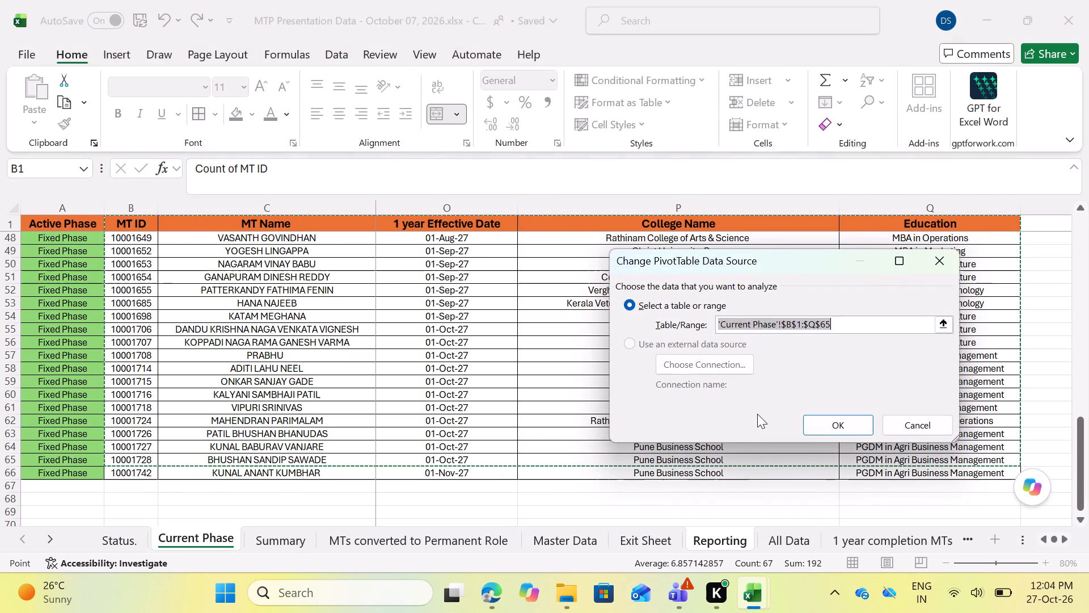
key("shift+Down")
left_click(844, 429)
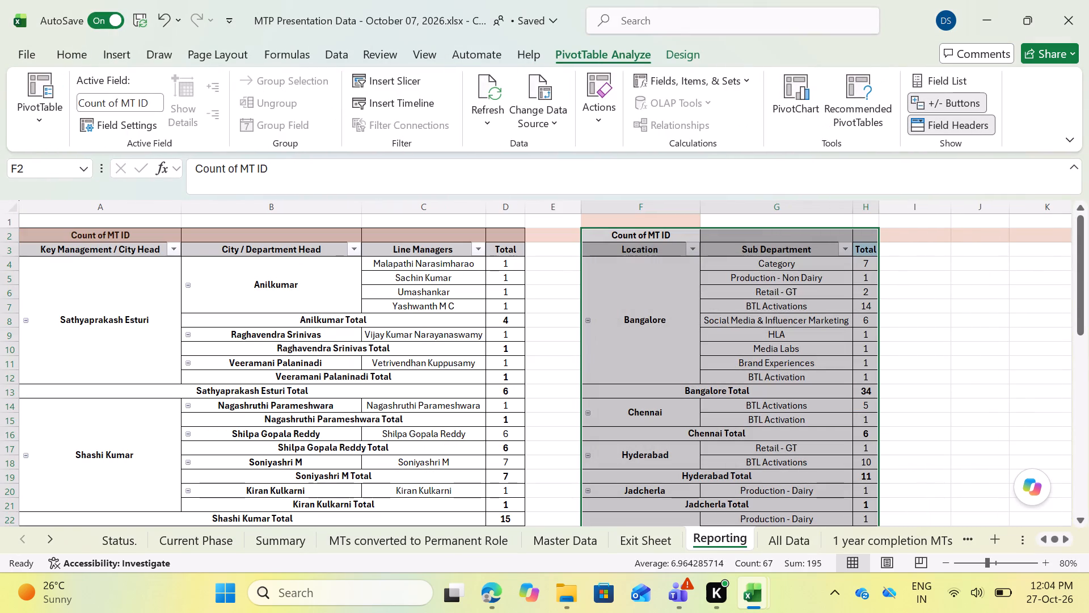
Widen column H slightly and fill its Total header cell H3 with the same grey, and review the pivot table down to its Grand Total.
left_click_drag(879, 207, 893, 204)
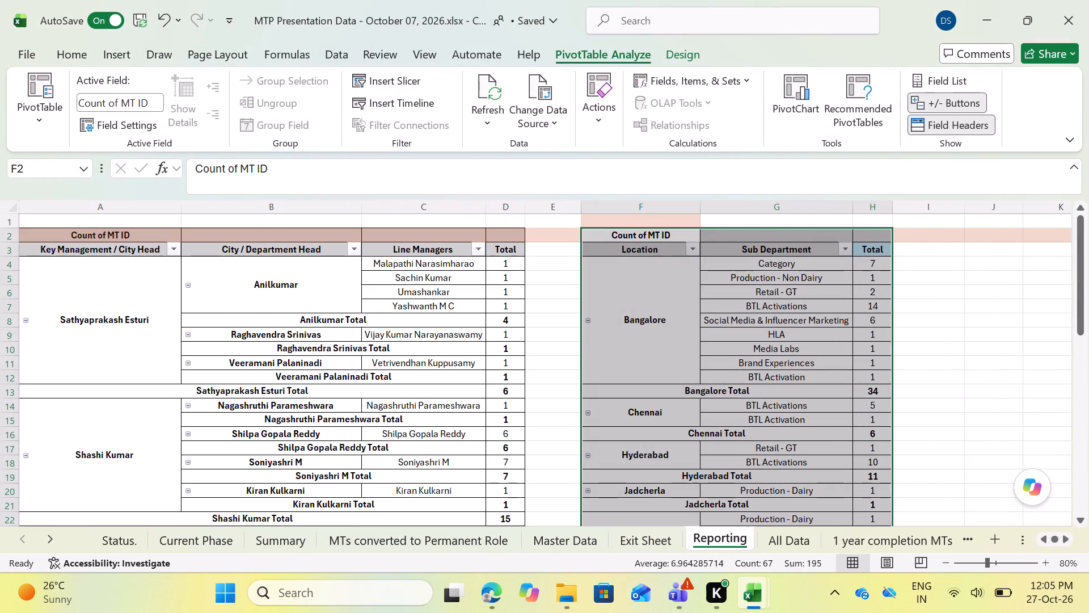
left_click(875, 251)
left_click(78, 58)
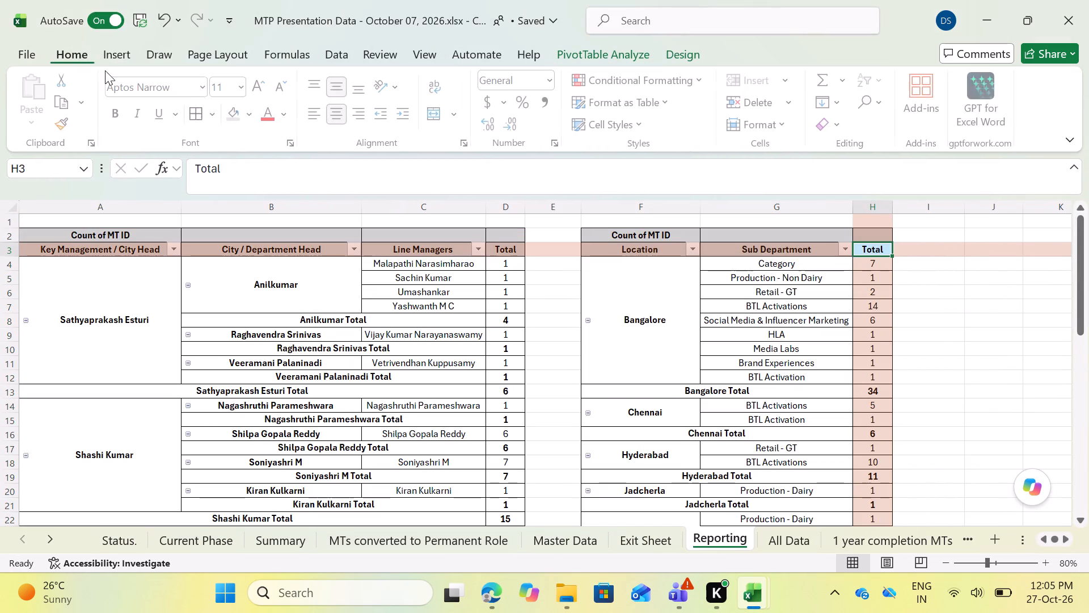
left_click(233, 116)
scroll(774, 350, "down", 4)
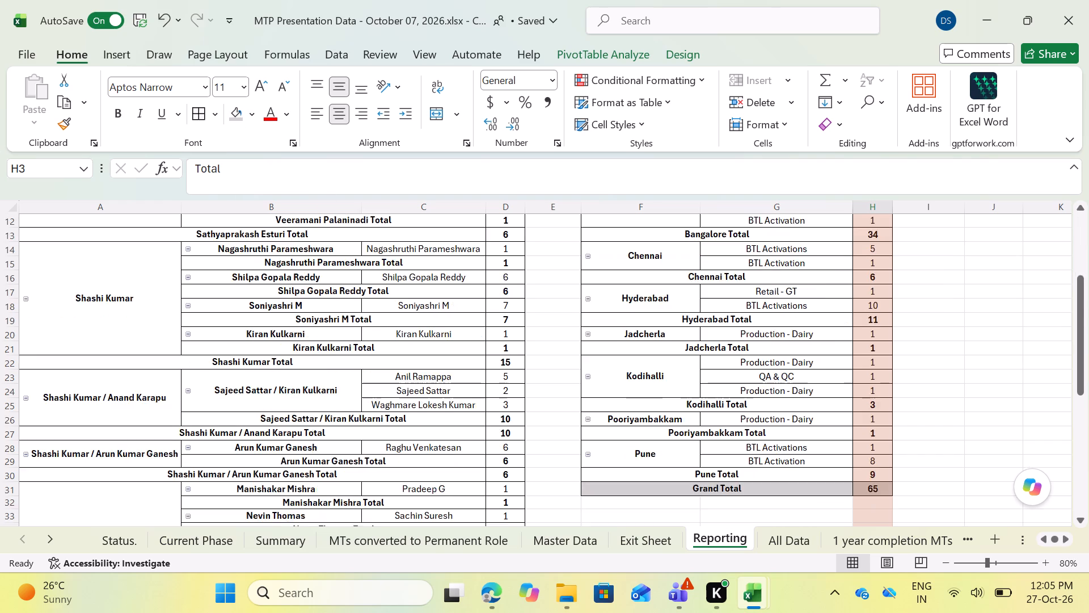
scroll(774, 350, "down", 2)
left_click(709, 459)
scroll(611, 463, "down", 4)
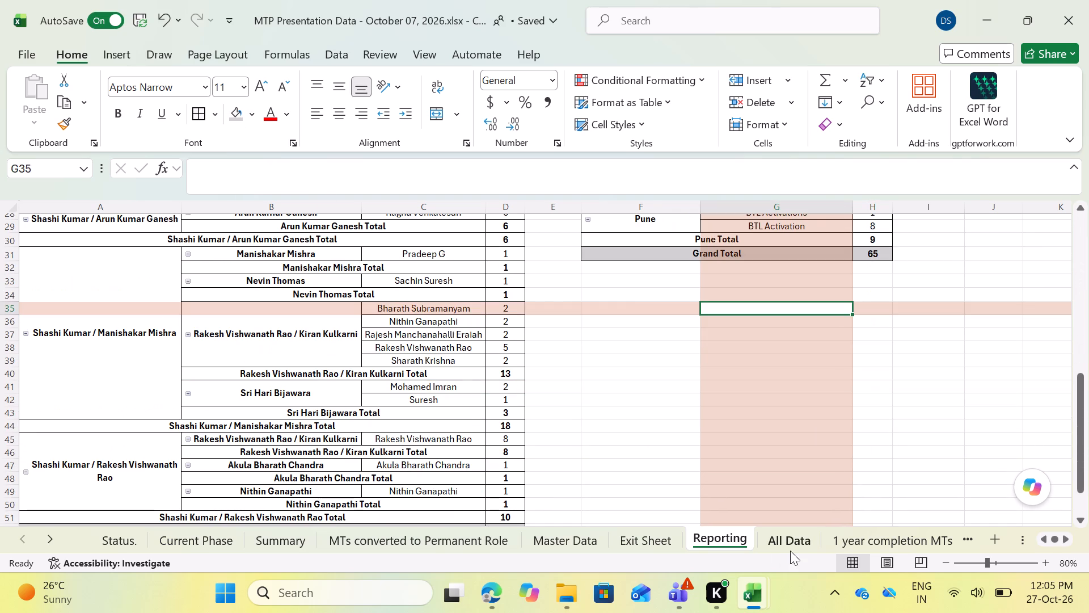
In the All Data sheet, extend the source range of the Department, Location and Sub Department pivot table to 'Current Phase'!$B$1:$Q$66.
left_click(791, 538)
scroll(327, 374, "up", 2)
scroll(339, 370, "down", 9)
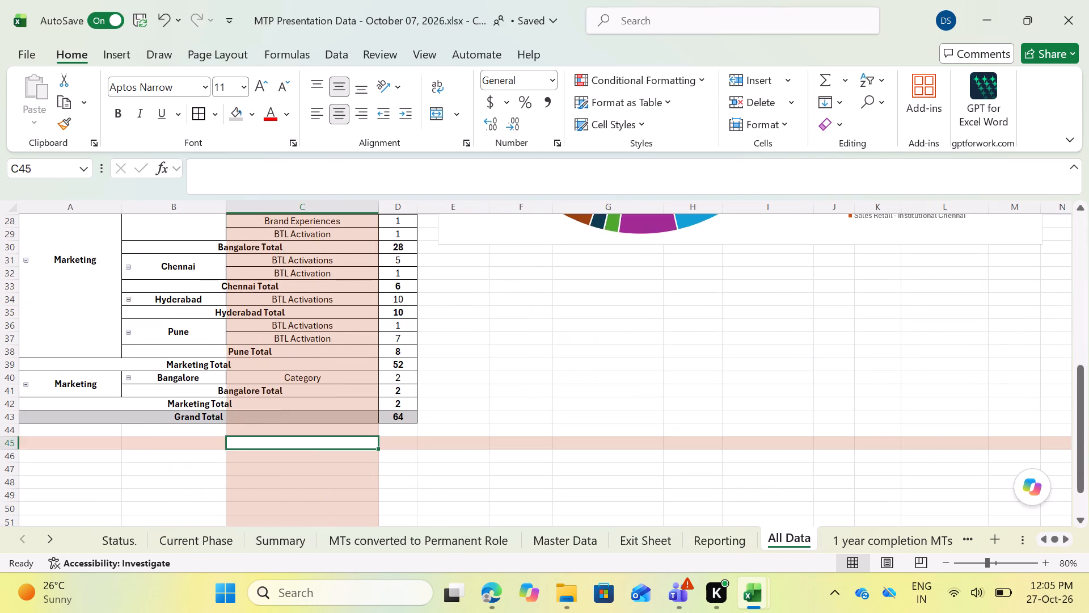
scroll(442, 379, "up", 17)
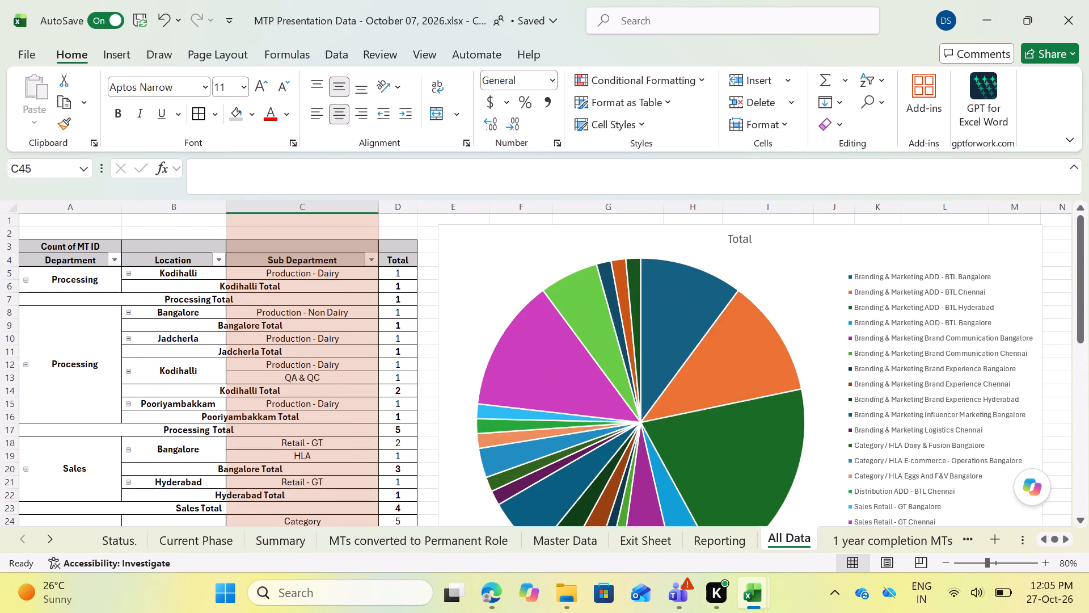
left_click(76, 244)
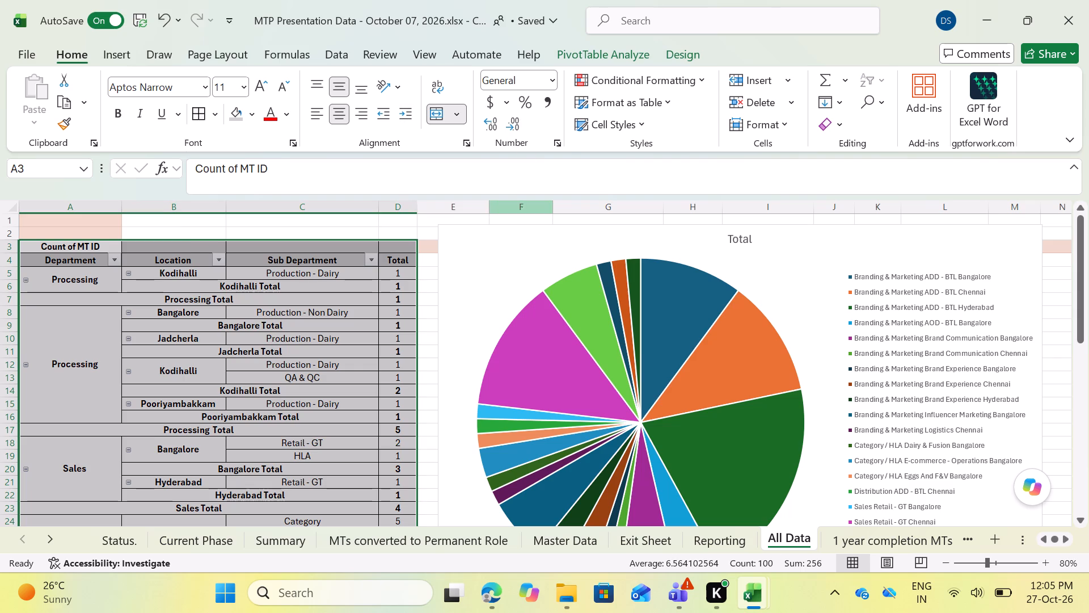
left_click(627, 60)
left_click(539, 91)
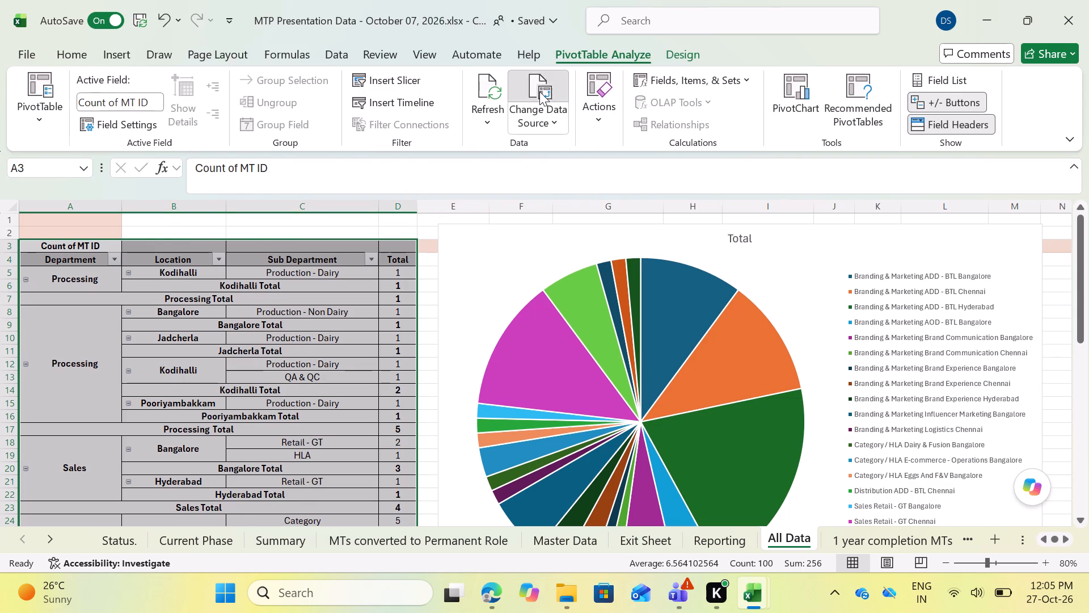
key("shift+Down")
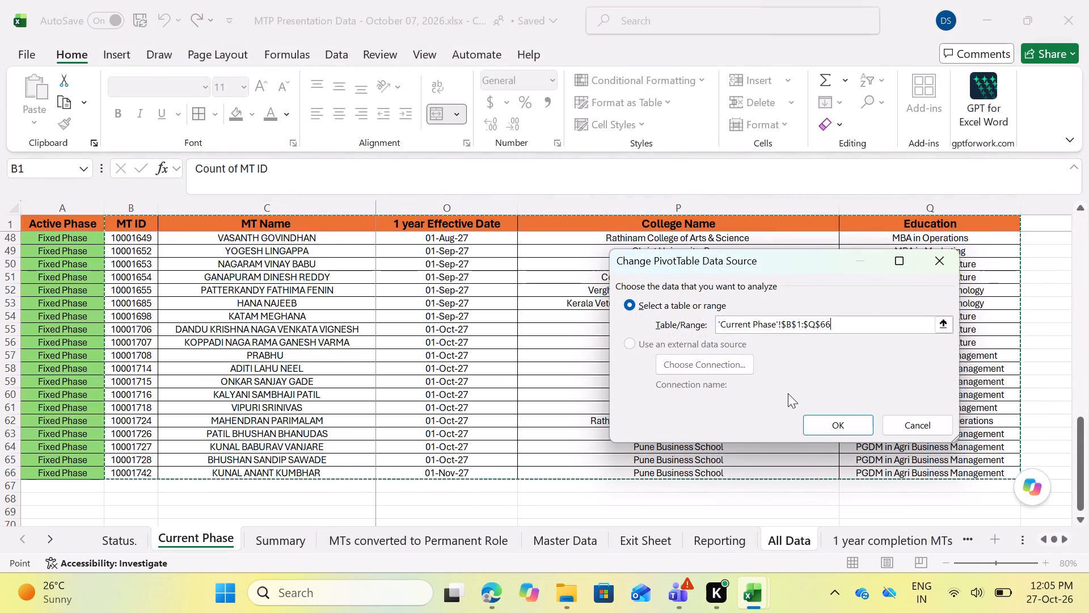
left_click(842, 422)
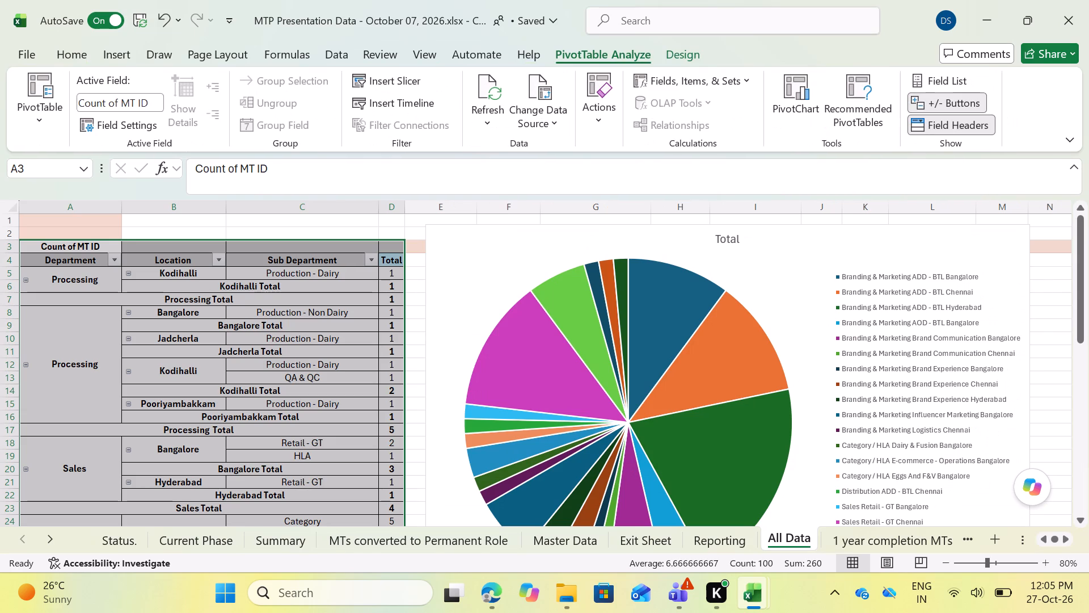
Widen column D slightly in the All Data sheet, fill its Total header cell D4 with the neighbouring headers' grey, and review the pivot table.
left_click_drag(405, 203, 416, 201)
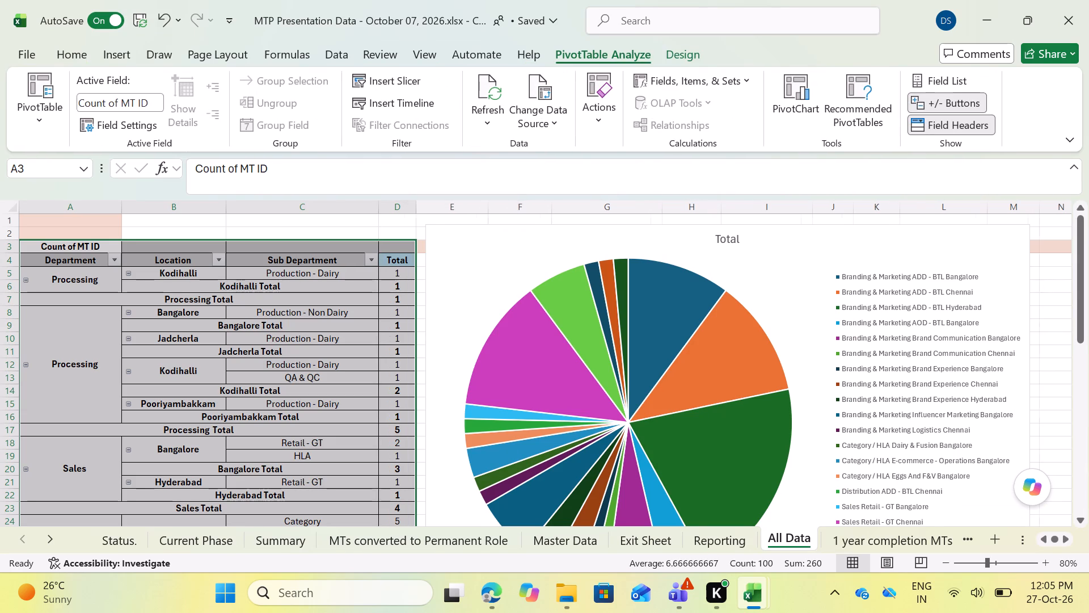
left_click(402, 261)
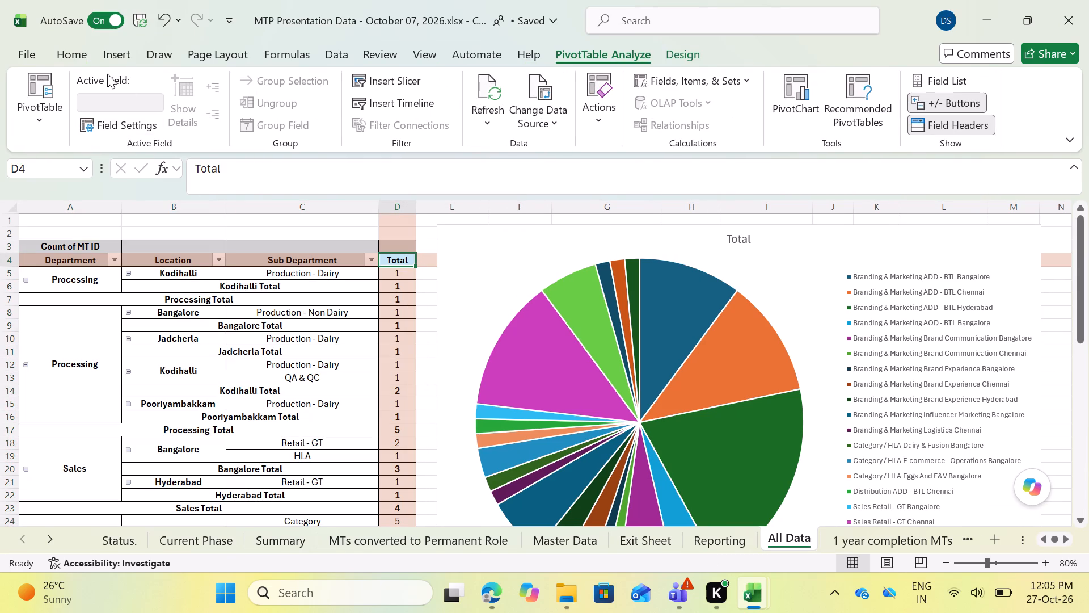
left_click(80, 58)
left_click(234, 116)
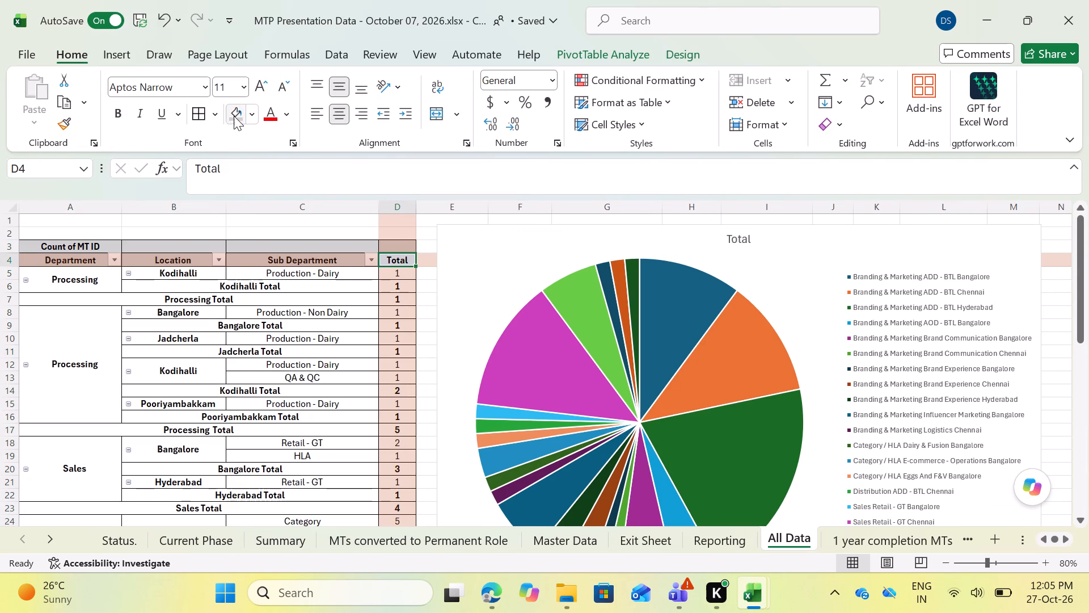
scroll(390, 342, "down", 11)
left_click(562, 341)
scroll(672, 365, "up", 6)
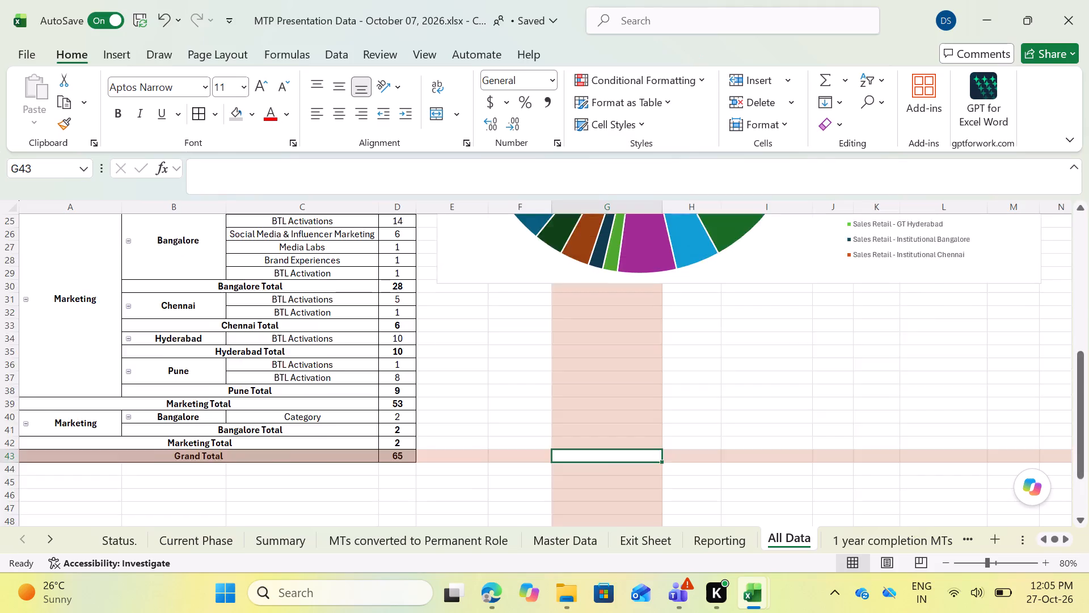
scroll(672, 365, "up", 17)
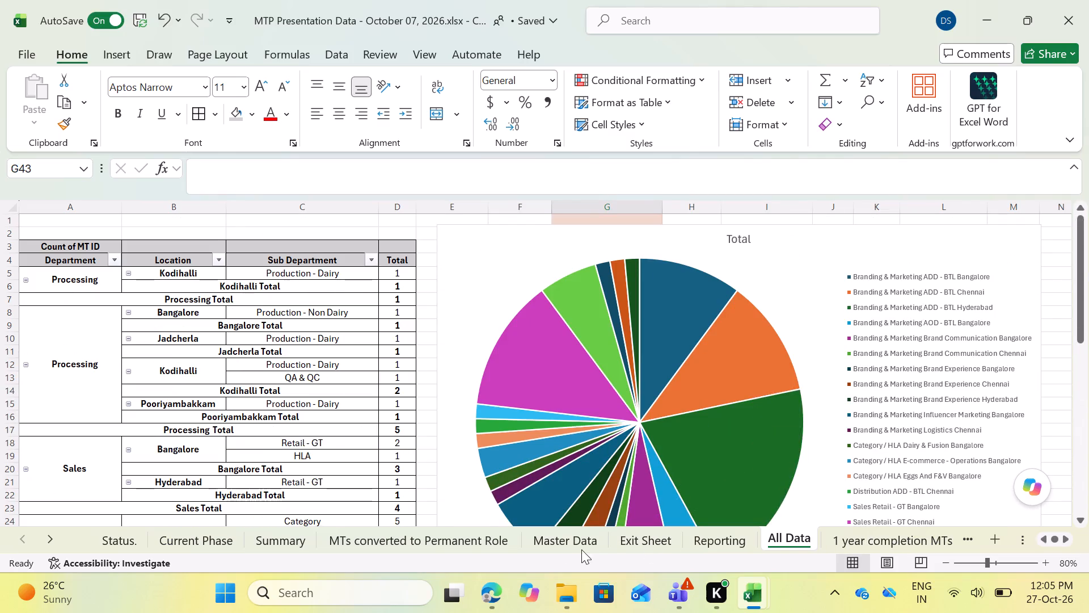
In the Summary sheet, reapply the existing data source of the 'Active Management Trainees split by education' pivot table and refresh it.
left_click(694, 545)
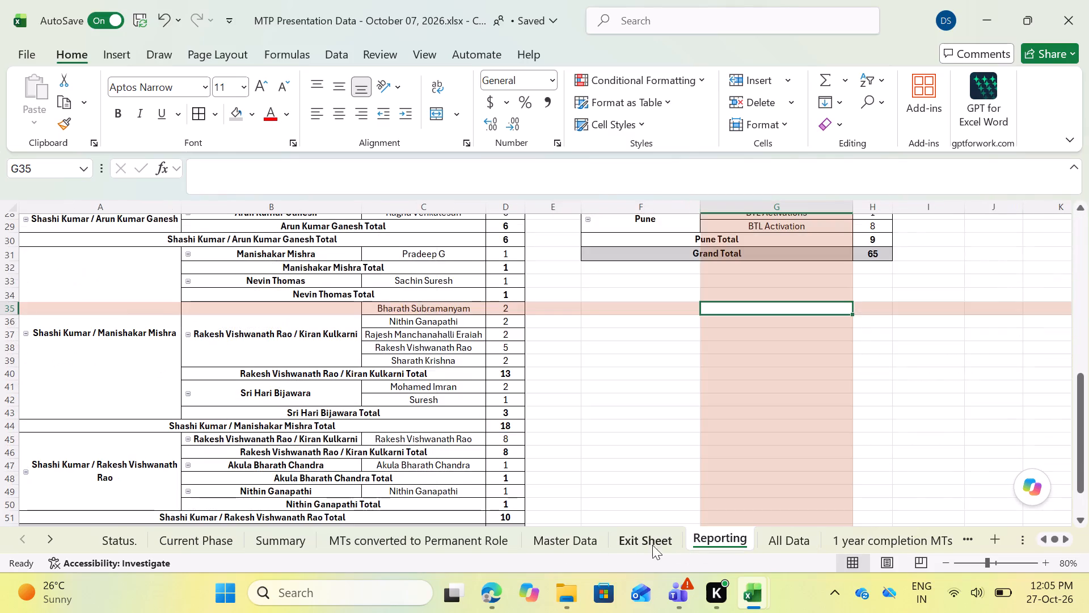
scroll(621, 493, "up", 11)
left_click(585, 543)
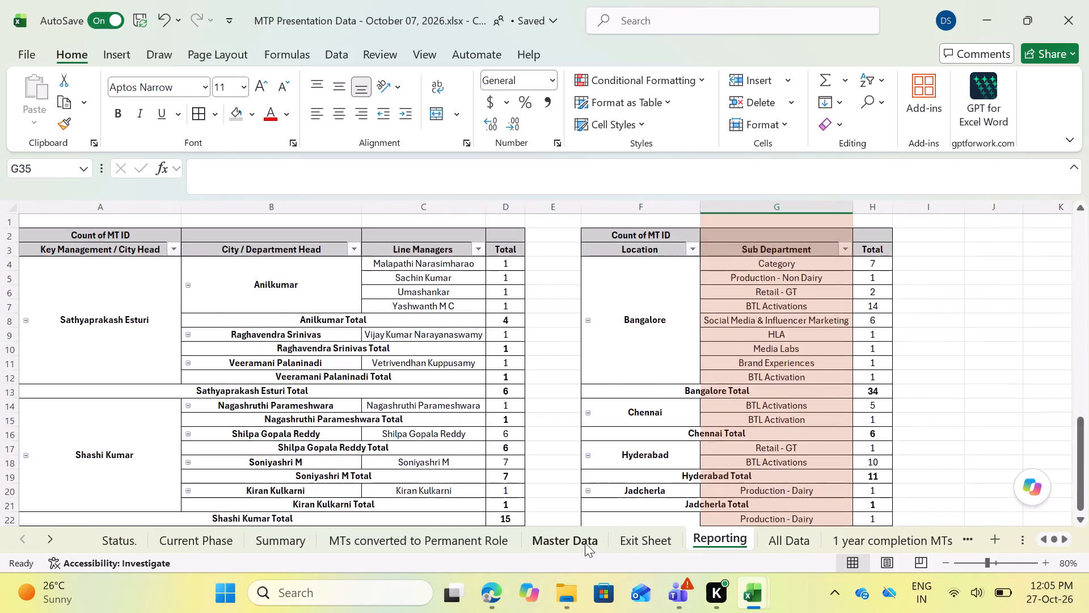
left_click(434, 540)
left_click(270, 536)
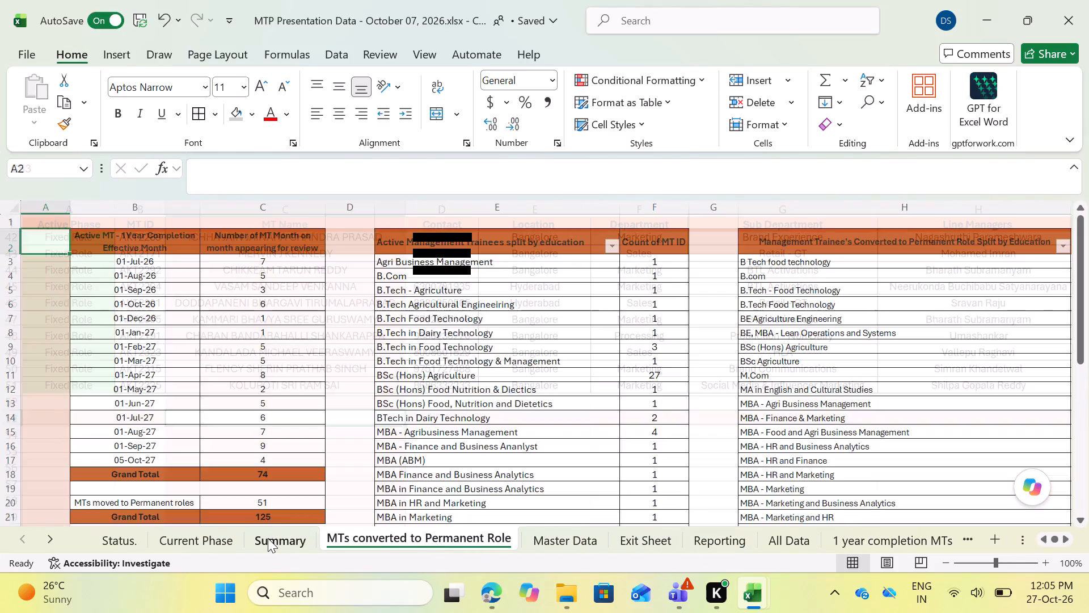
scroll(583, 451, "down", 5)
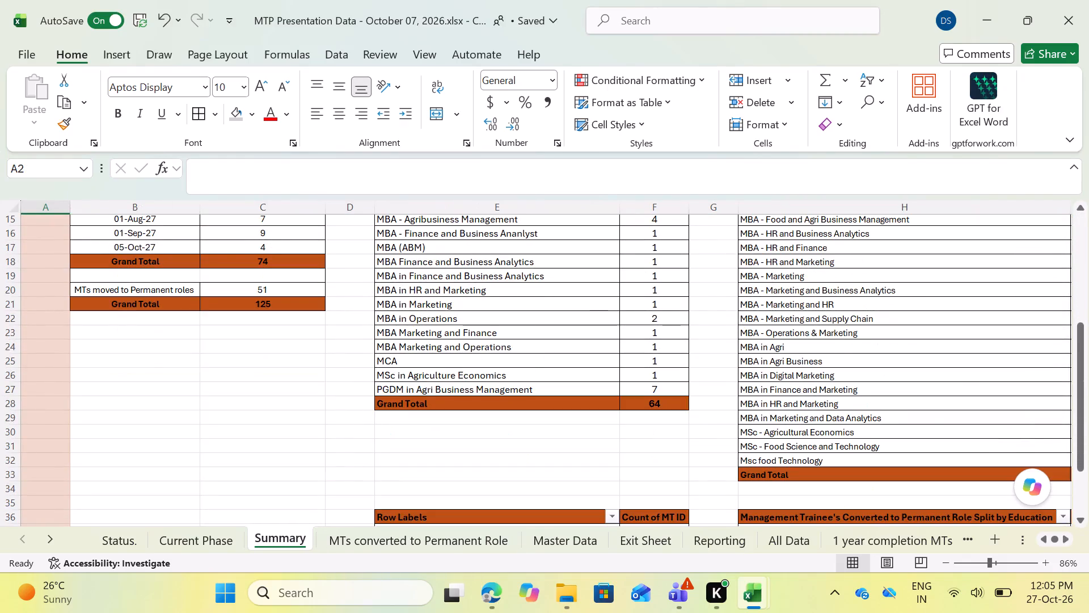
scroll(766, 408, "up", 11)
left_click(547, 243)
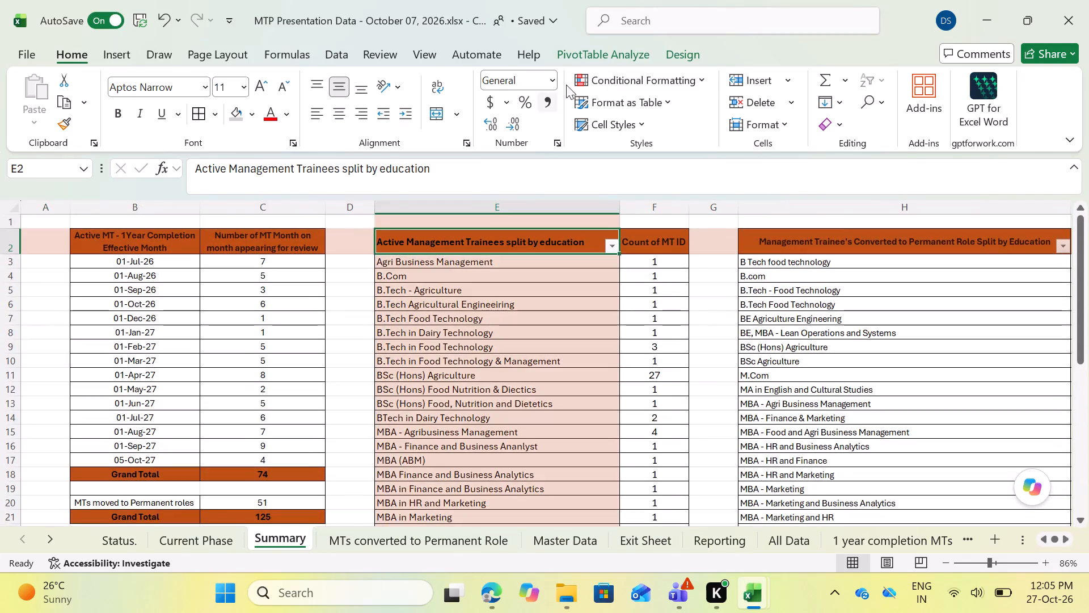
left_click(622, 54)
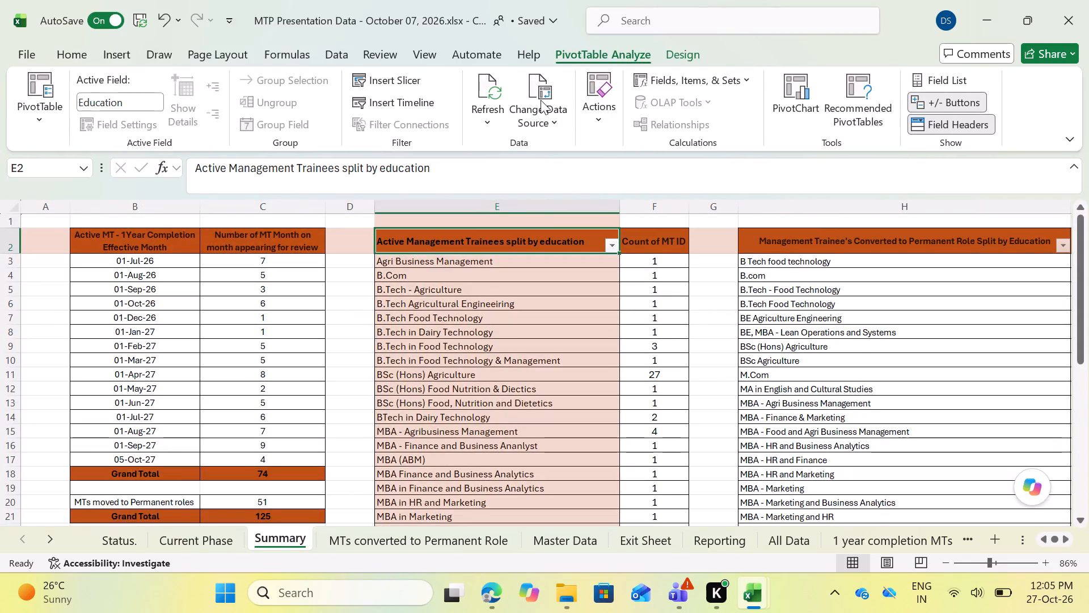
left_click(550, 89)
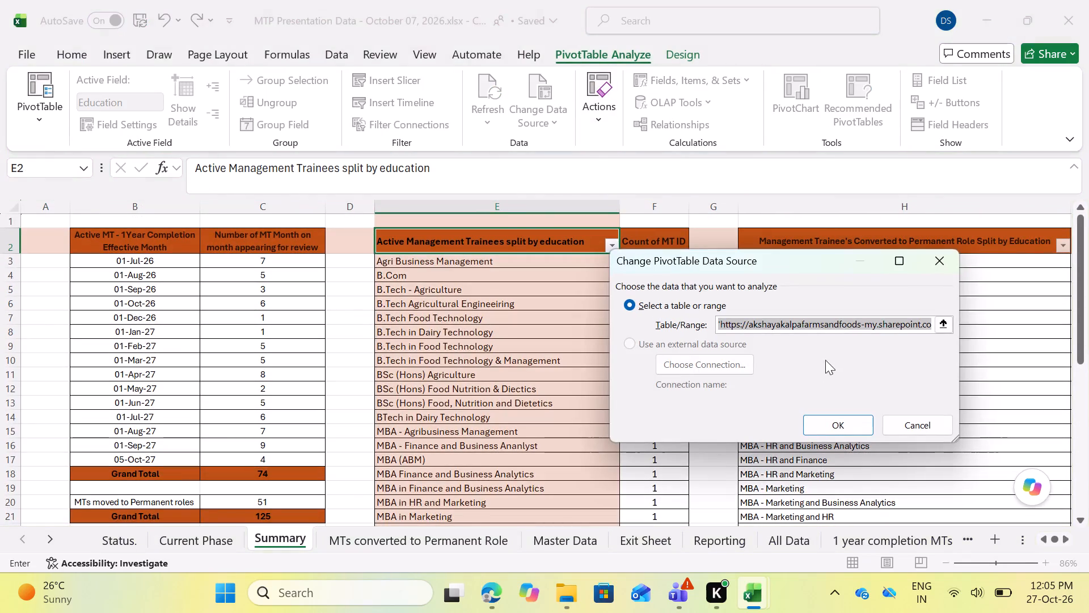
left_click(826, 421)
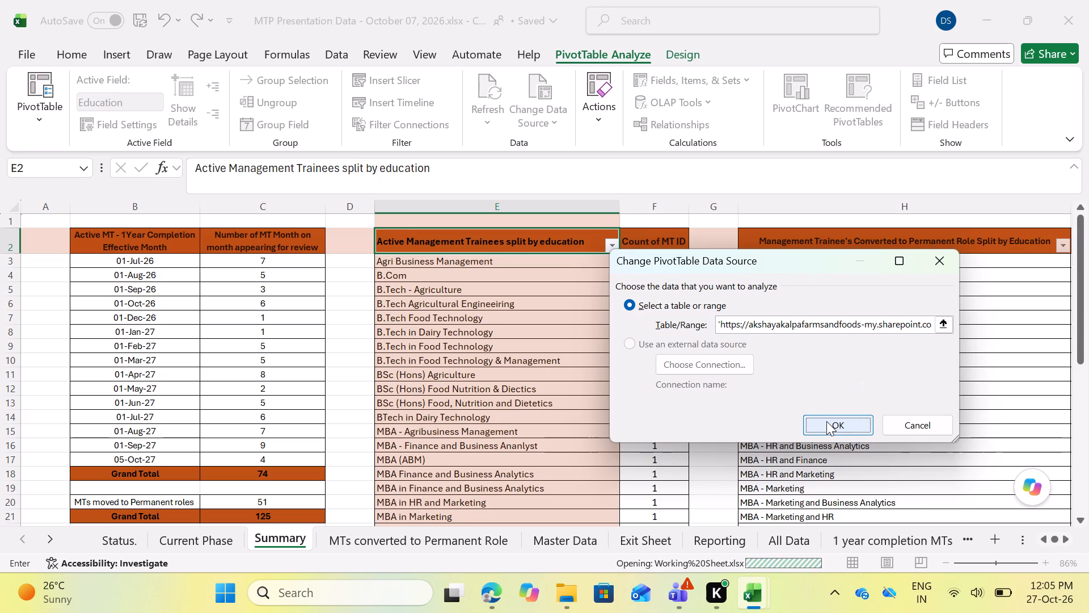
scroll(696, 410, "down", 4)
scroll(690, 405, "up", 3)
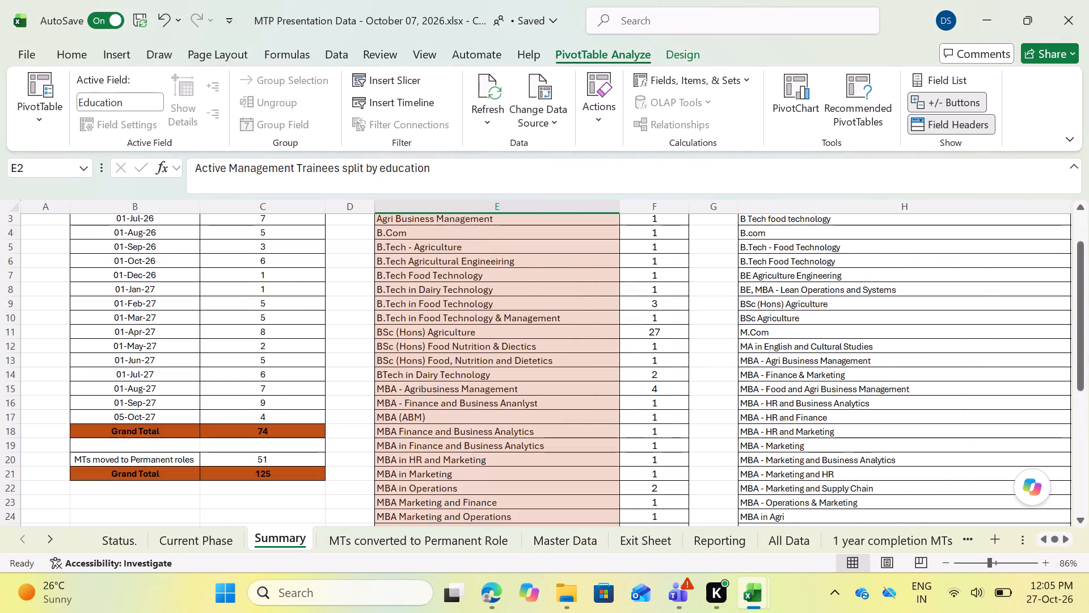
scroll(686, 402, "up", 6)
left_click(492, 92)
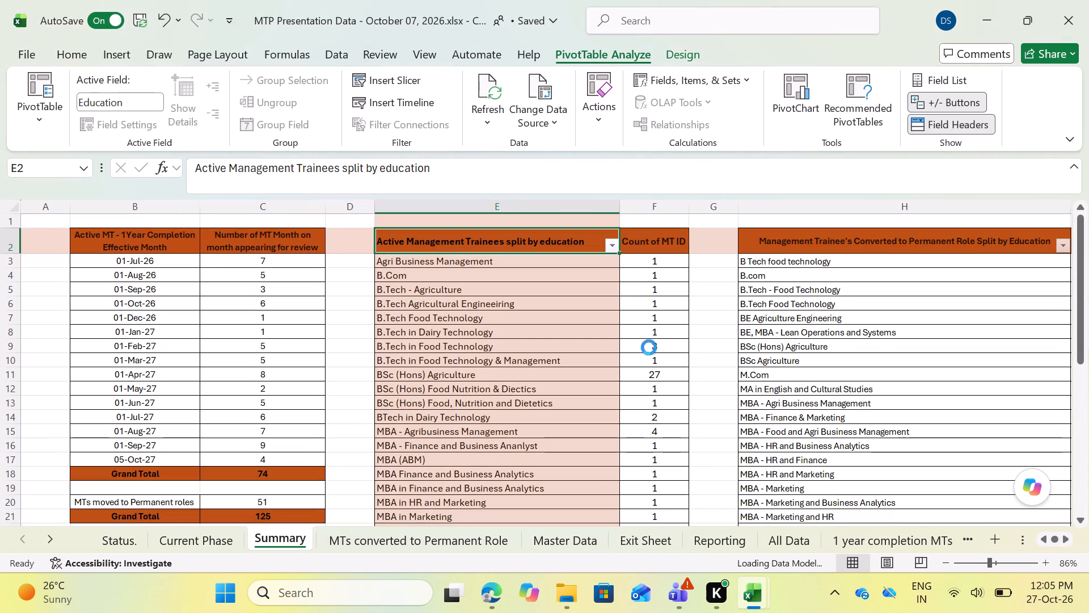
Review the active and permanent-role education split pivot tables in the Summary sheet down to their Grand Totals.
scroll(649, 358, "down", 2)
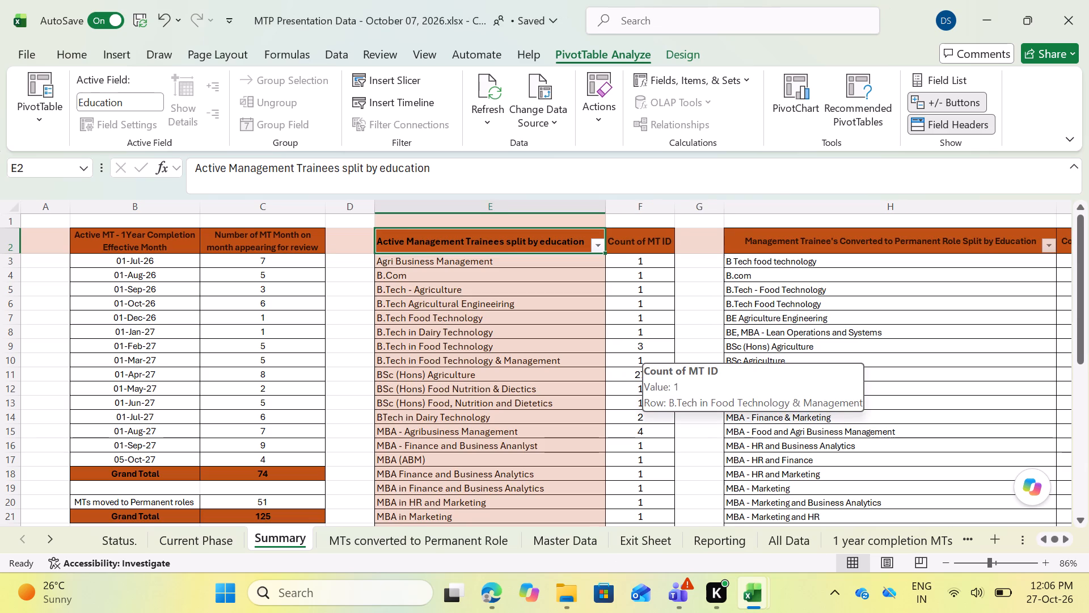
scroll(533, 419, "down", 2)
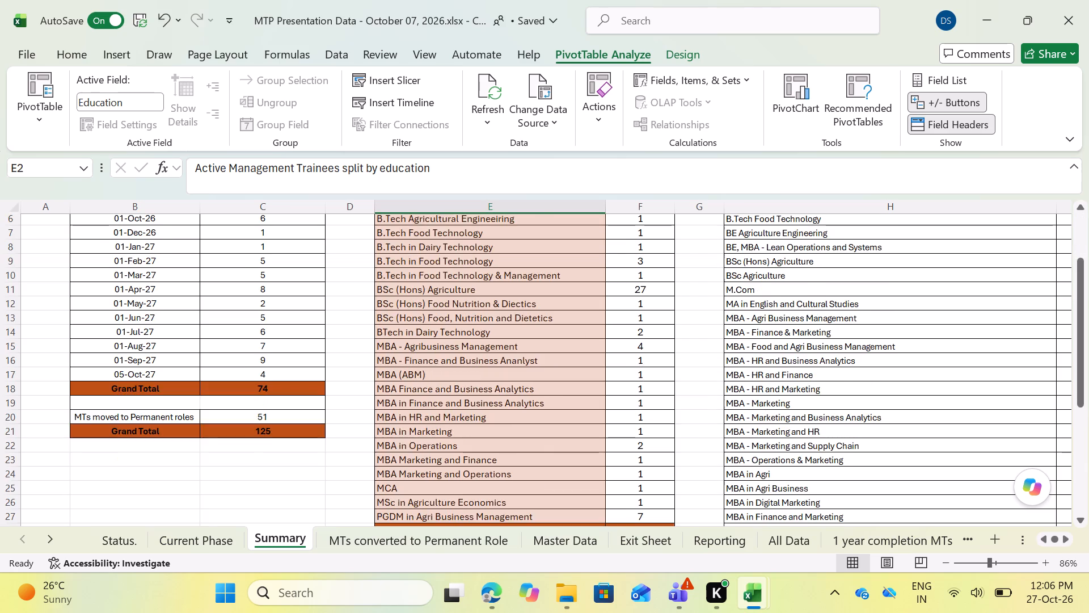
scroll(559, 400, "down", 2)
scroll(609, 446, "up", 11)
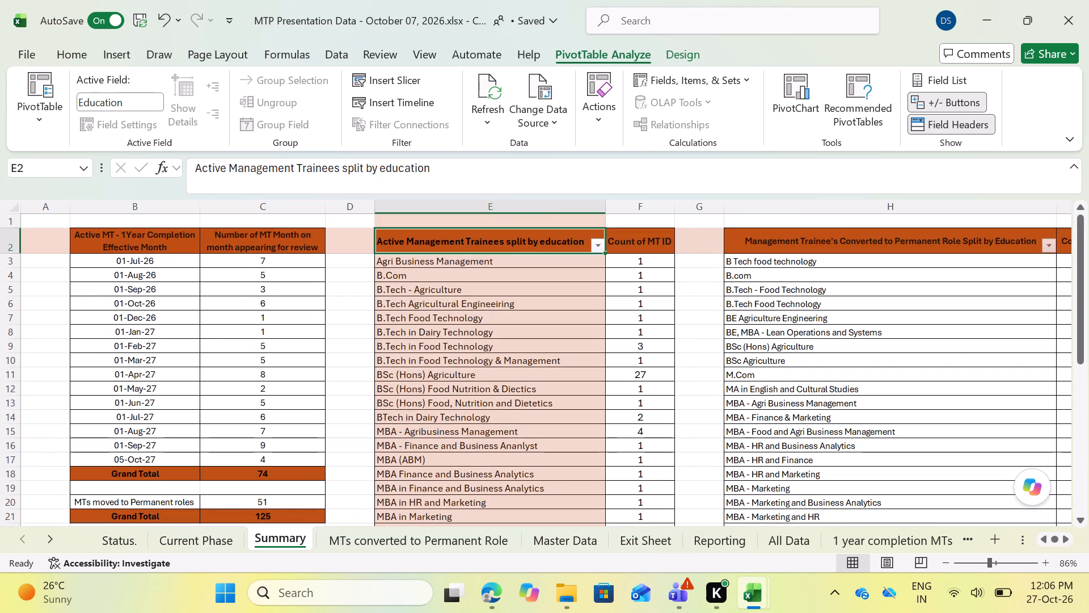
scroll(800, 436, "left", 2)
scroll(800, 436, "up", 1)
scroll(800, 436, "down", 1)
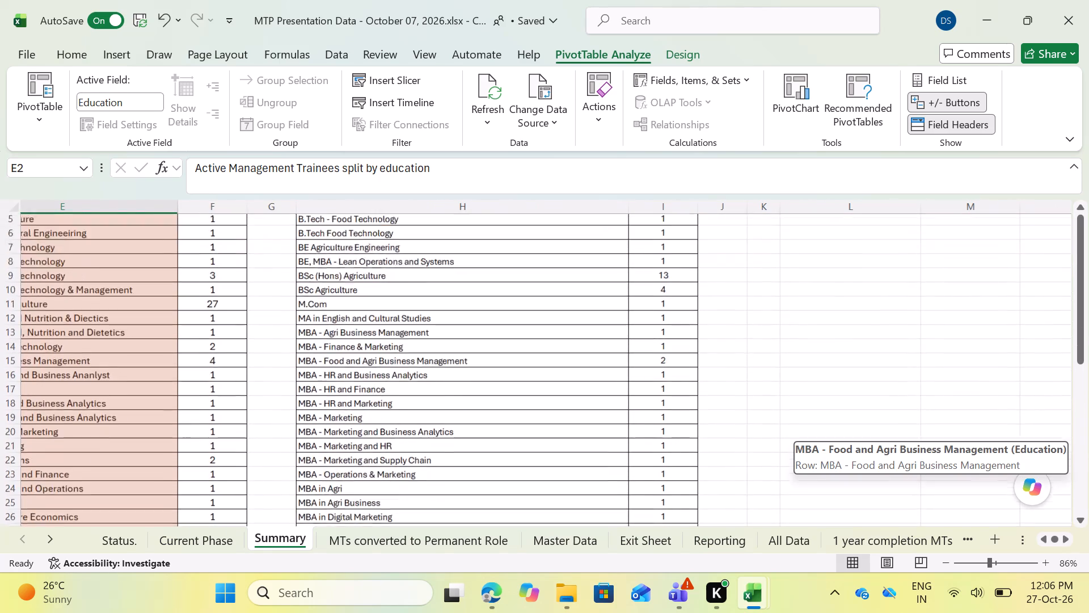
scroll(800, 436, "down", 1)
scroll(800, 436, "up", 1)
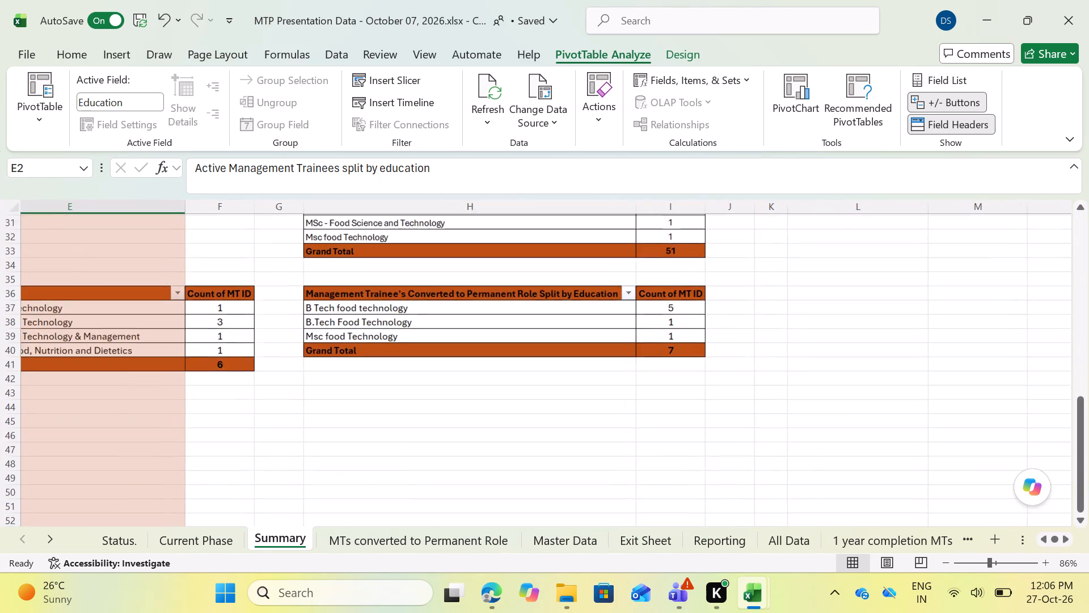
scroll(800, 436, "up", 1)
scroll(800, 436, "right", 2)
scroll(800, 436, "up", 1)
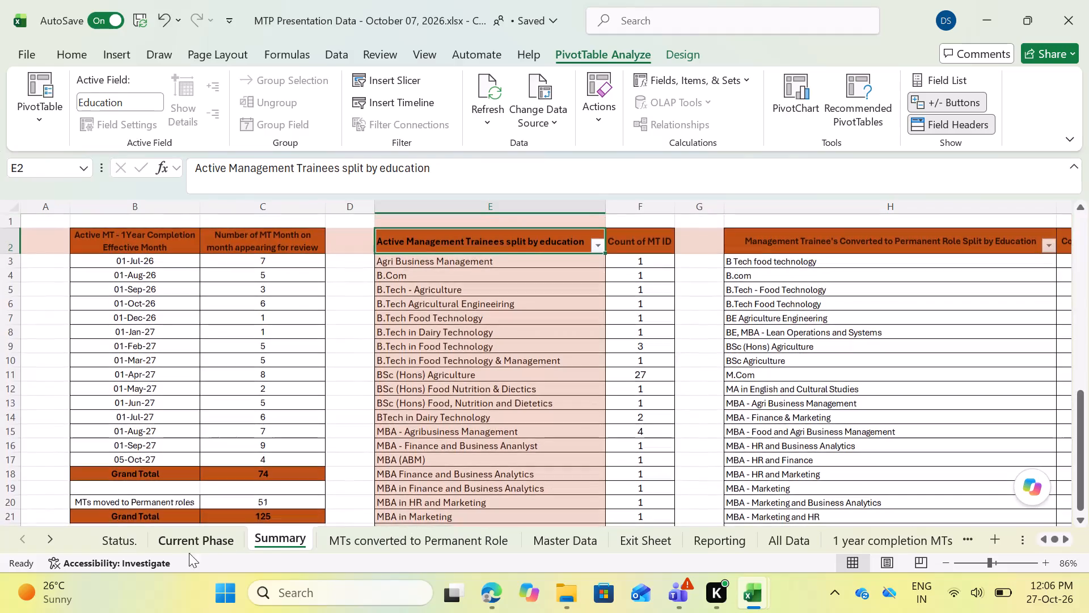
Select all trainee names in the MT Name column of the MTs converted to Permanent Role sheet to check their count.
left_click(395, 549)
scroll(269, 422, "up", 20)
scroll(269, 422, "up", 4)
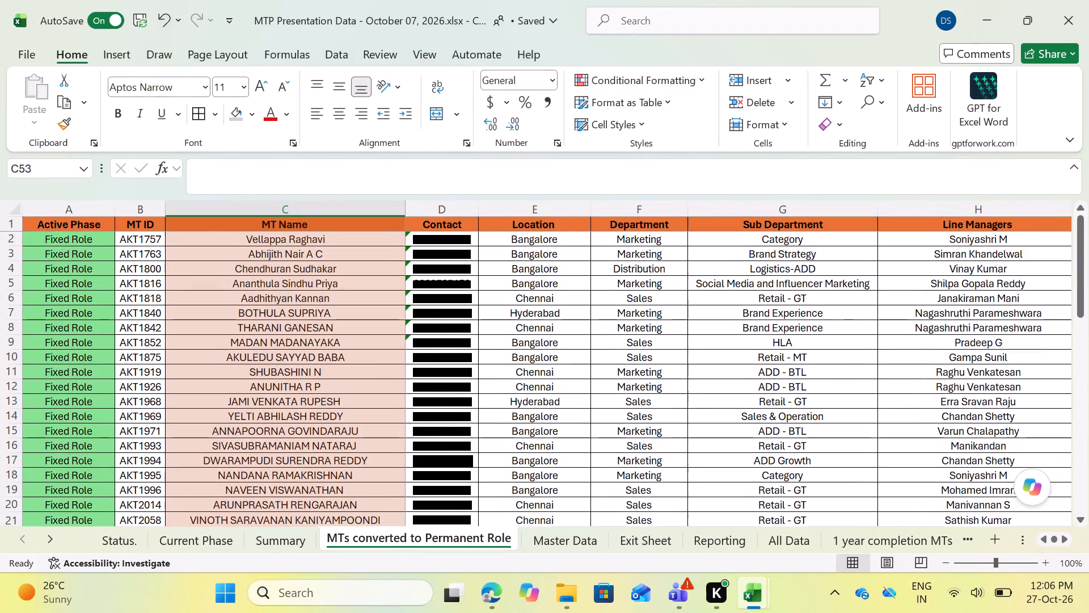
scroll(269, 422, "up", 8)
left_click(258, 237)
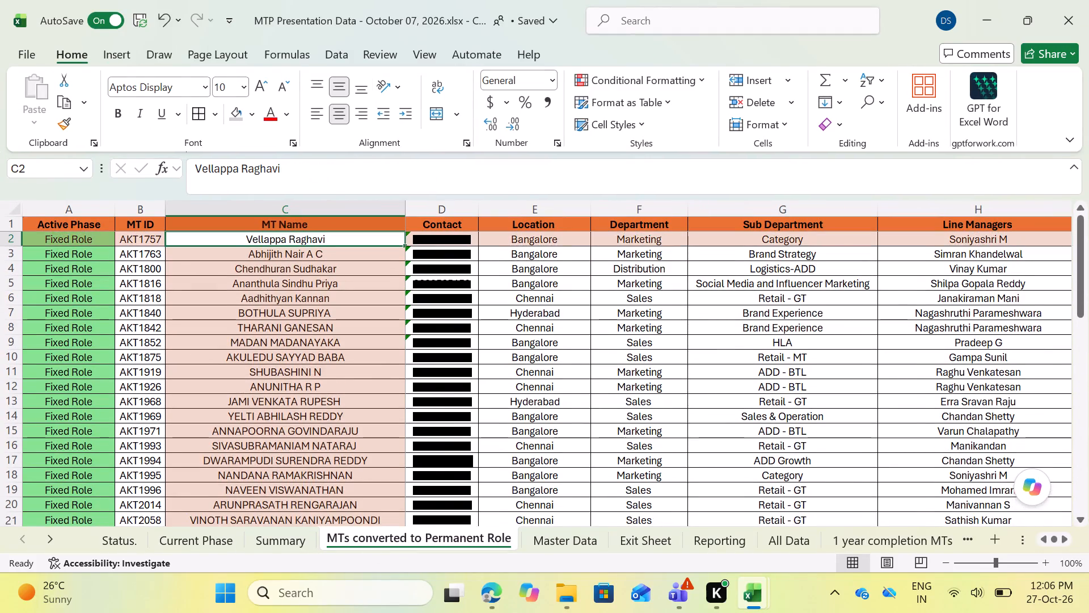
key("ctrl+shift+Down")
scroll(277, 333, "down", 2)
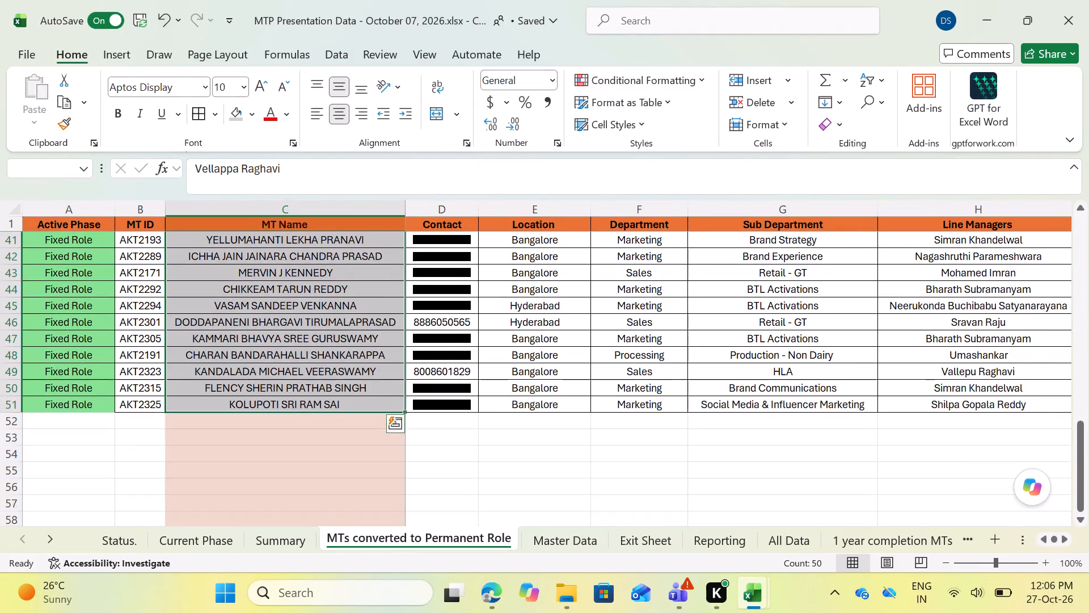
scroll(260, 405, "up", 20)
scroll(260, 405, "up", 14)
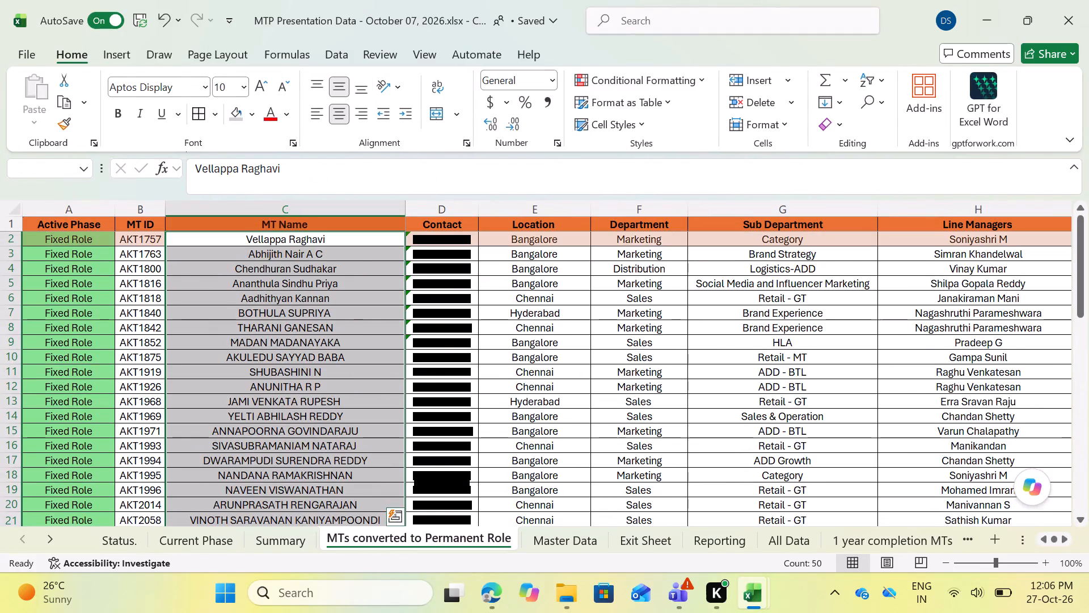
In the Status sheet, try to autofit the width of column C beside the permanent-role pivot table.
left_click(118, 538)
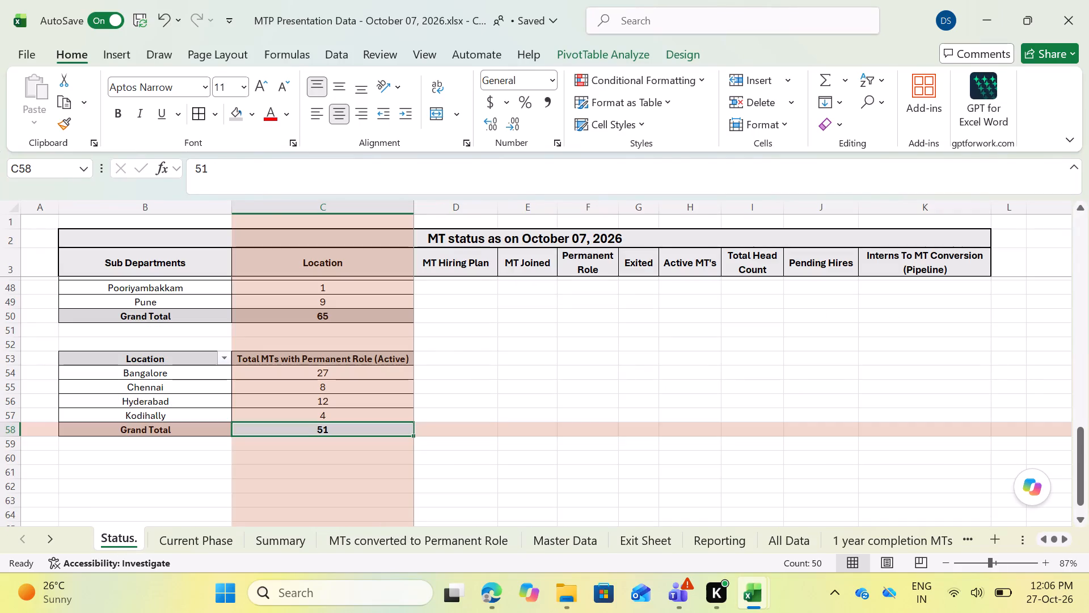
left_click(194, 473)
left_click(167, 362)
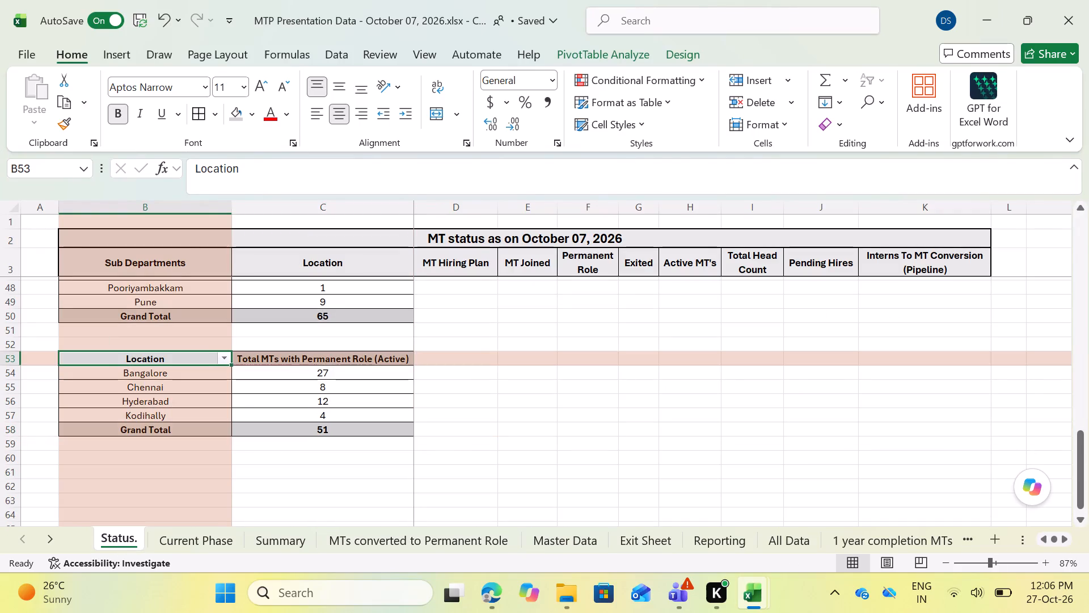
double_click(414, 206)
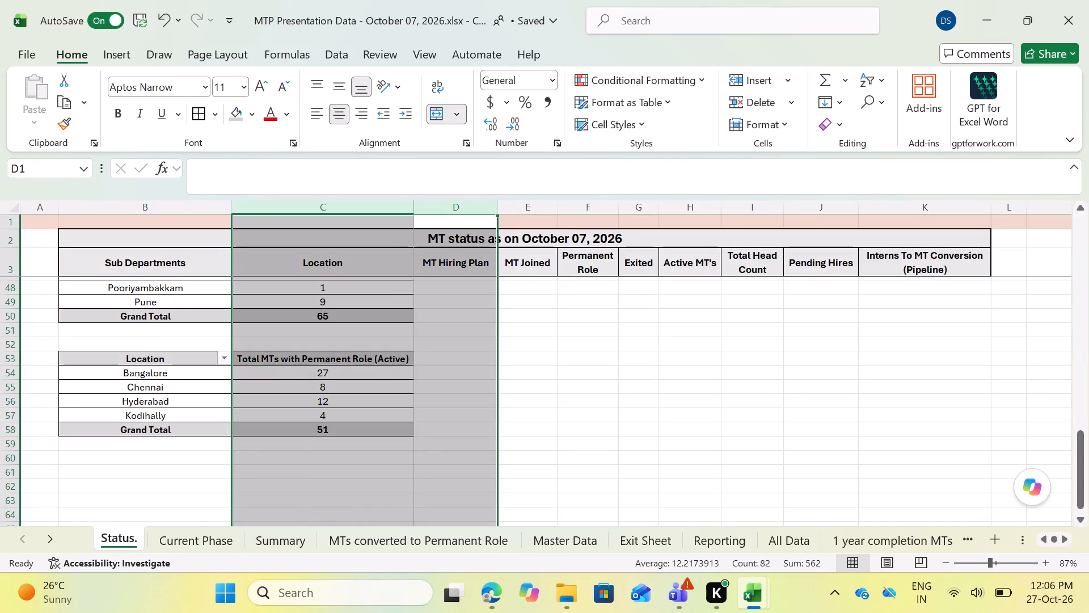
left_click(375, 468)
double_click(413, 210)
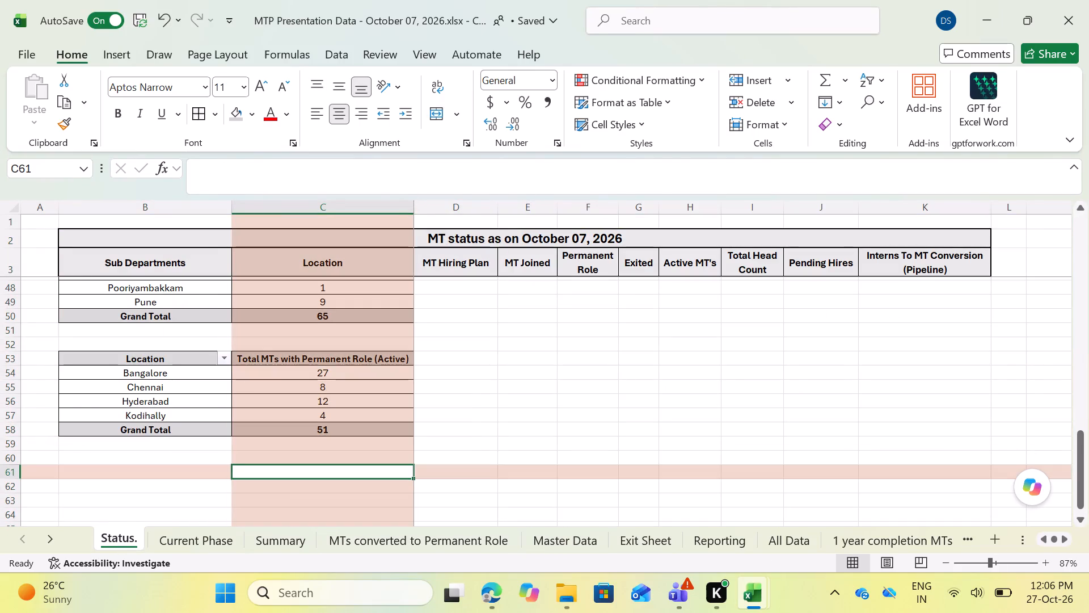
left_click_drag(326, 472, 319, 466)
Open the source range of the 'Total MTs with Permanent Role (Active)' pivot table and check it against the source sheet's last row.
left_click(177, 359)
left_click(596, 47)
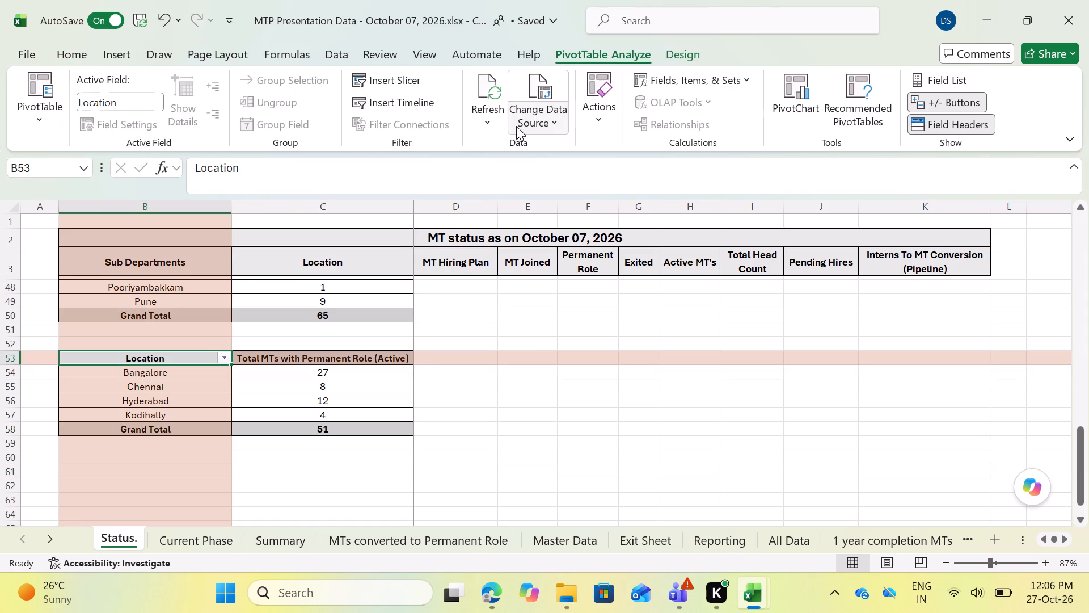
left_click(546, 94)
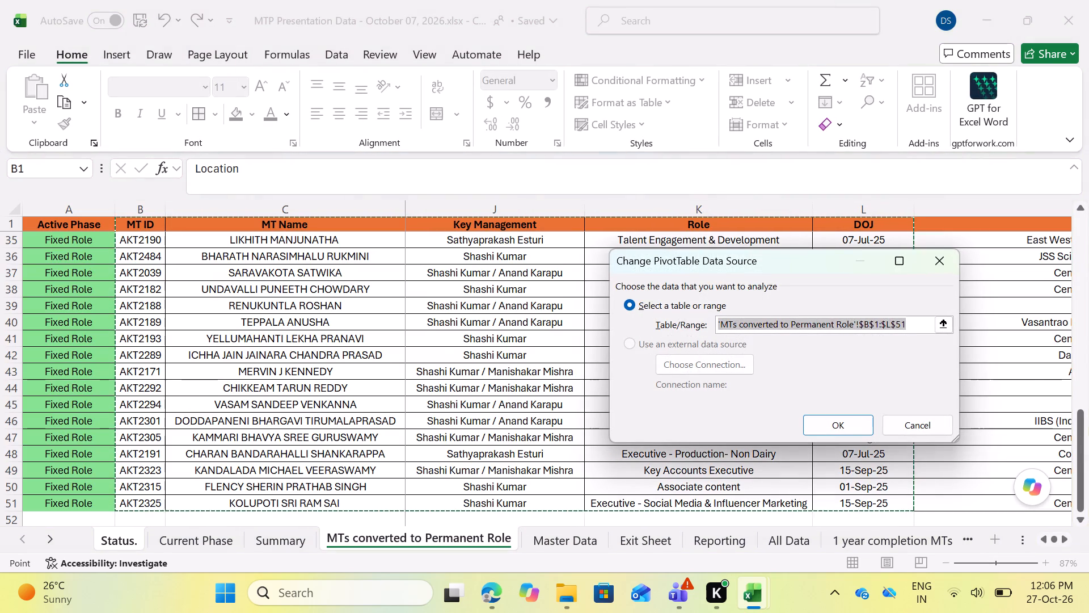
scroll(499, 290, "down", 1)
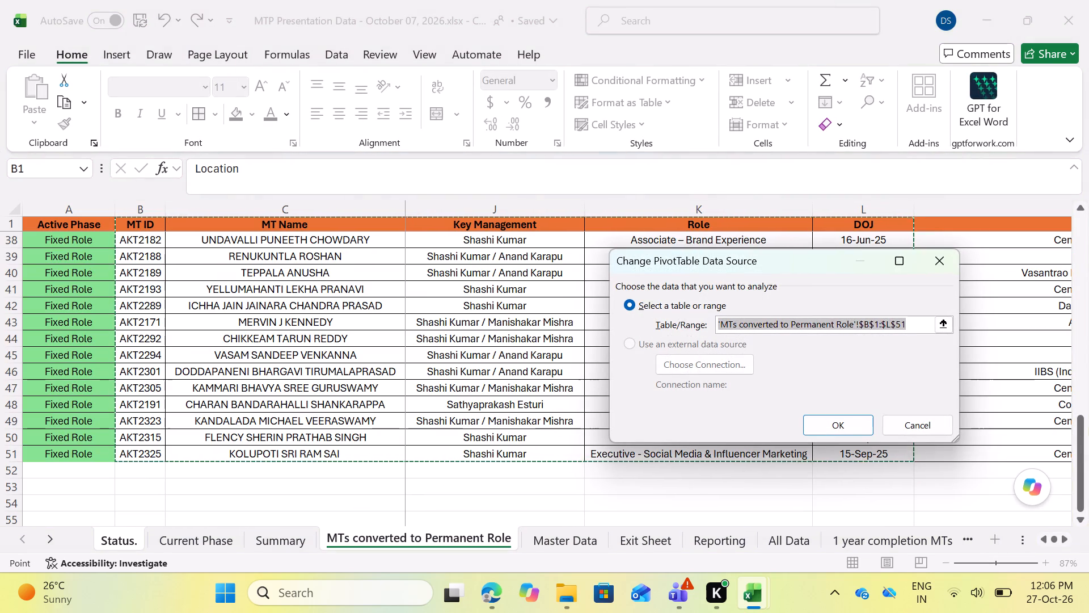
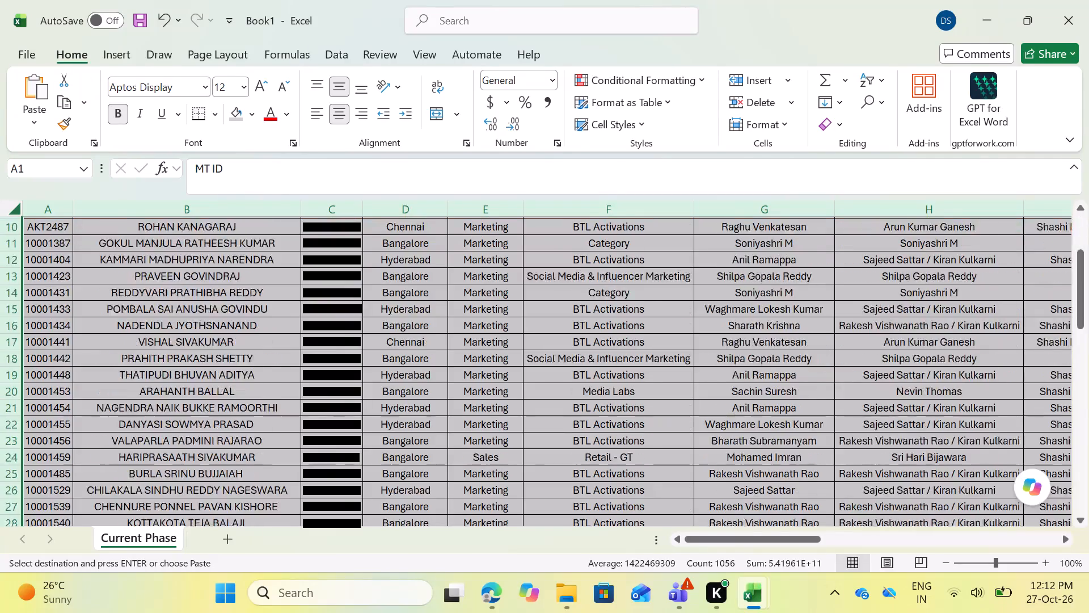
Look over the Current Phase data in Book1 and the Summary sheet's review-month and education split tables in MTP Presentation Data.
scroll(420, 384, "down", 10)
scroll(277, 438, "up", 20)
scroll(277, 438, "up", 2)
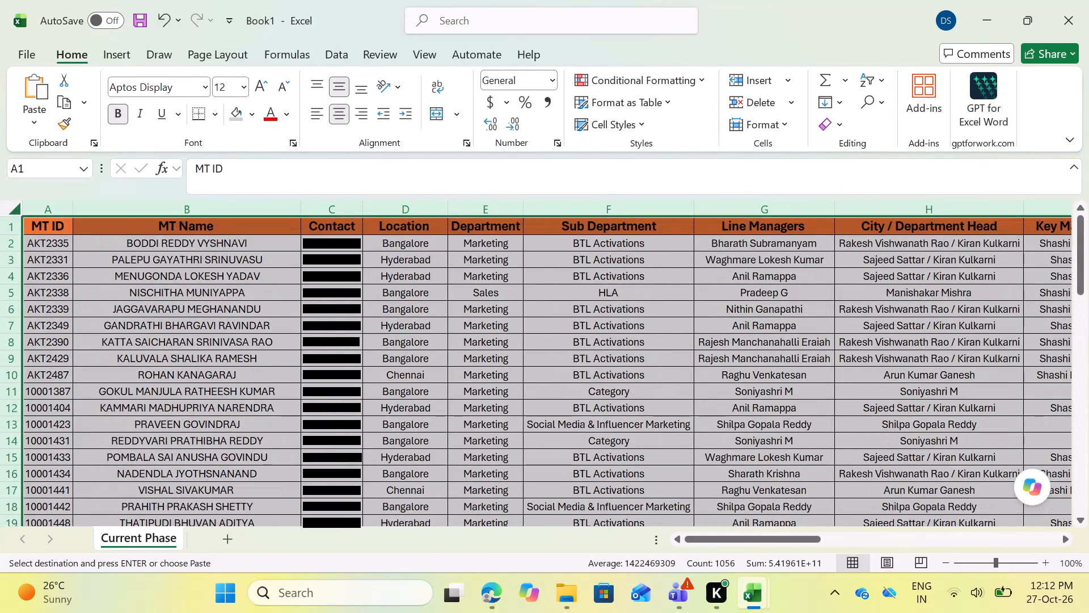
left_click(187, 229)
key("alt+Tab")
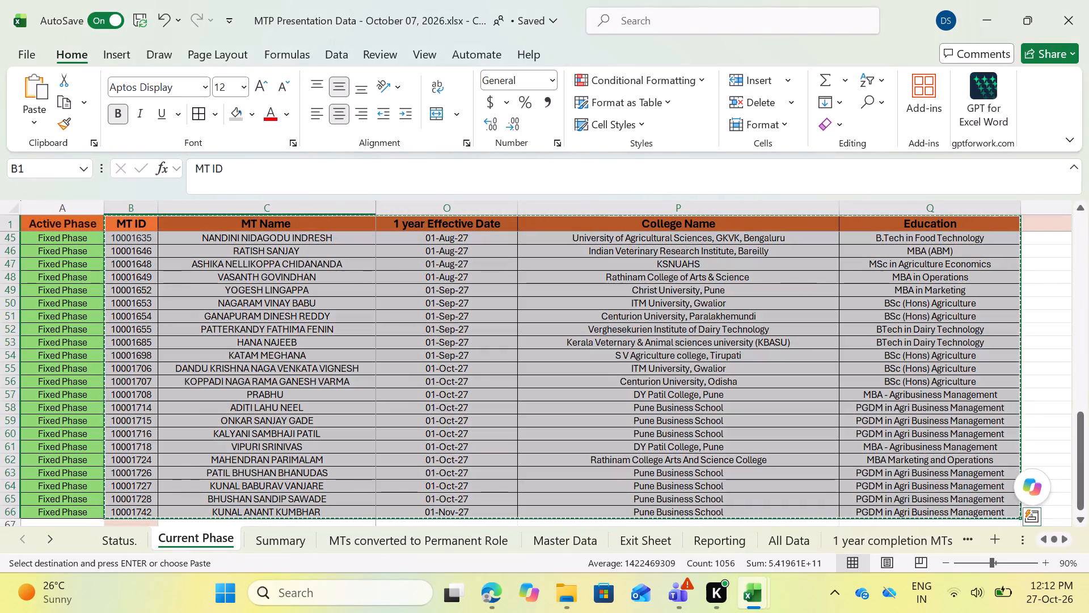
key("alt+Tab")
key("alt+Tab")
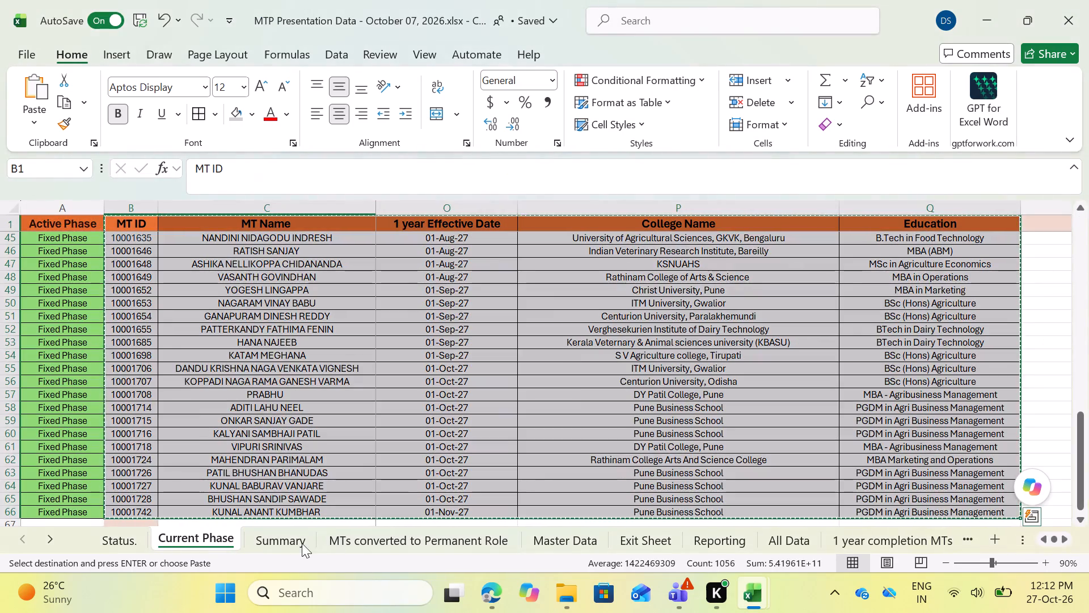
left_click(293, 540)
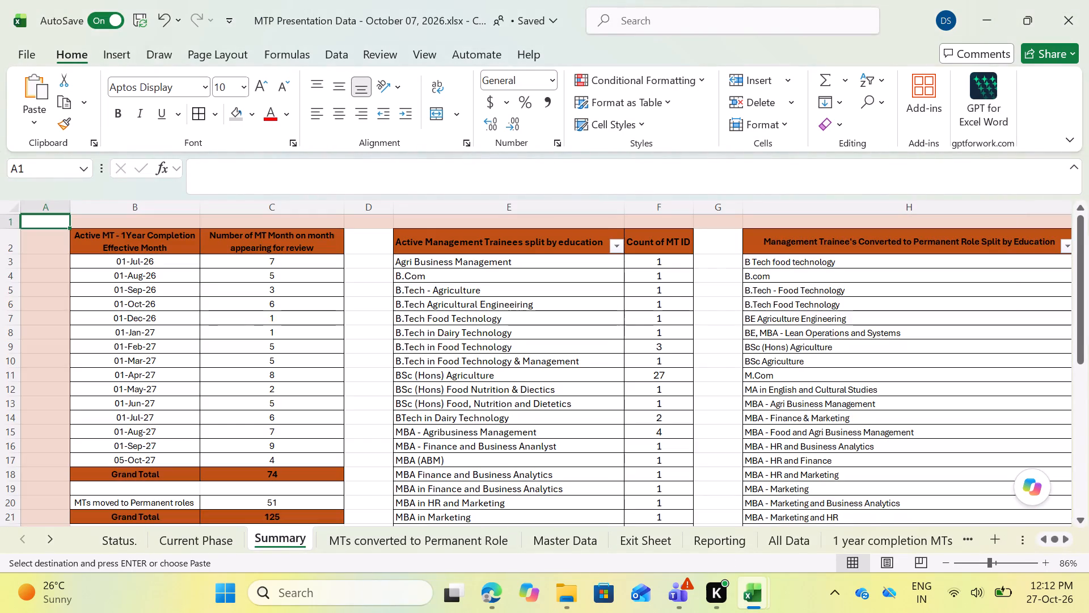
scroll(659, 359, "down", 4)
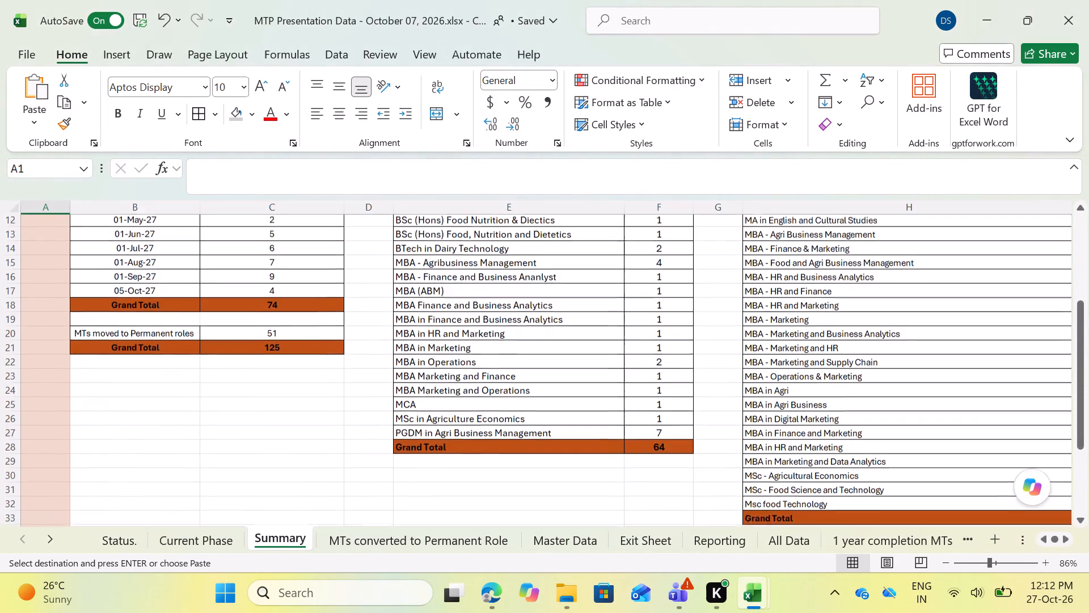
scroll(719, 358, "down", 2)
scroll(735, 353, "up", 3)
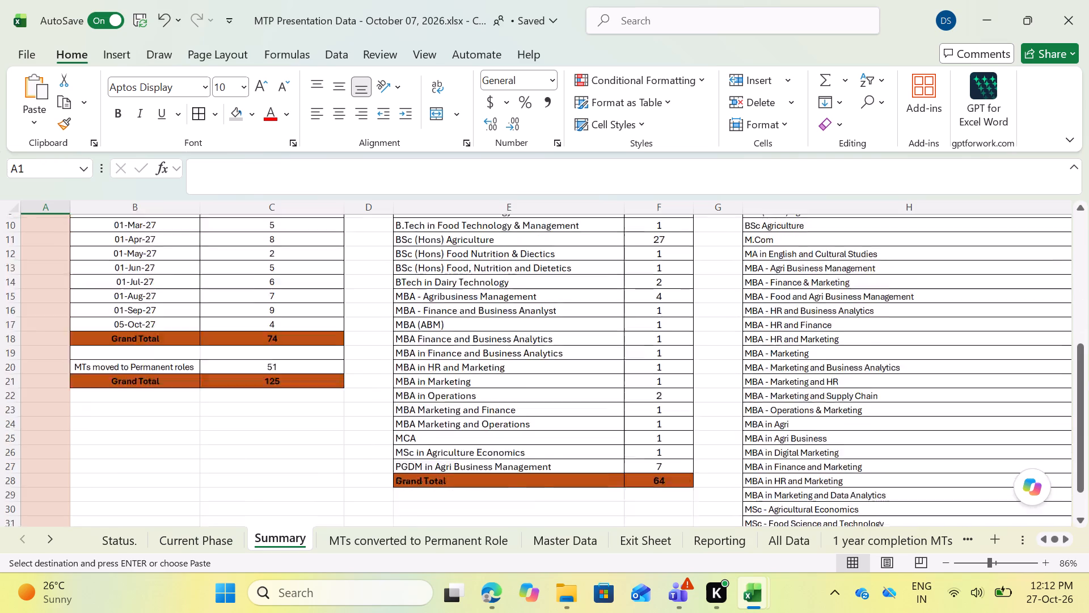
scroll(730, 363, "up", 1)
scroll(730, 363, "right", 1)
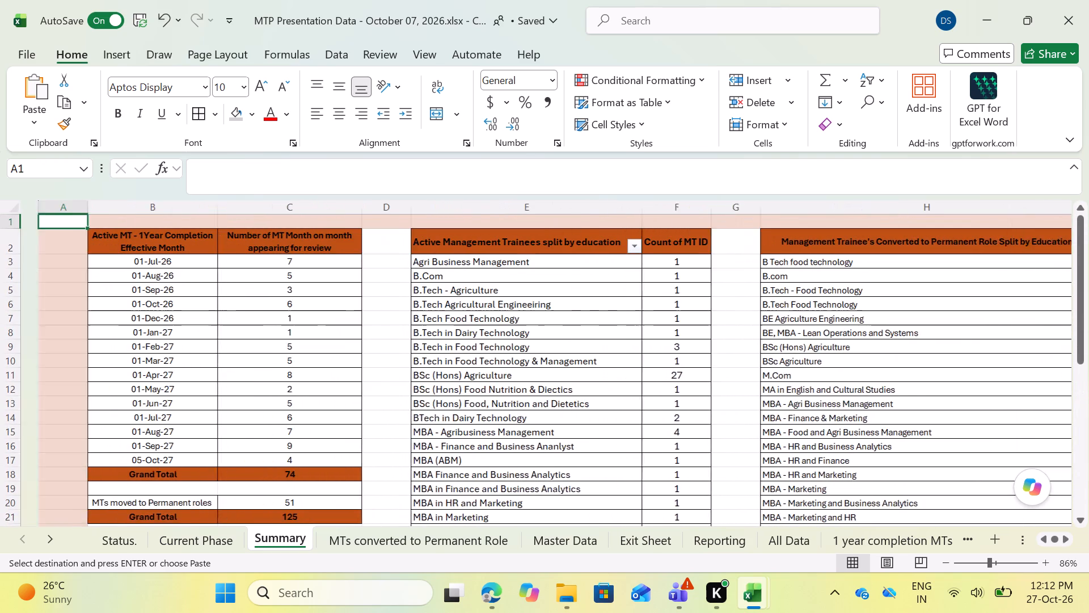
scroll(730, 363, "right", 1)
In Book1, insert a PivotTable on a new worksheet from the Current Phase range A1:P66.
key("alt+Tab")
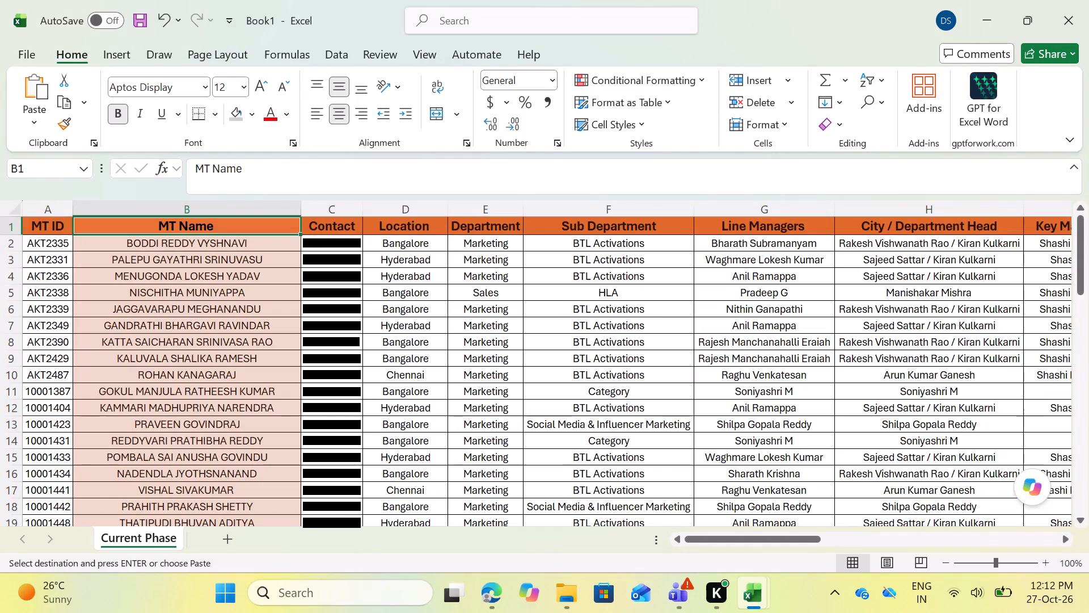
left_click(56, 220)
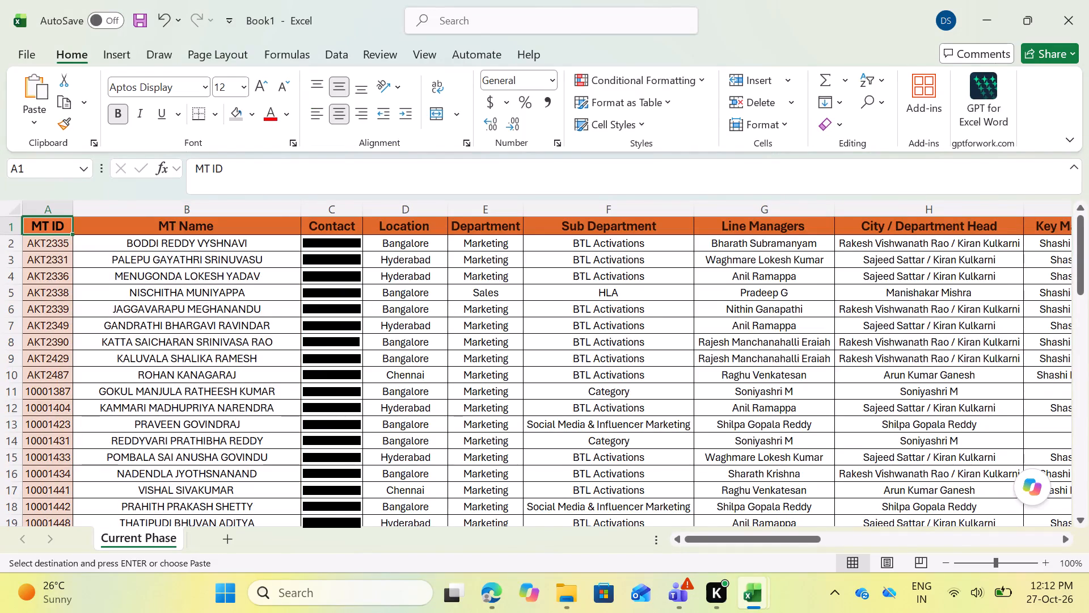
key("ctrl+a")
key("ctrl+c")
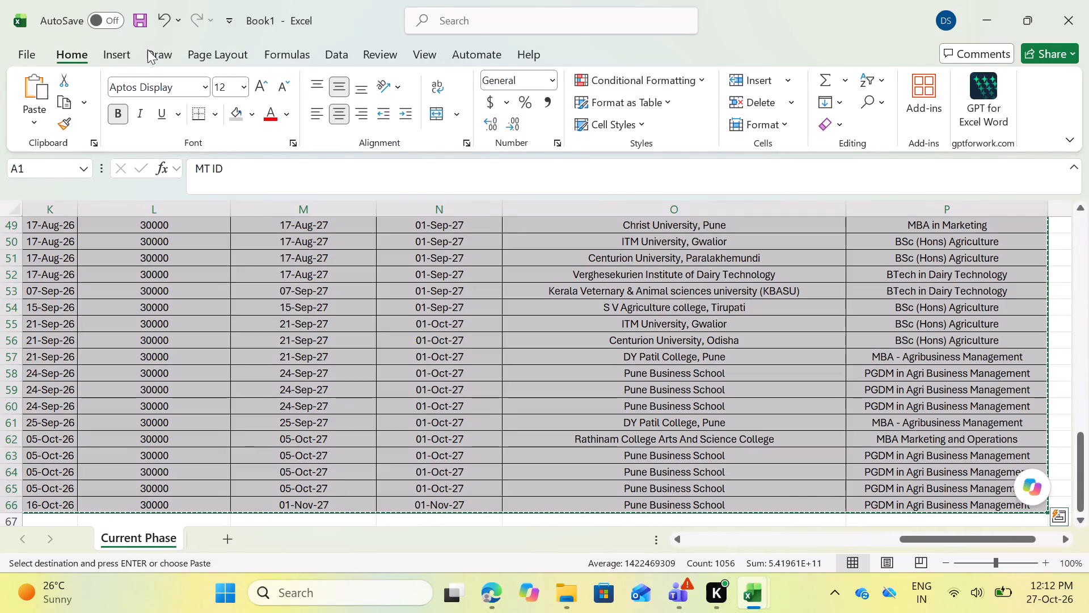
left_click(130, 54)
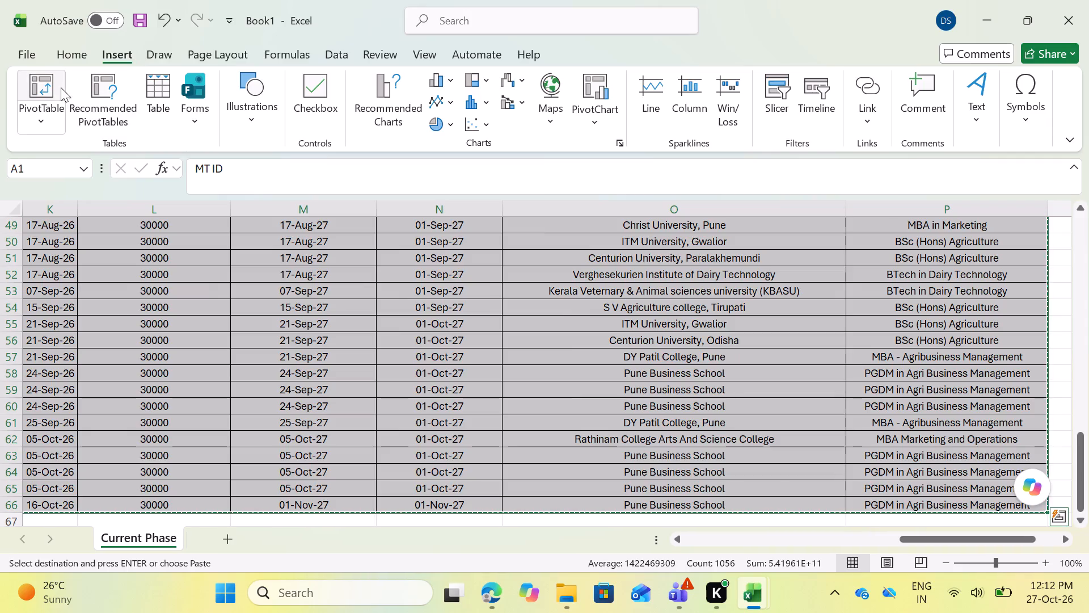
left_click(42, 87)
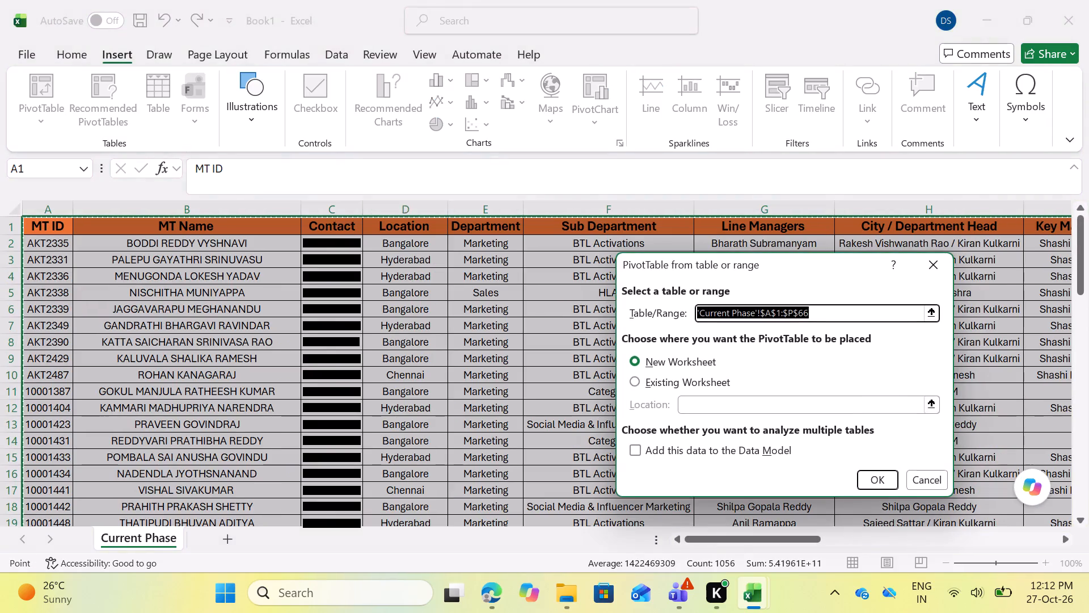
left_click(880, 480)
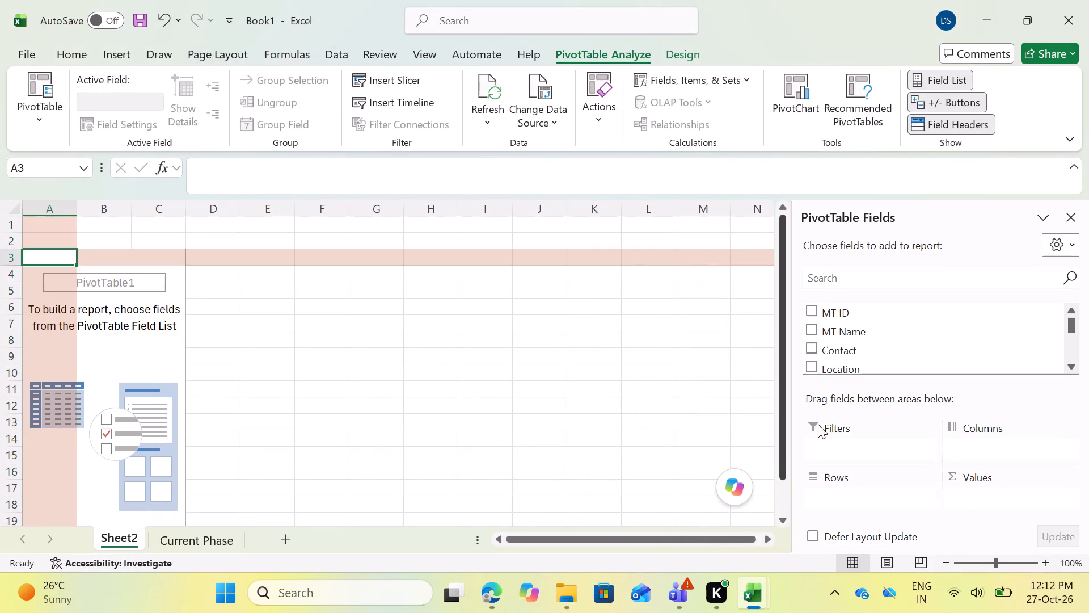
Build the new pivot table with Education as rows and the count of MT ID as values, matching the Summary layout.
key("alt+Tab")
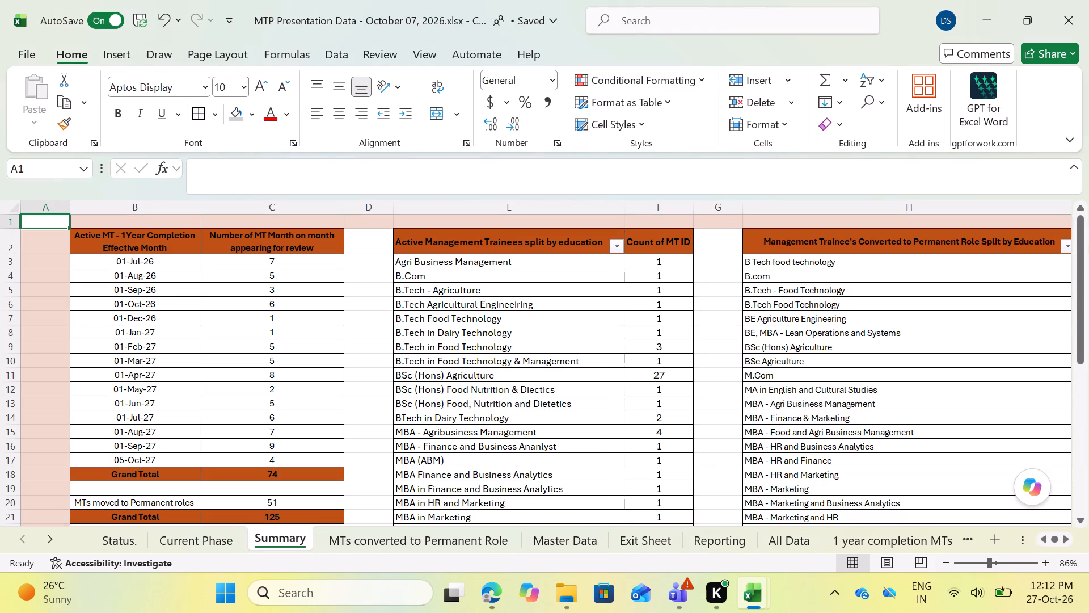
key("alt+Tab")
scroll(887, 328, "down", 8)
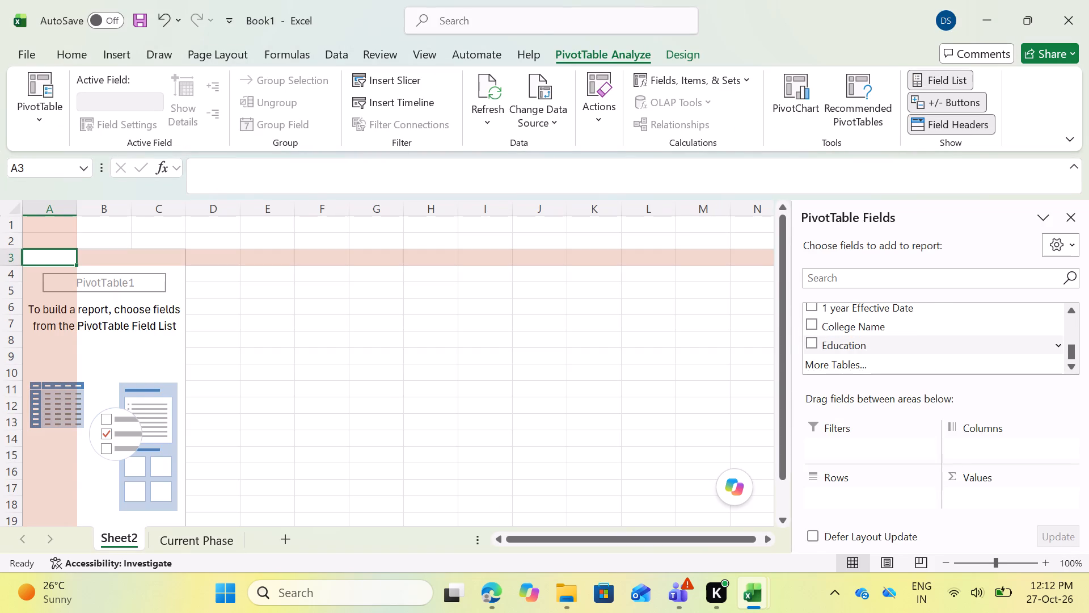
left_click(814, 341)
key("alt+Tab")
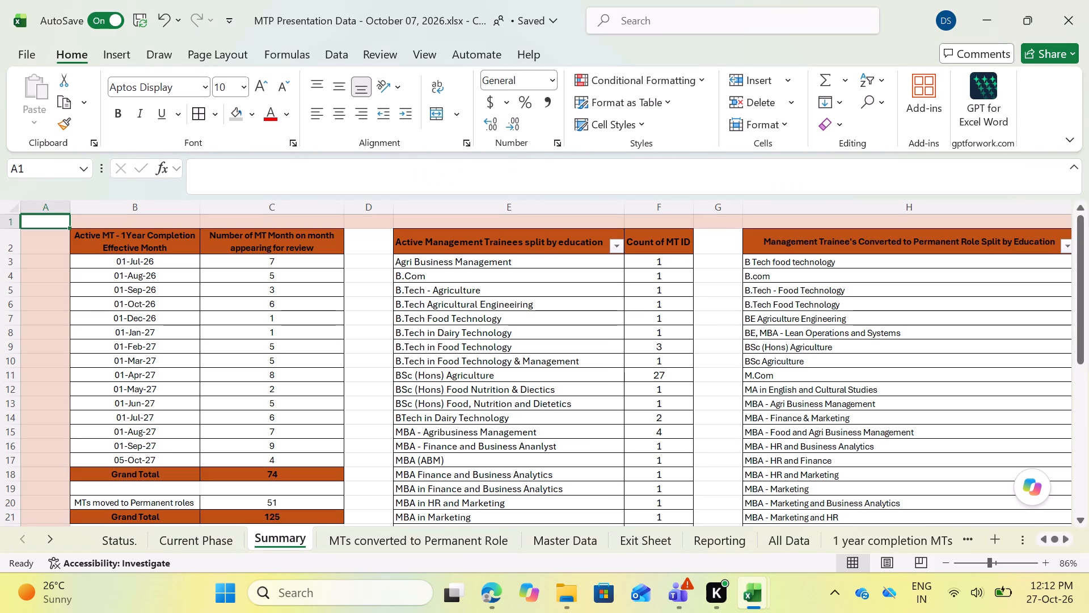
key("alt+Tab")
scroll(931, 329, "up", 9)
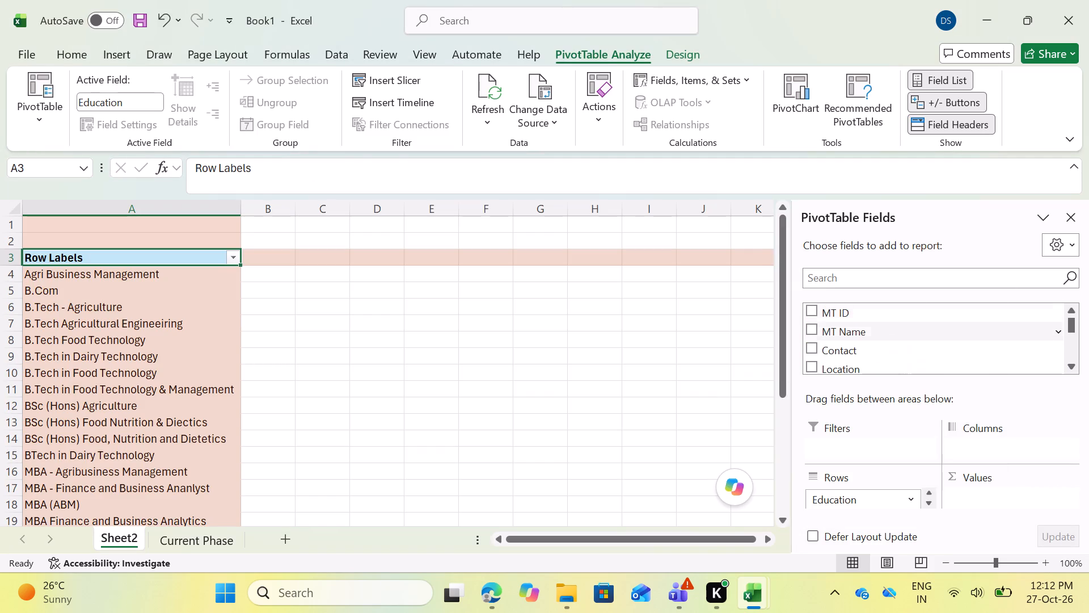
left_click_drag(838, 310, 985, 500, "ctrl")
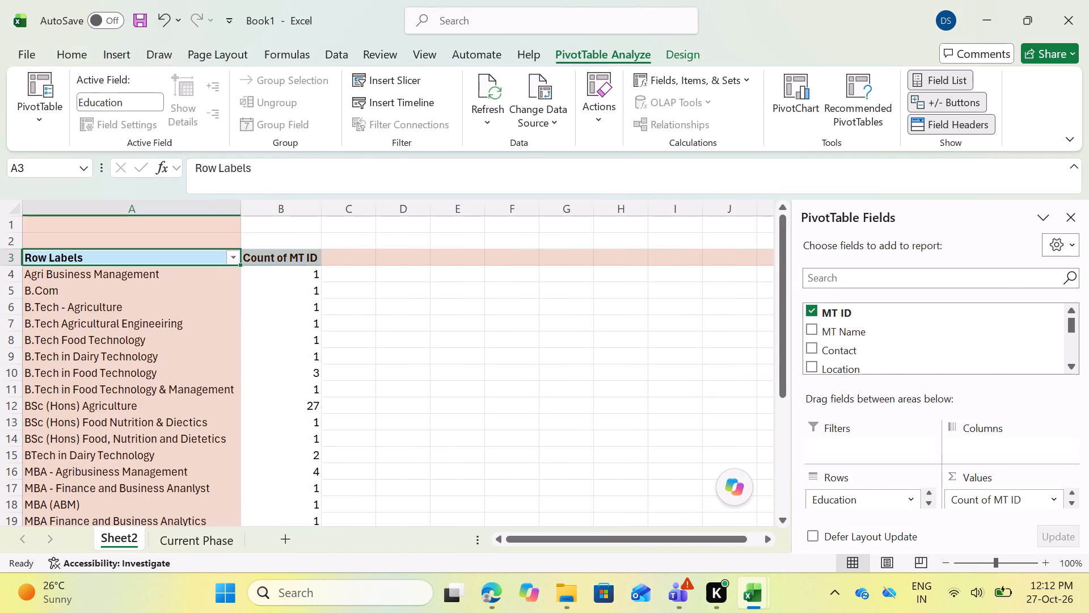
left_click(456, 309)
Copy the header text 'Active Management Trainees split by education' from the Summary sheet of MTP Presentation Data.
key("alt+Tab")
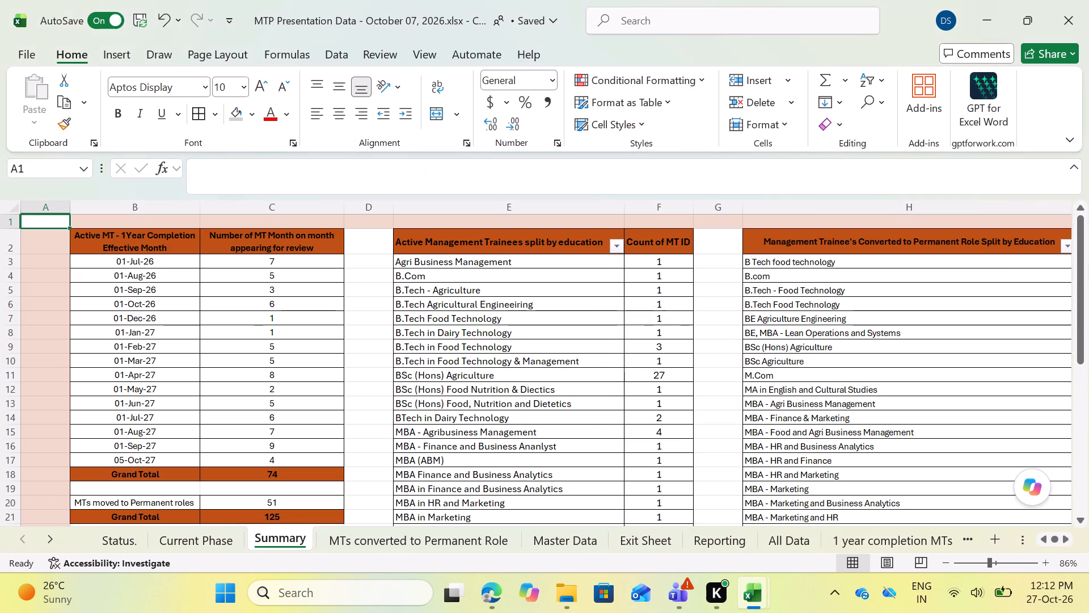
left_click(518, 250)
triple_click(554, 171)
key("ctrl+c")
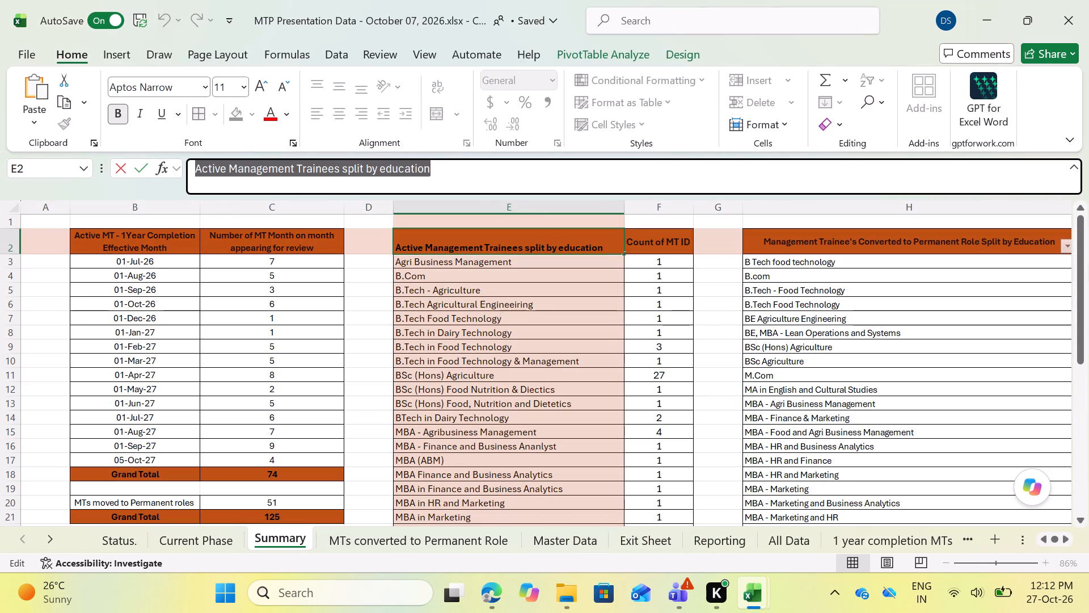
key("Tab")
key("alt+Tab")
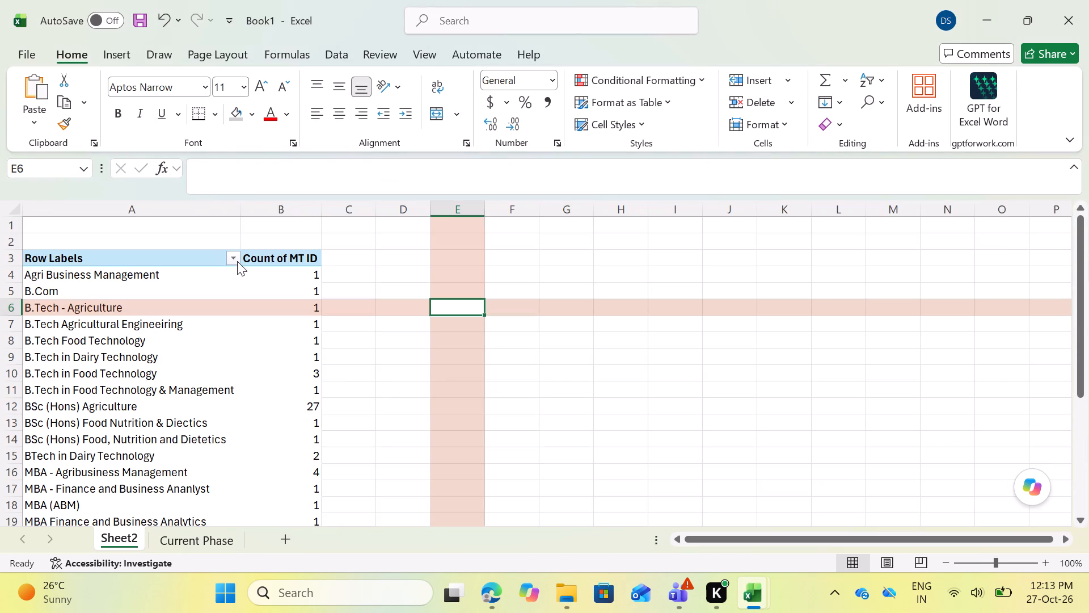
Copy the whole education pivot table in Sheet2 of Book1 to cell E4 and autofit columns E and F.
left_click_drag(204, 256, 321, 559)
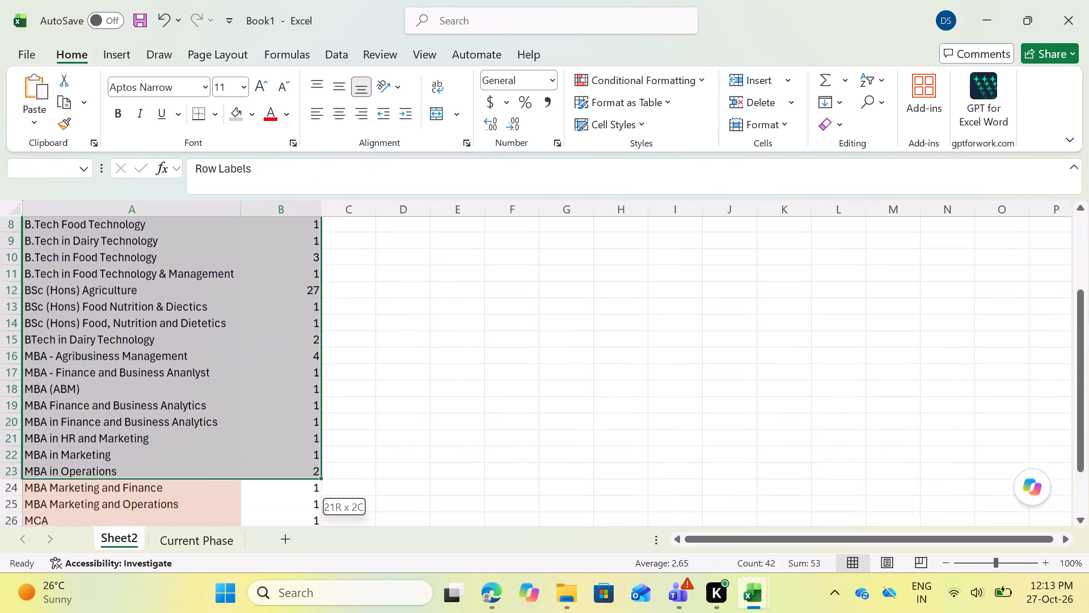
left_click_drag(321, 559, 303, 493)
key("ctrl+c")
scroll(458, 280, "up", 2)
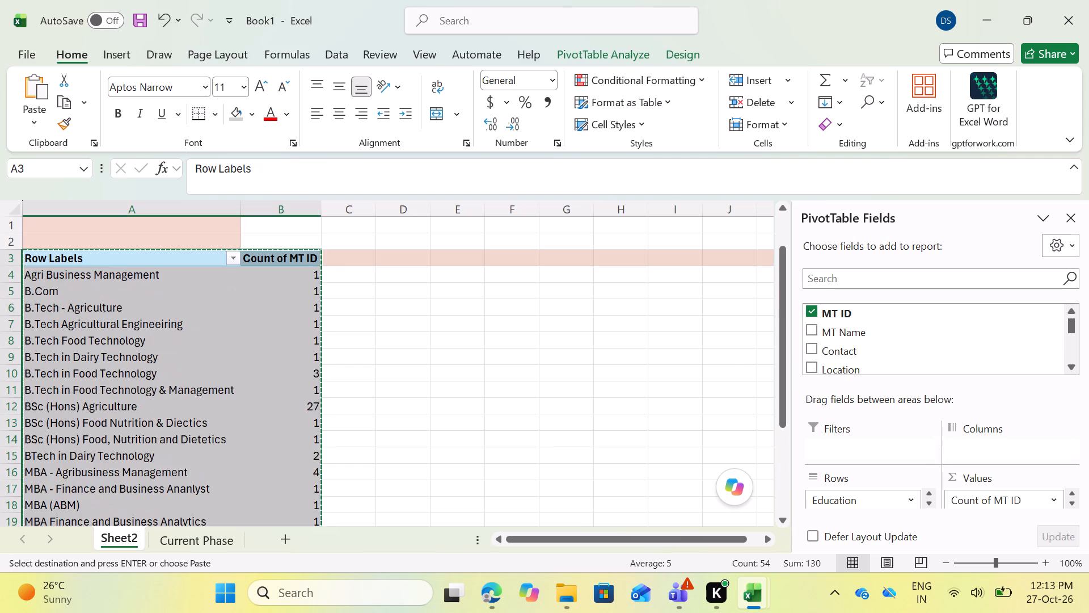
scroll(458, 280, "up", 9)
left_click(448, 282)
key("ctrl+v")
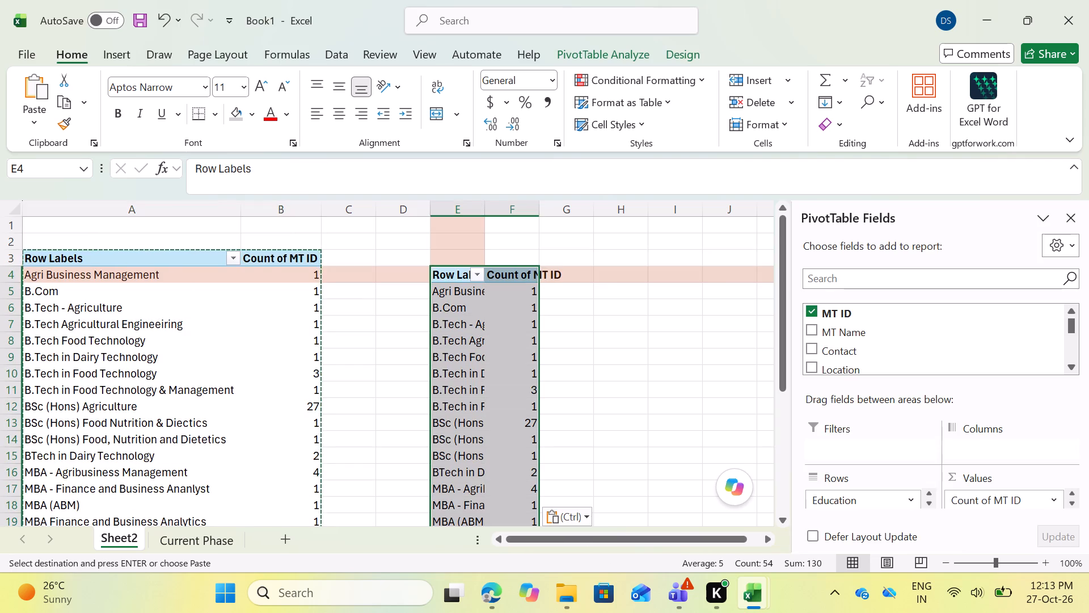
double_click(484, 209)
double_click(704, 210)
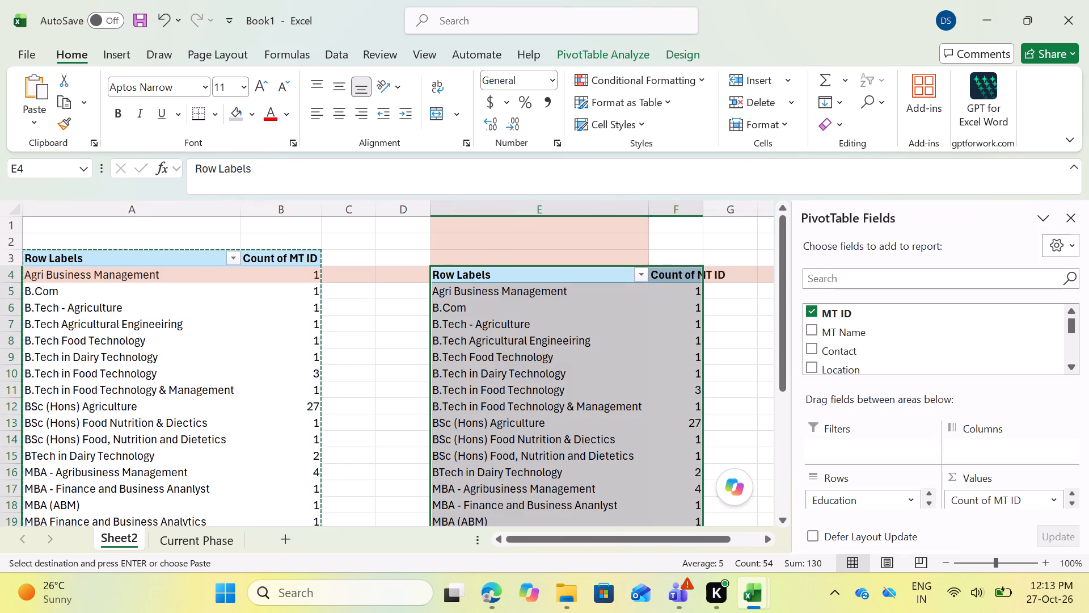
Rename the copied pivot's Row Labels header 'Active Management Trainees split by education', copying the text from the Summary sheet.
left_click(505, 272)
key("alt+Tab")
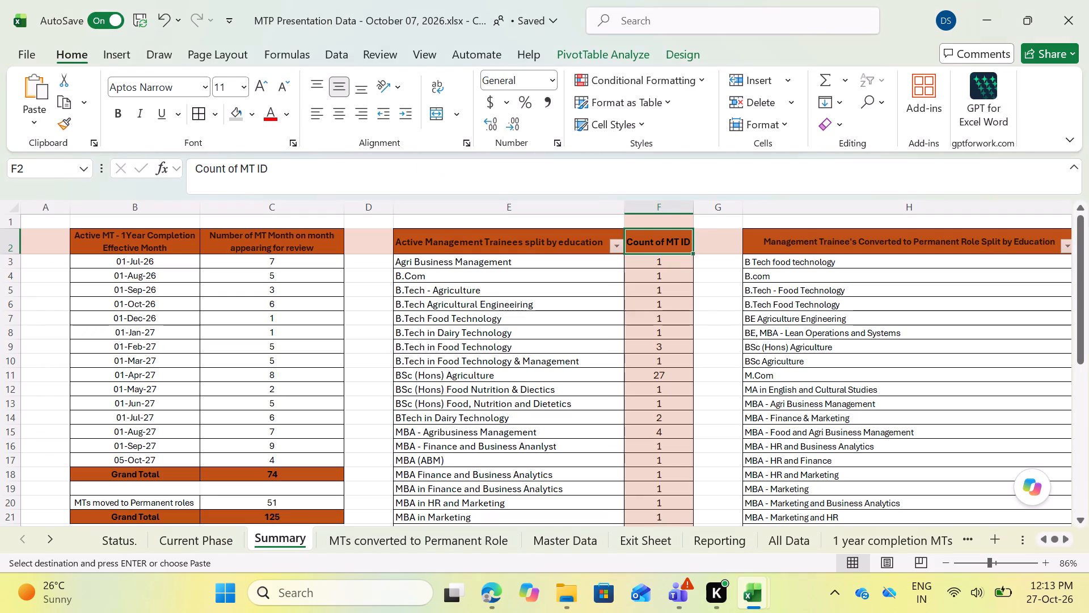
left_click(477, 250)
triple_click(486, 159)
key("ctrl+c")
key("alt+Tab")
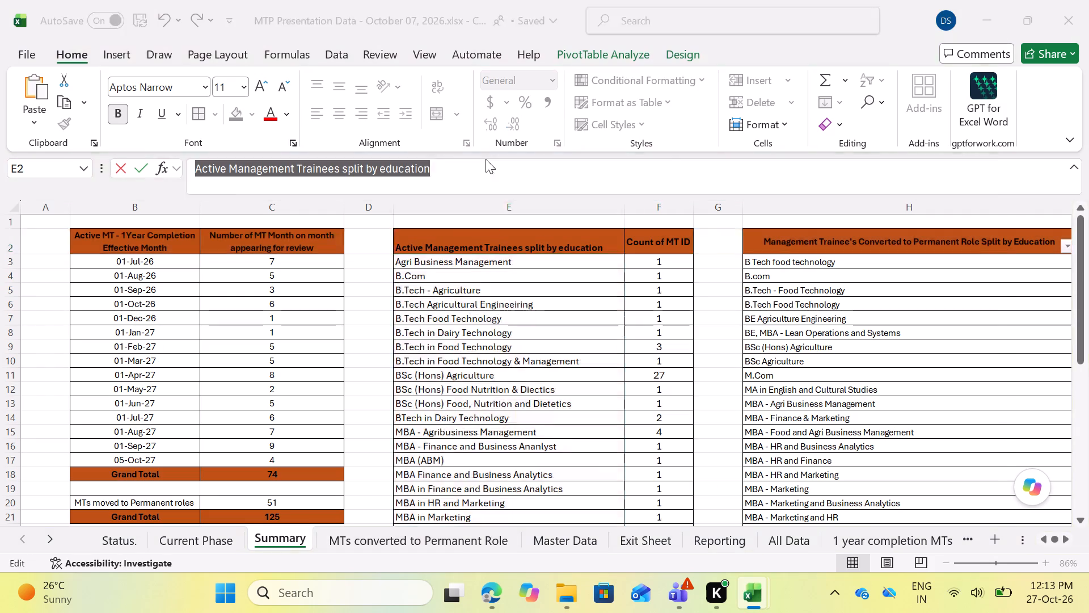
triple_click(418, 175)
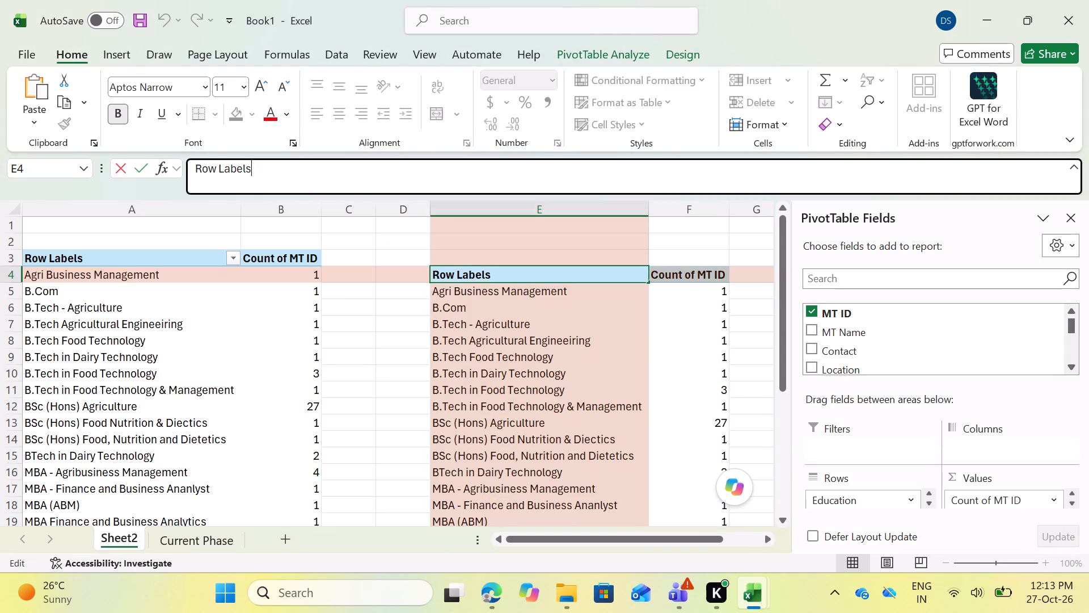
key("ctrl+v")
key("Tab")
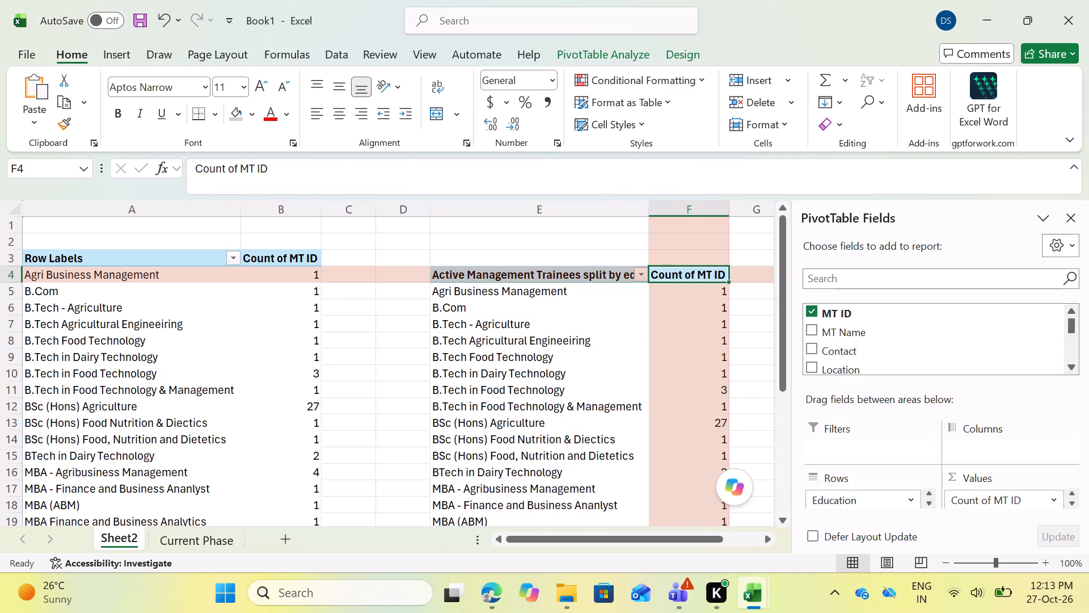
Fill the header row and the Grand Total row of the copied pivot table with dark orange, as in the Summary sheet.
key("alt+Tab")
key("alt+Tab")
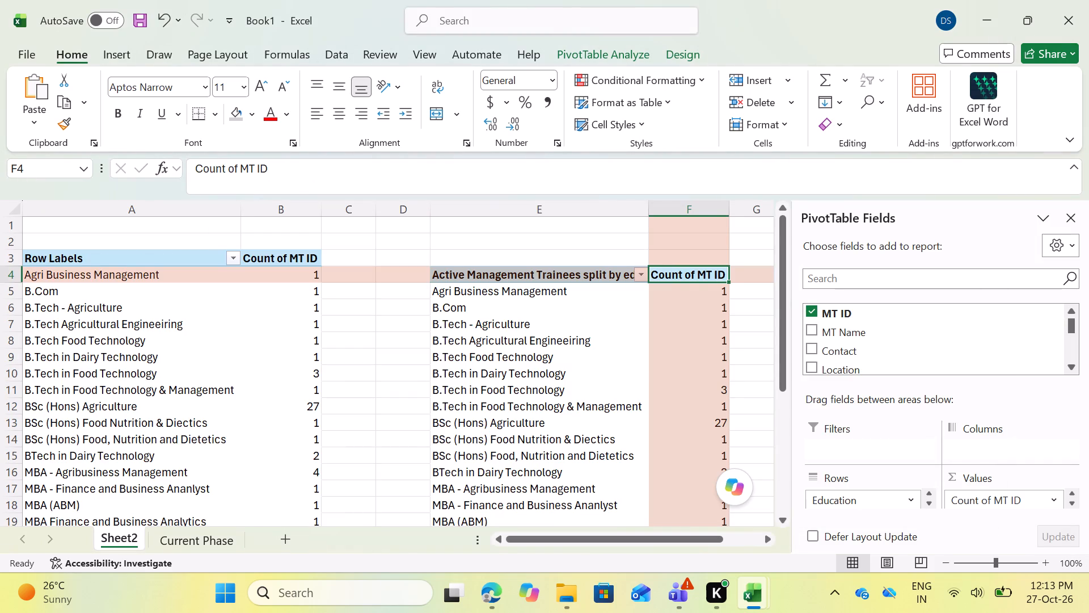
left_click_drag(483, 275, 673, 274)
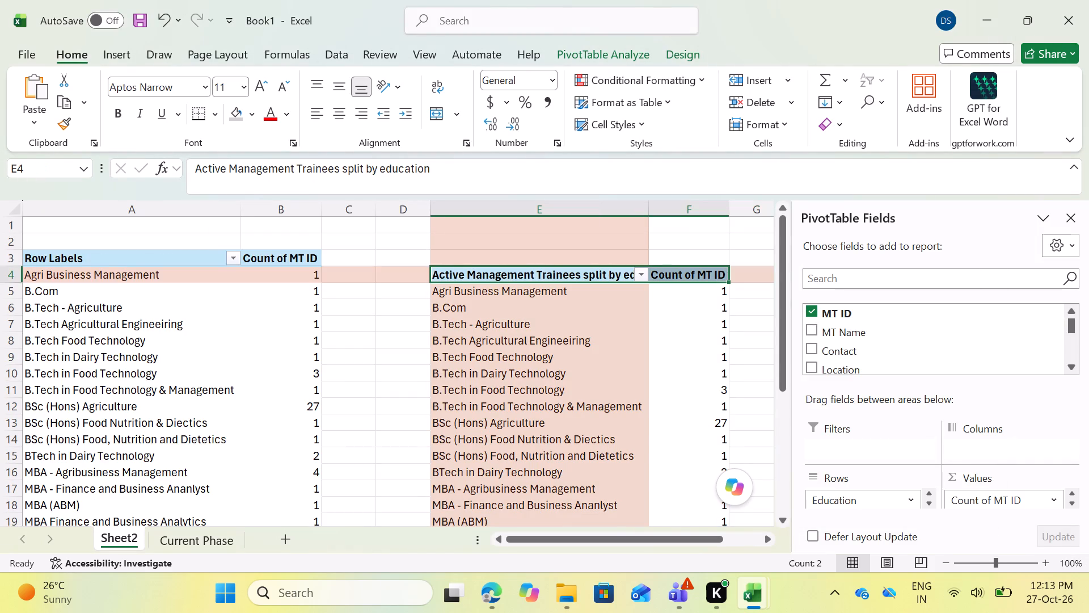
left_click(250, 113)
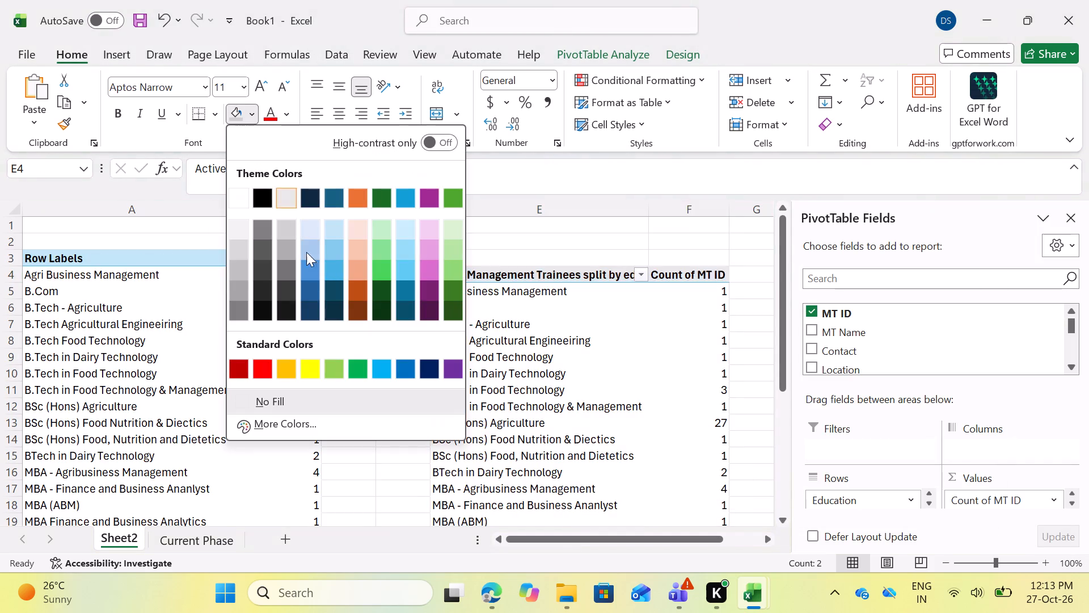
left_click(355, 291)
scroll(487, 352, "down", 7)
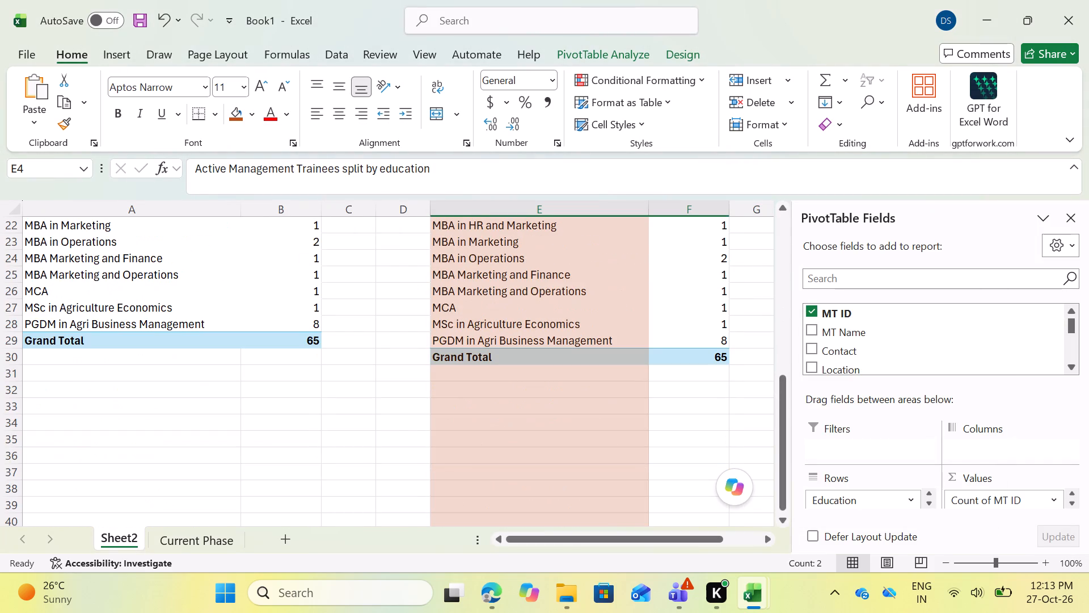
left_click_drag(493, 355, 685, 354)
left_click(235, 110)
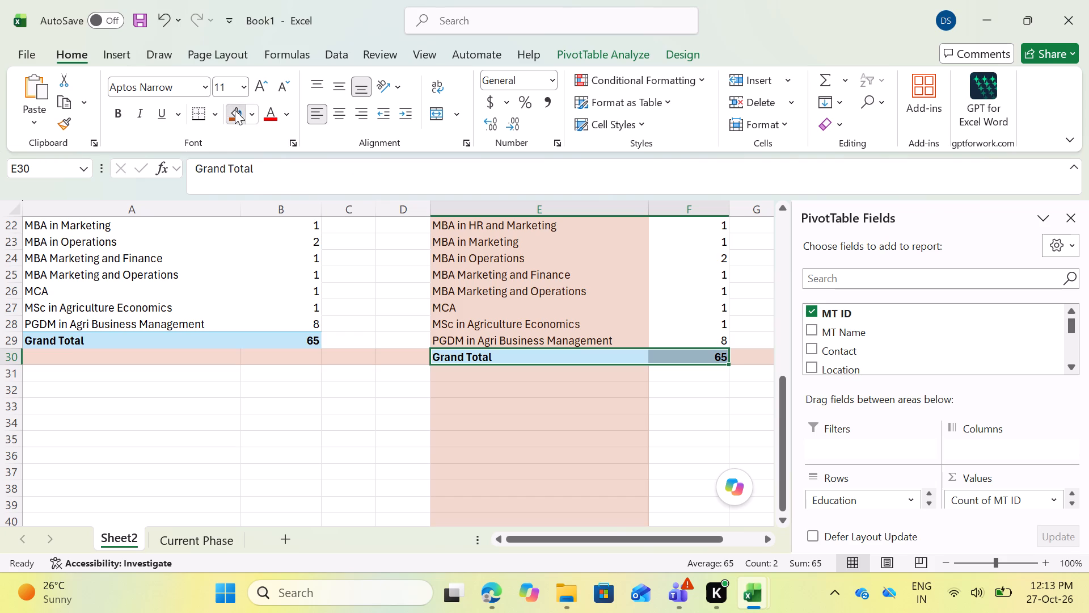
left_click(629, 389)
scroll(728, 378, "up", 13)
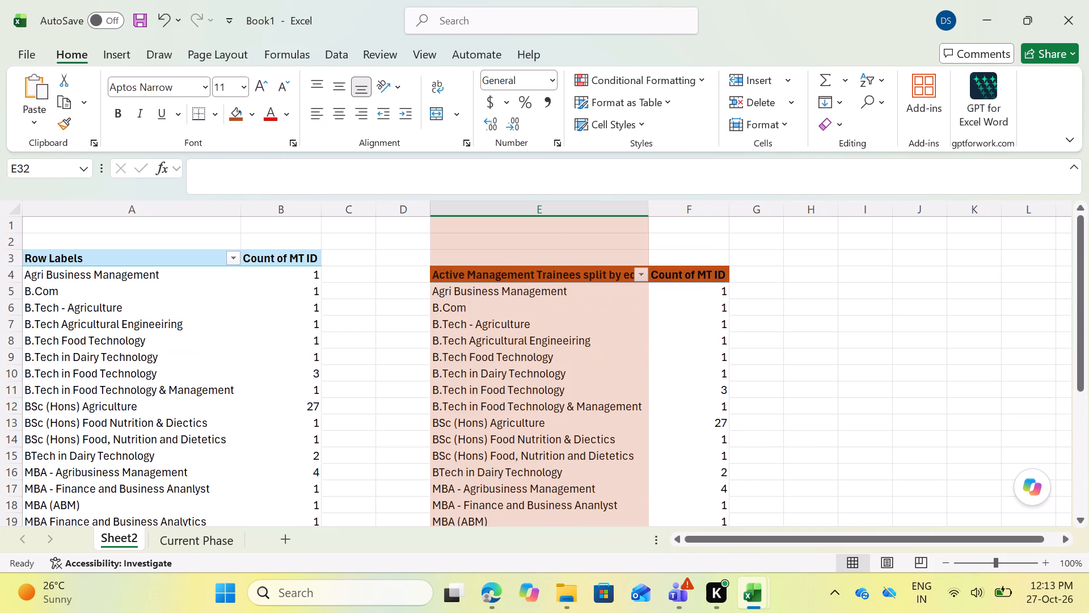
Centre the Count of MT ID column of the copied pivot table, header through Grand Total, and autofit column E.
left_click_drag(690, 273, 710, 527)
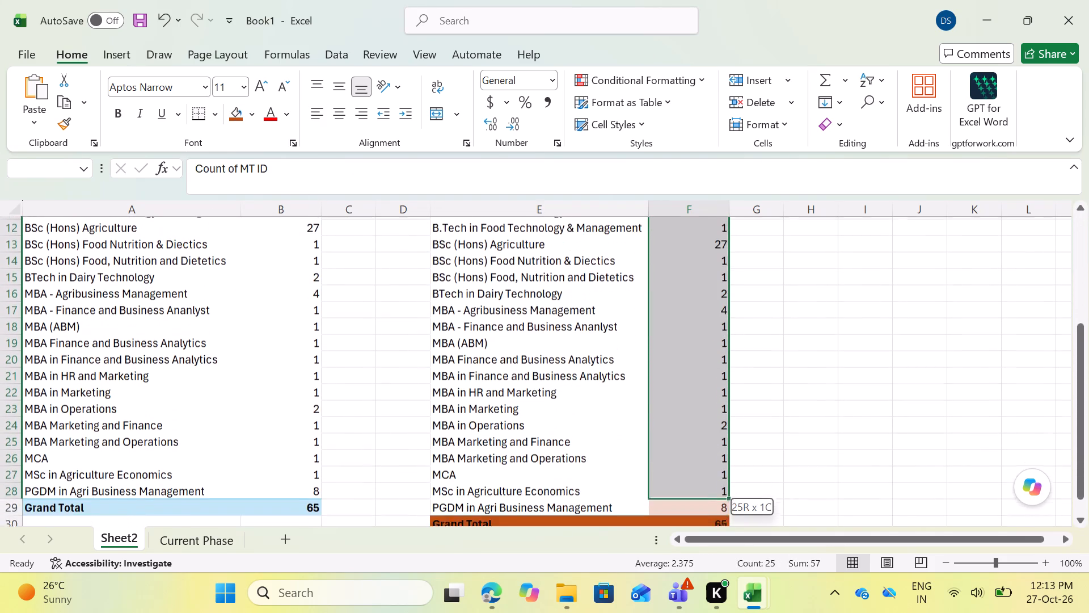
left_click_drag(710, 527, 710, 490)
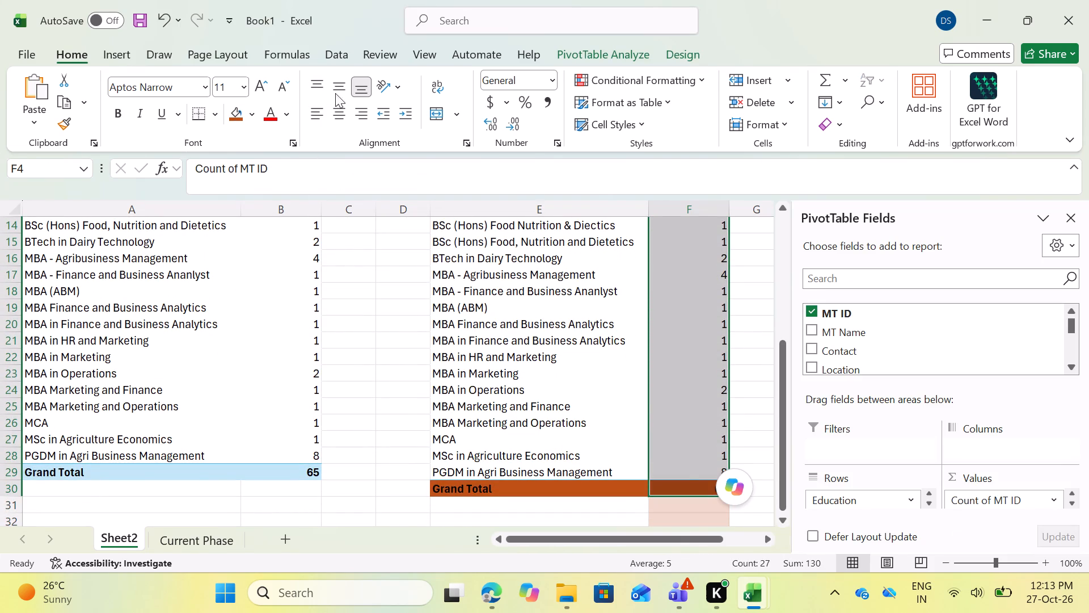
left_click(338, 114)
scroll(628, 378, "up", 6)
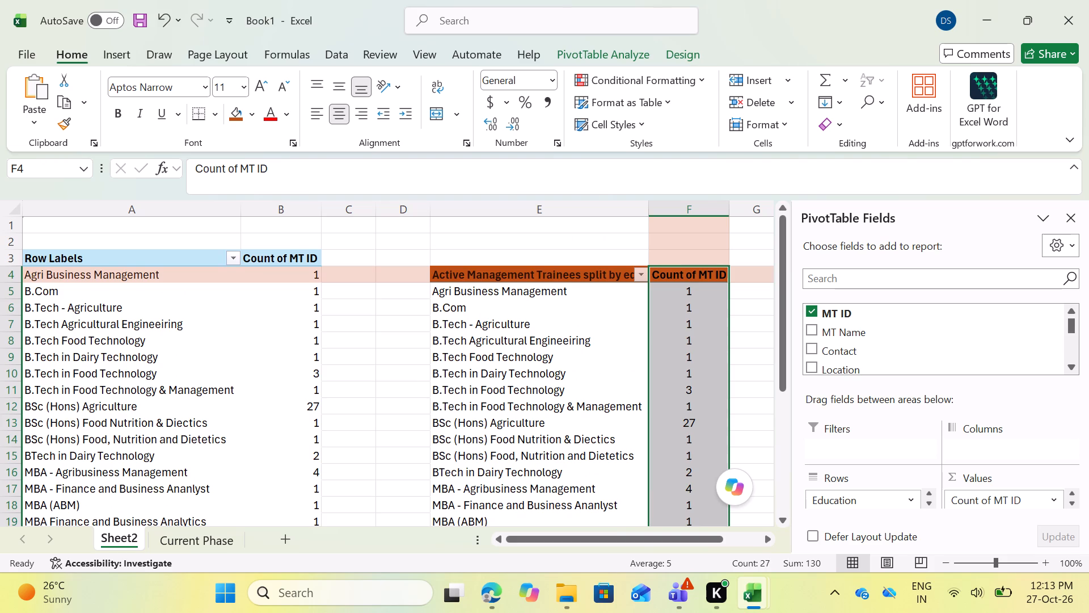
double_click(650, 208)
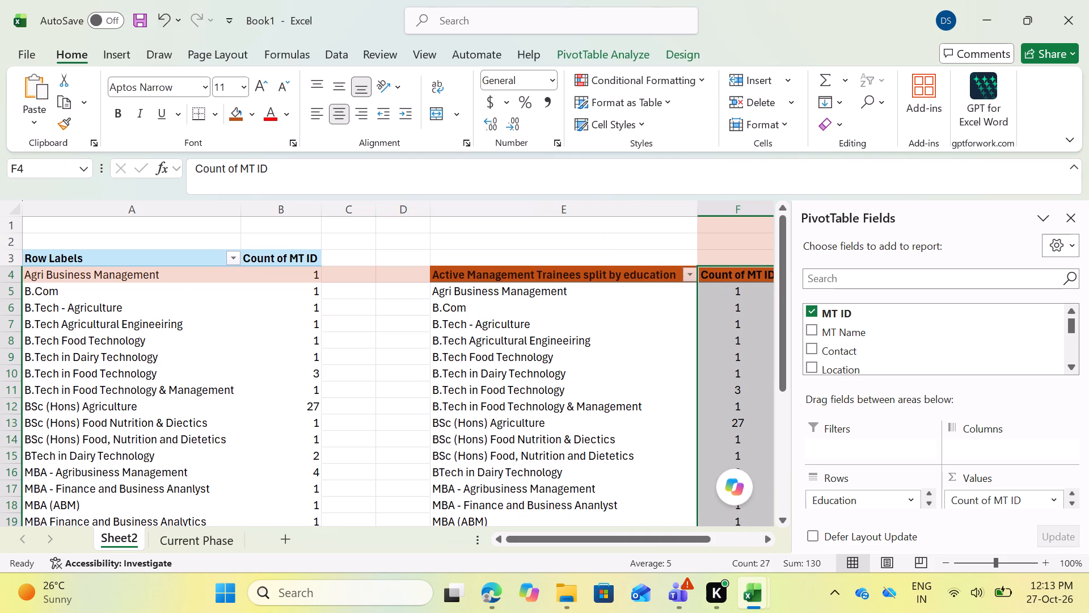
Apply all borders to the whole copied pivot table 'Active Management Trainees split by education'.
left_click(470, 272)
key("ctrl+a")
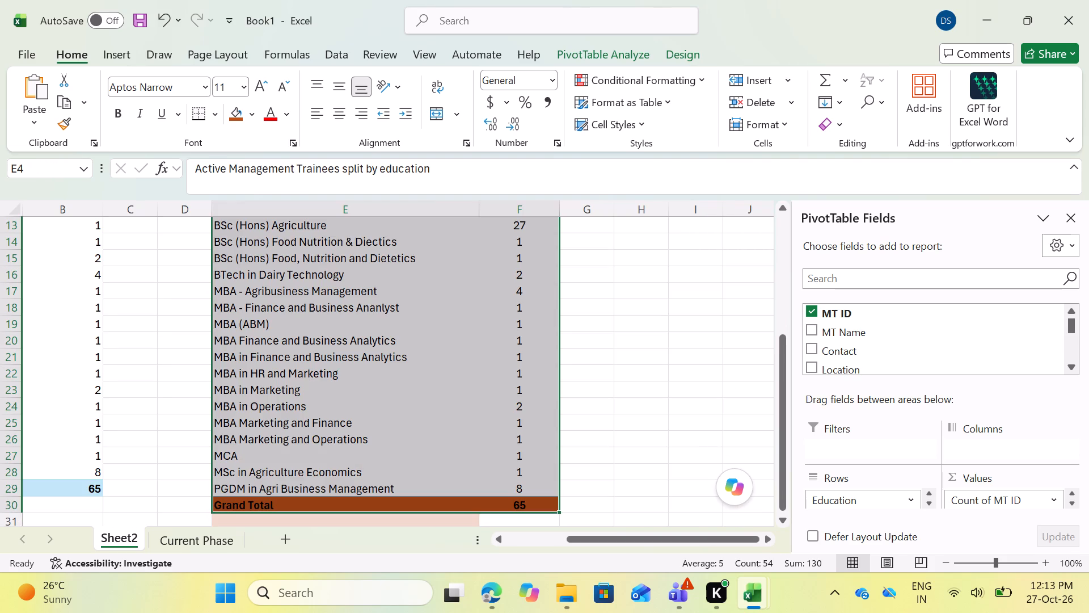
left_click(214, 110)
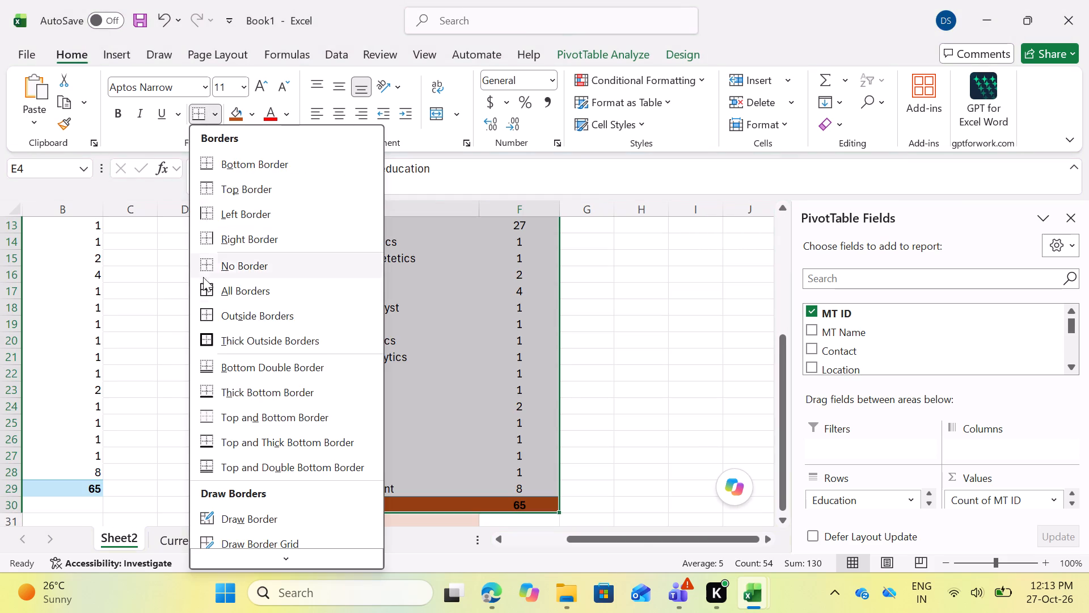
left_click(210, 288)
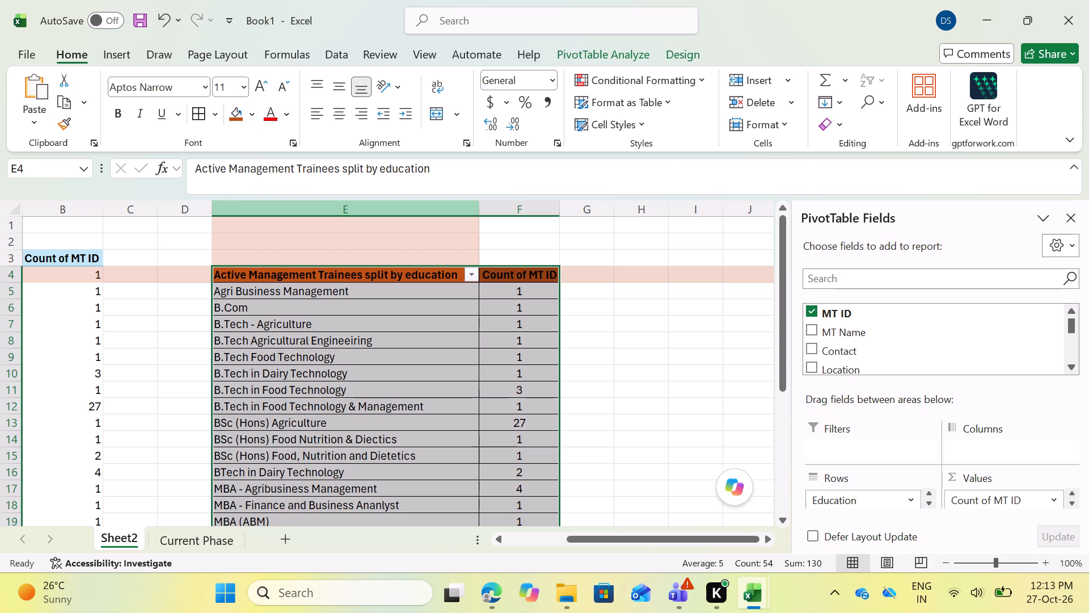
Delete the old 'Active Management Trainees split by education' pivot table from E2:F28 on the Summary sheet of MTP Presentation Data.
key("ctrl+c")
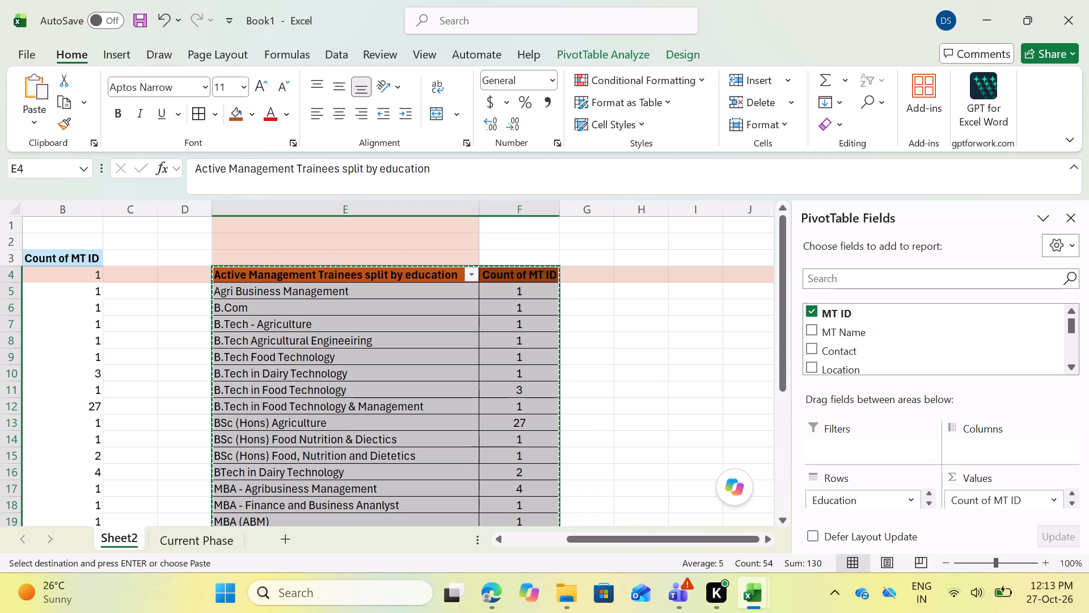
key("alt+Tab")
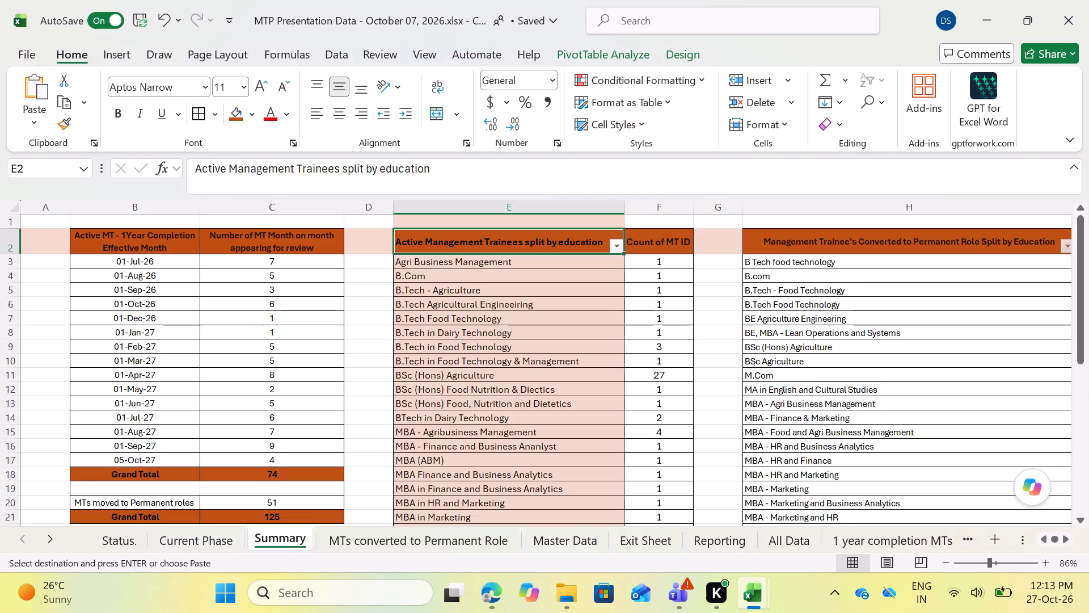
left_click(384, 249)
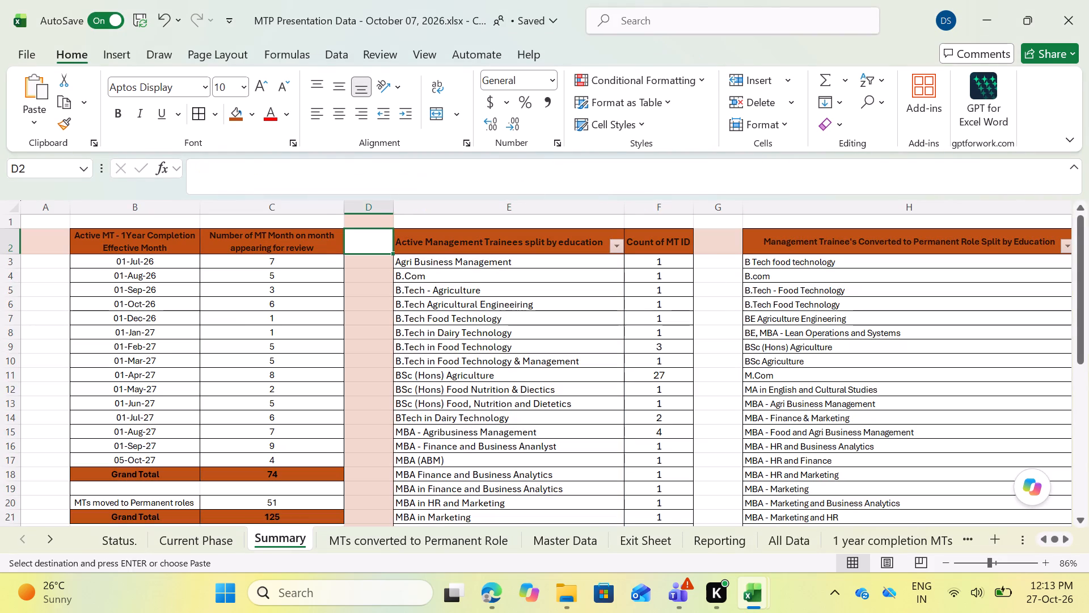
left_click_drag(441, 240, 681, 569)
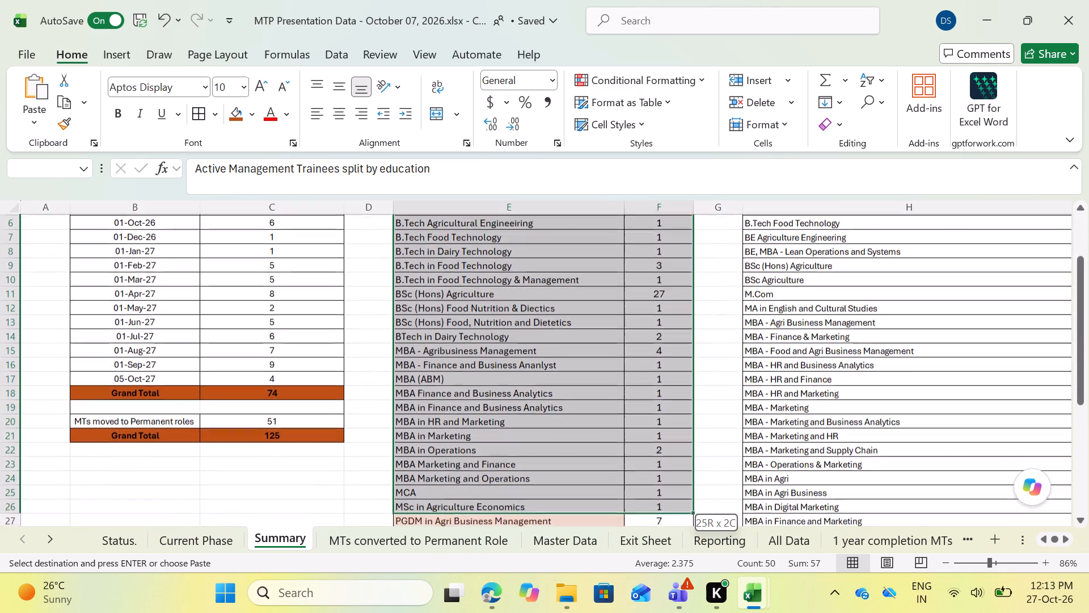
left_click_drag(681, 569, 670, 485)
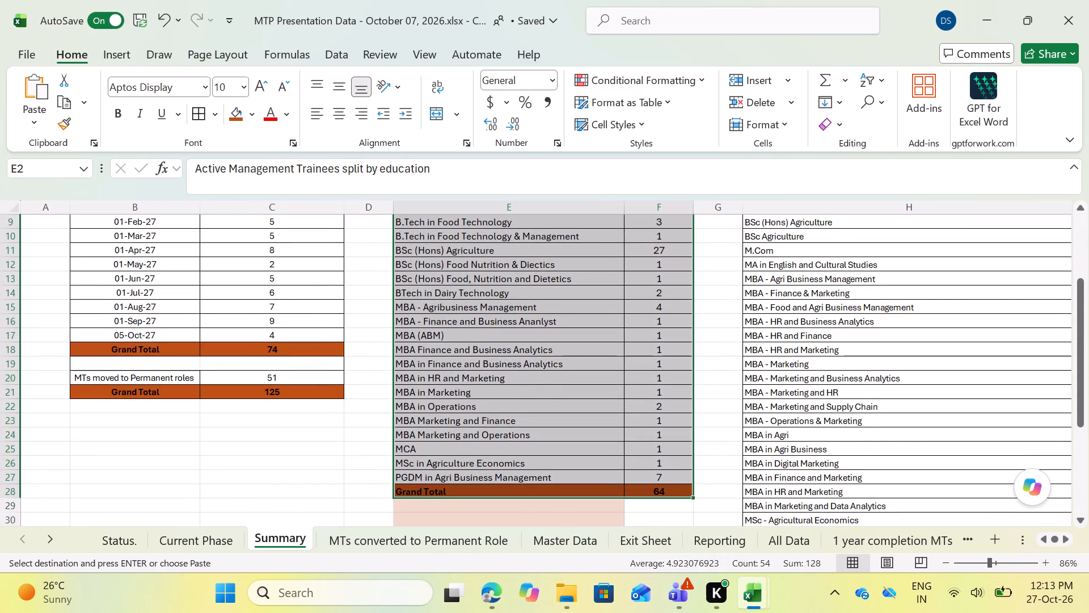
scroll(609, 432, "up", 19)
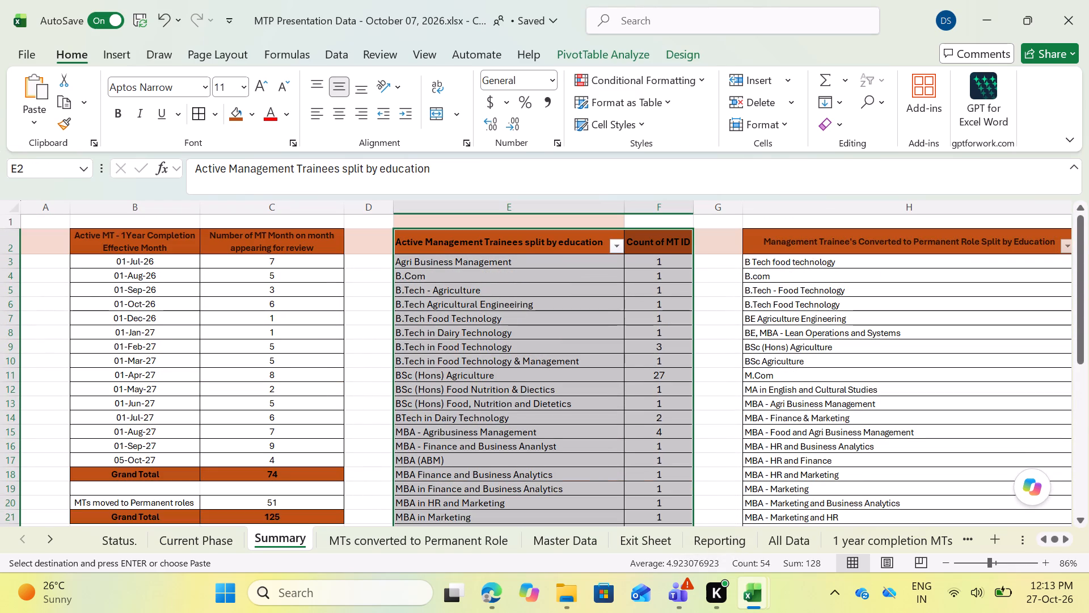
right_click(531, 243)
left_click(612, 361)
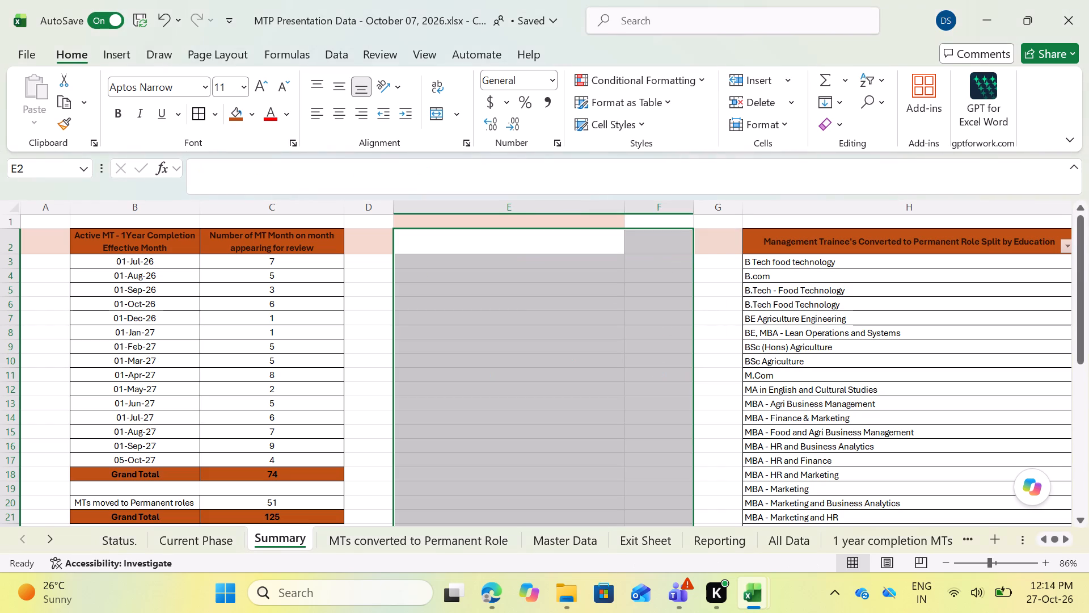
Copy the formatted education pivot table from Sheet2 of Book1 into cell E2 of the Summary sheet in MTP Presentation Data.
left_click(428, 245)
key("alt+Tab")
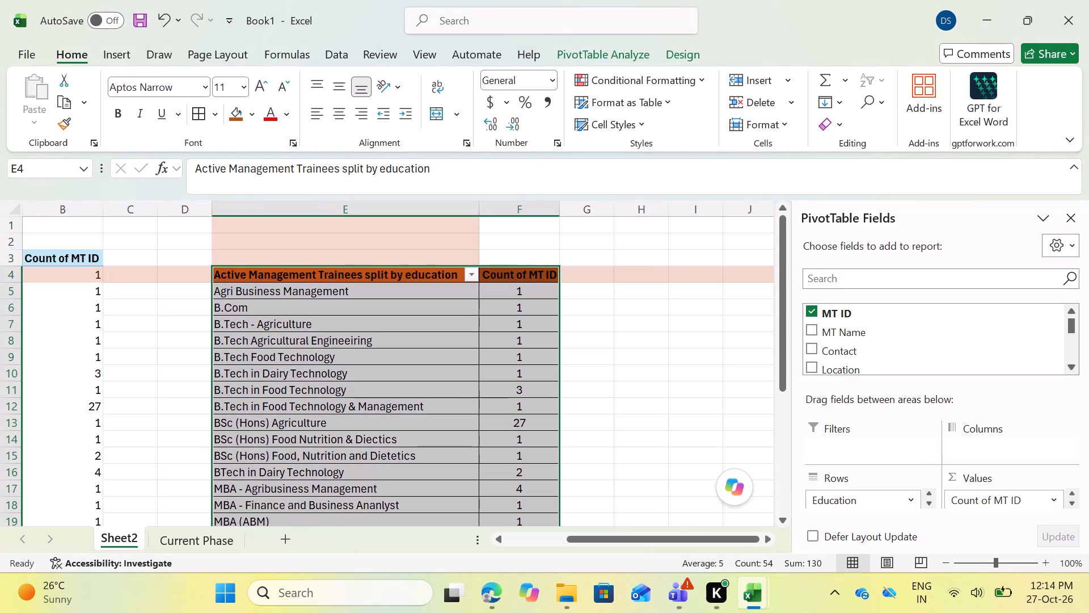
key("ctrl+c")
key("alt+Tab")
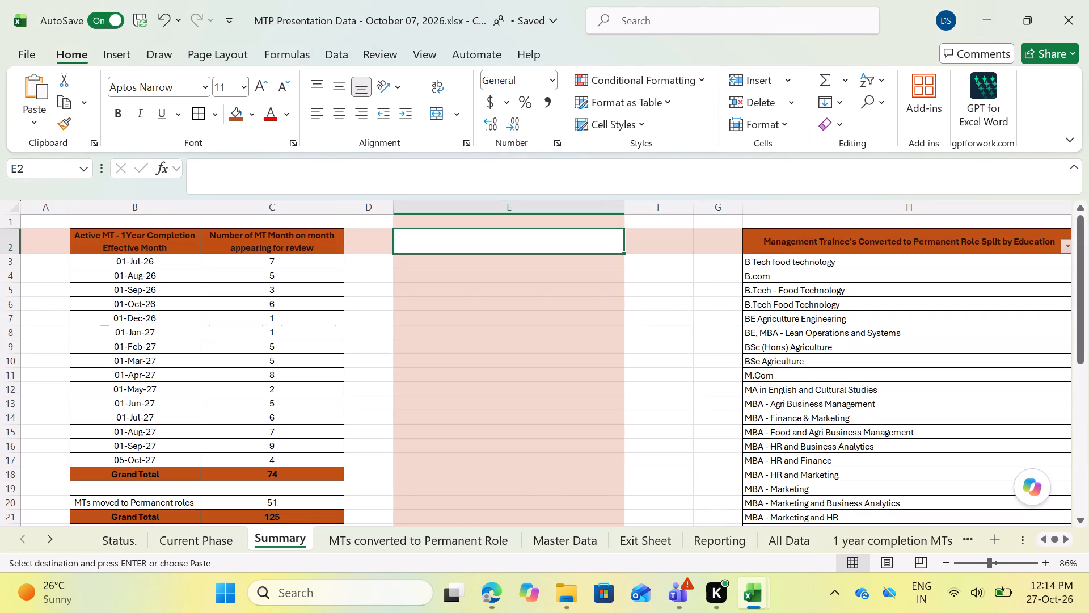
key("ctrl+v")
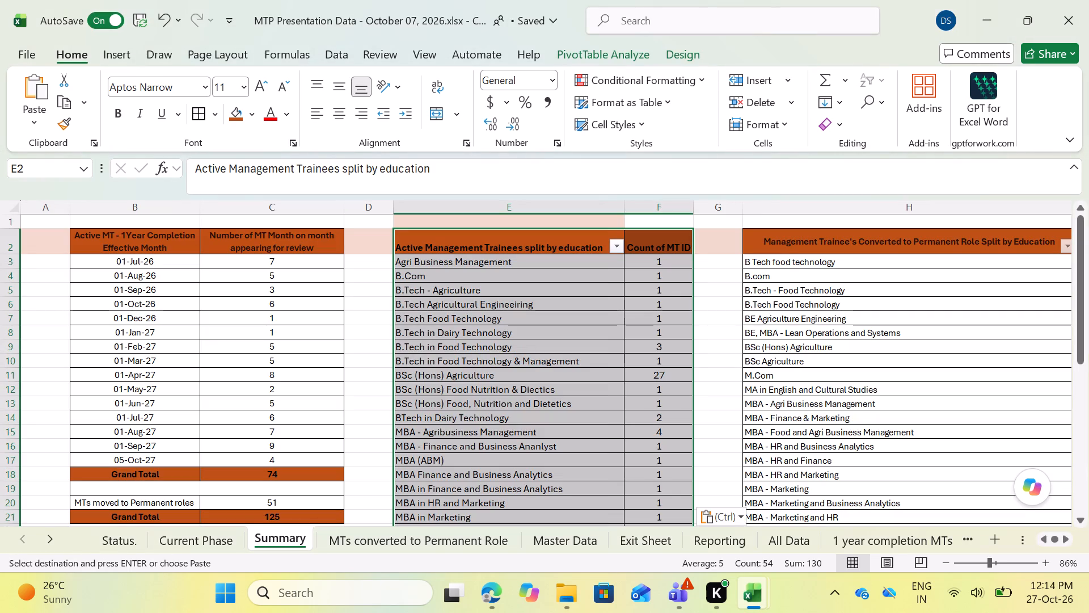
Middle-align the pasted pivot's header cells, 'Active Management Trainees split by education' and 'Count of MT ID'.
left_click(471, 247)
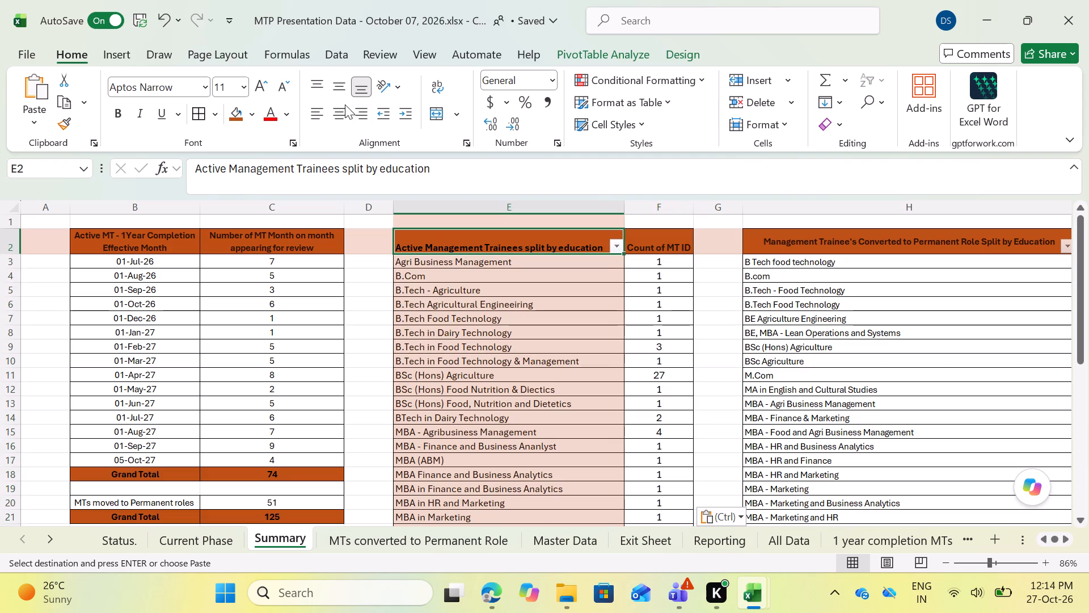
left_click(336, 81)
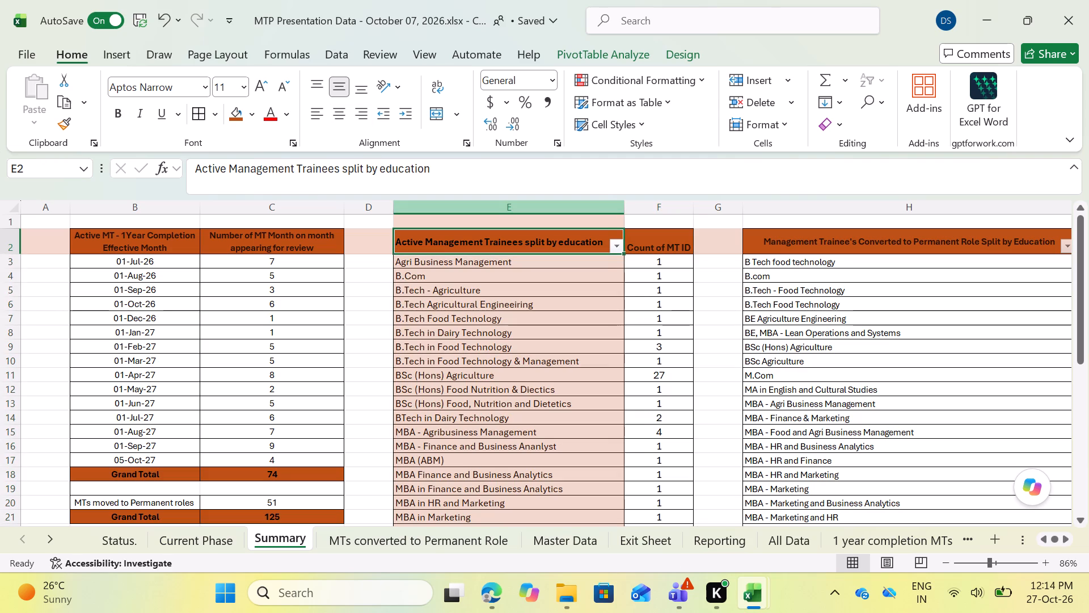
left_click(672, 238)
left_click(340, 83)
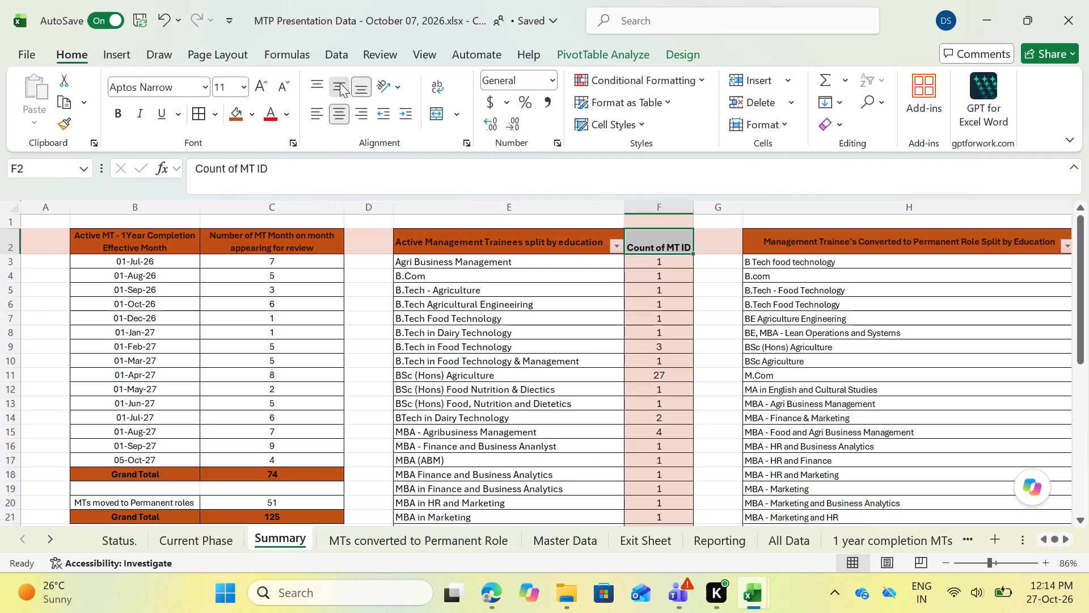
left_click(706, 291)
Review the Summary sheet's education split tables, their Grand Total rows and the smaller food technology pivots below them.
scroll(533, 340, "down", 3)
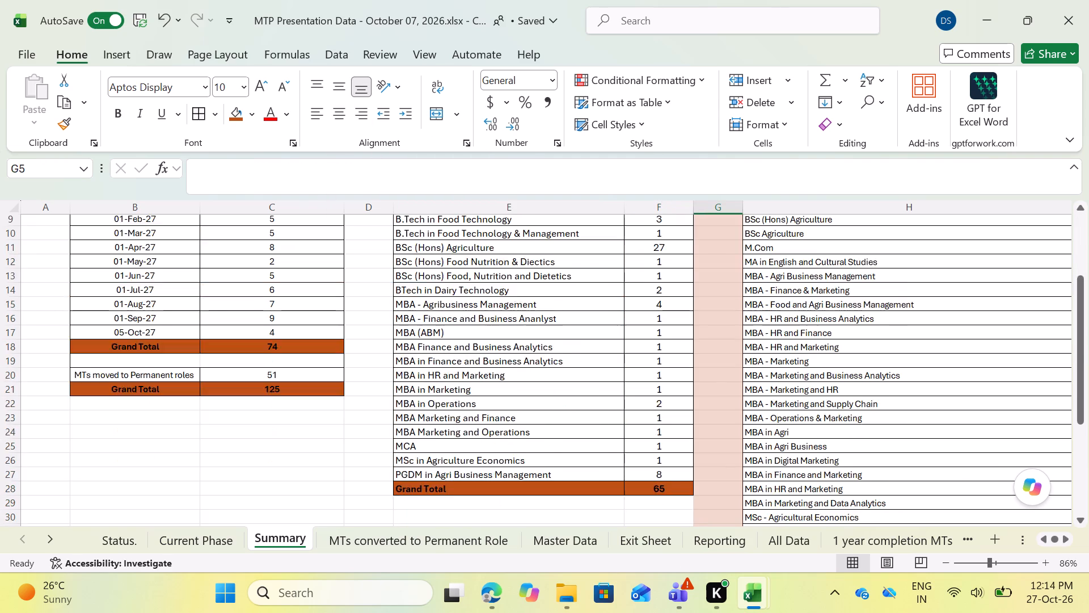
scroll(533, 340, "down", 3)
scroll(533, 340, "up", 17)
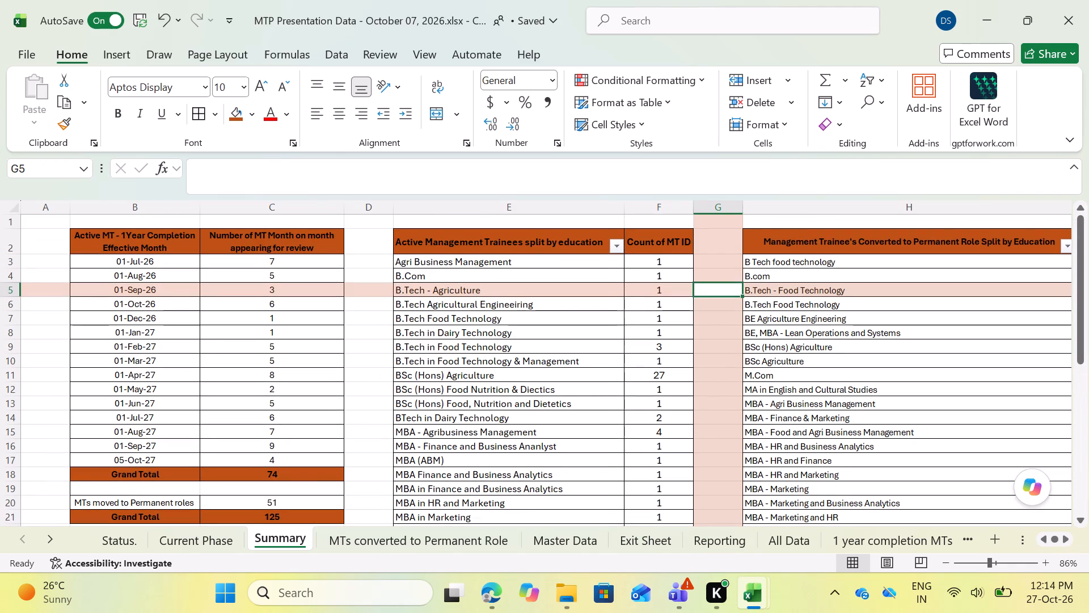
scroll(805, 314, "down", 2)
scroll(805, 314, "up", 2)
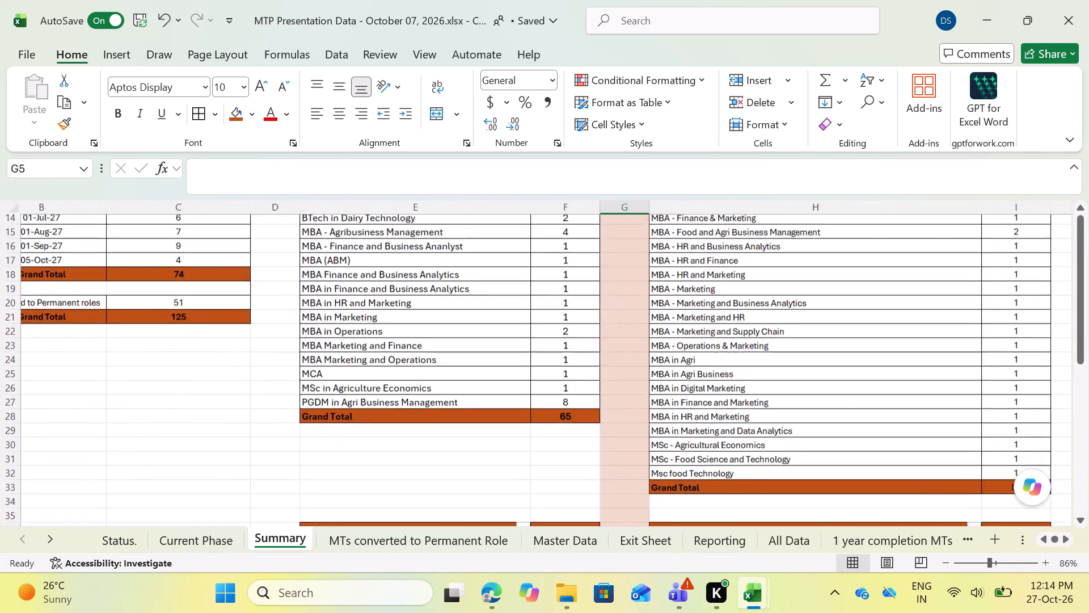
scroll(805, 314, "down", 1)
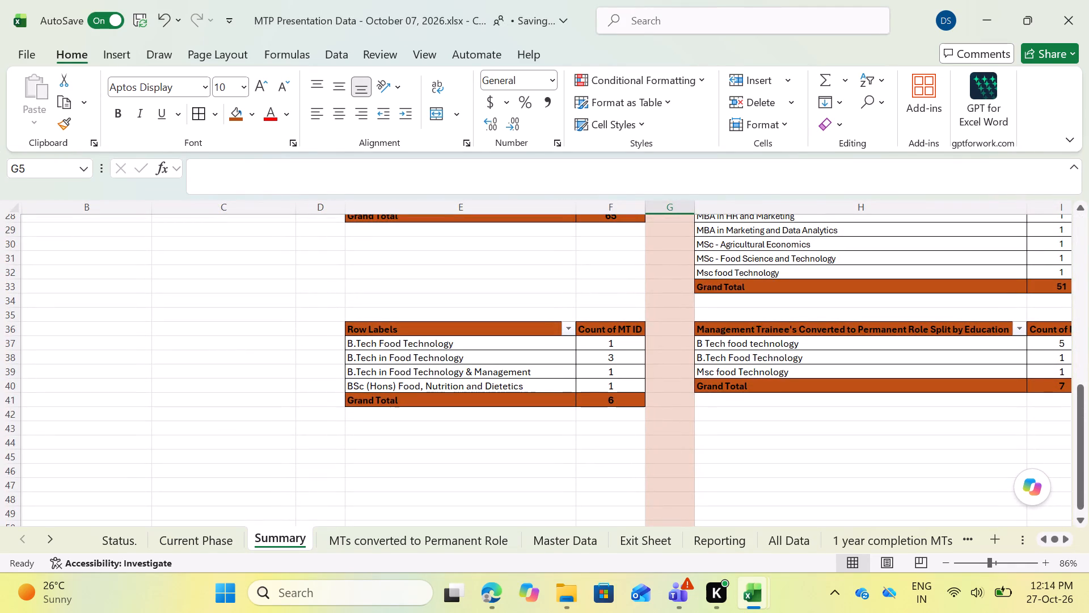
scroll(442, 455, "up", 2)
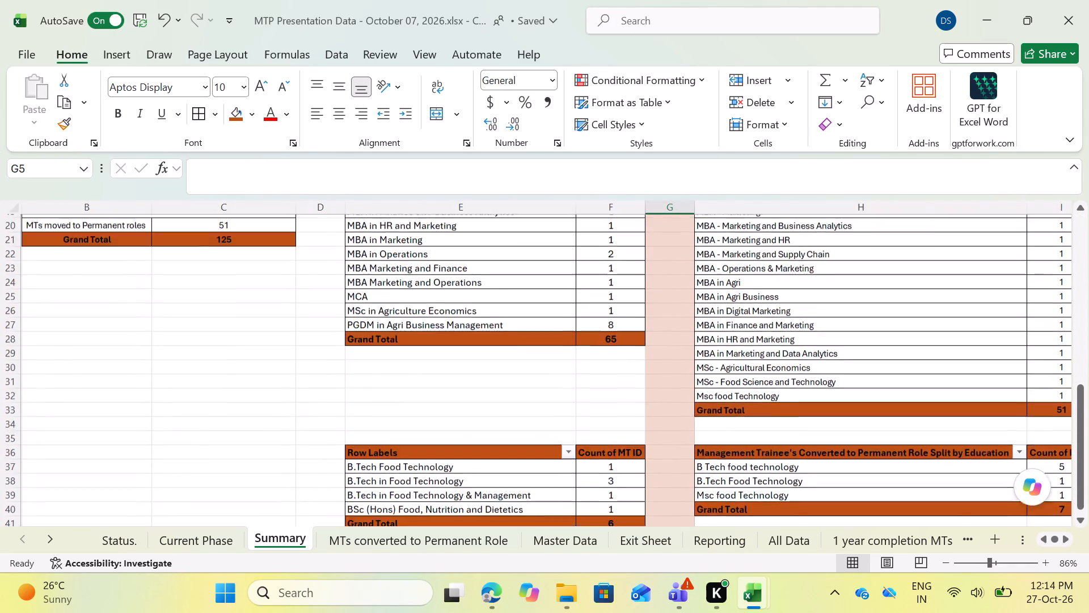
scroll(442, 455, "up", 1)
scroll(891, 403, "left", 1)
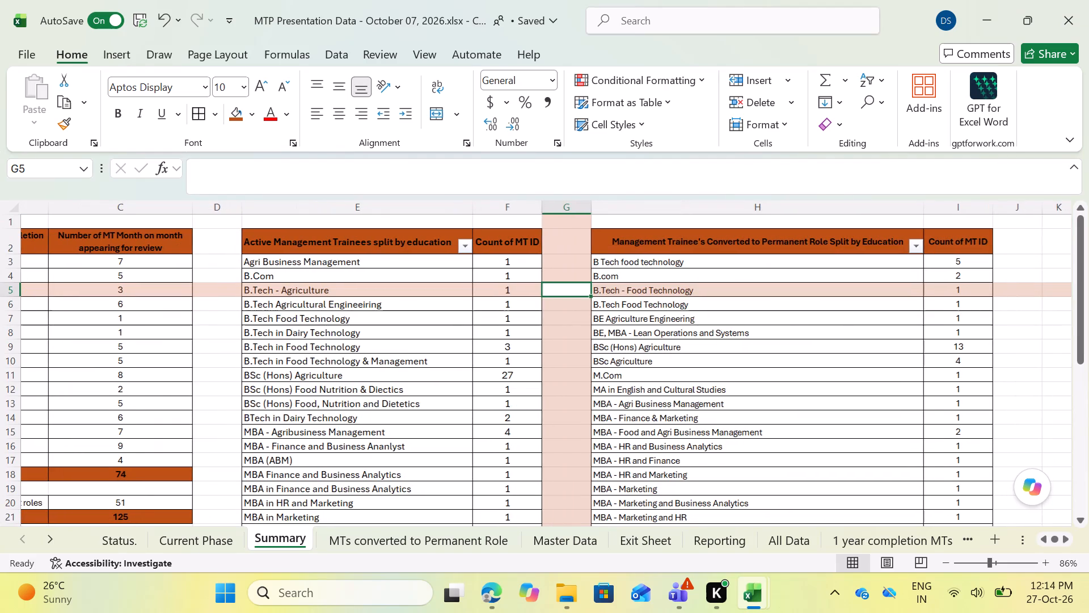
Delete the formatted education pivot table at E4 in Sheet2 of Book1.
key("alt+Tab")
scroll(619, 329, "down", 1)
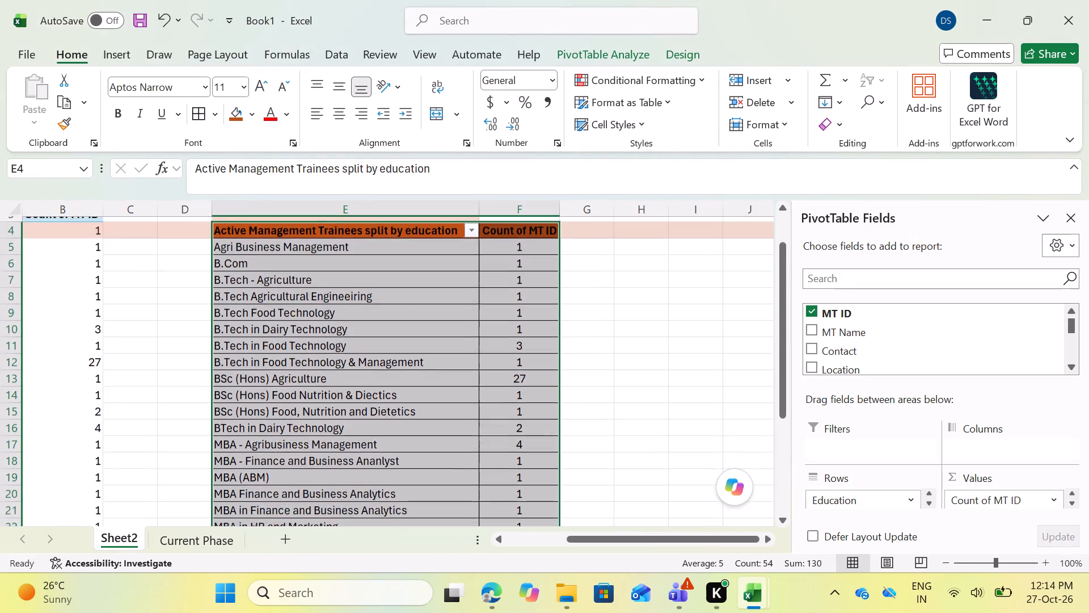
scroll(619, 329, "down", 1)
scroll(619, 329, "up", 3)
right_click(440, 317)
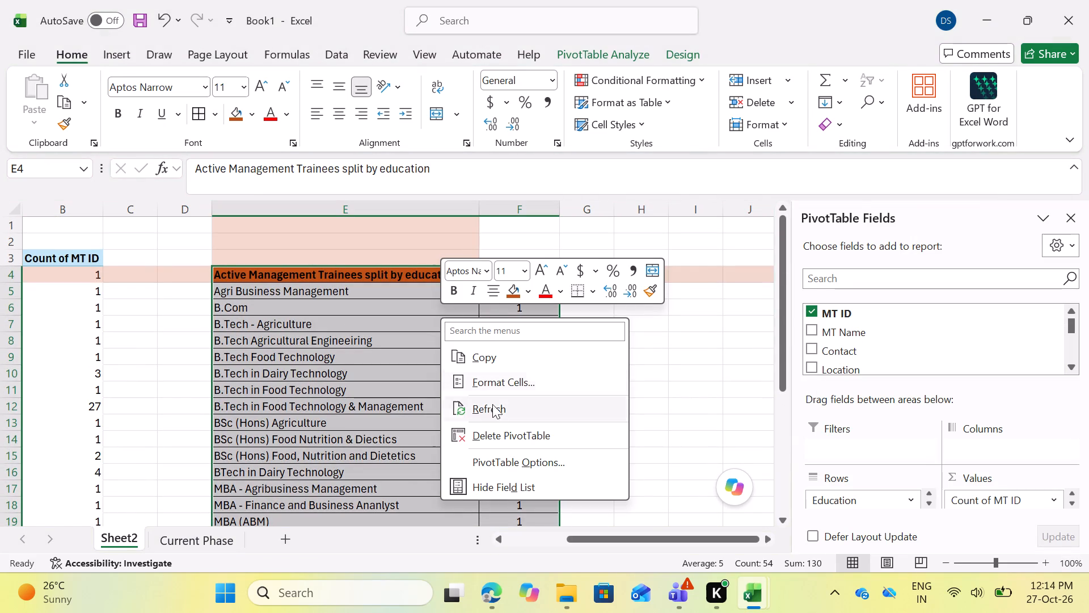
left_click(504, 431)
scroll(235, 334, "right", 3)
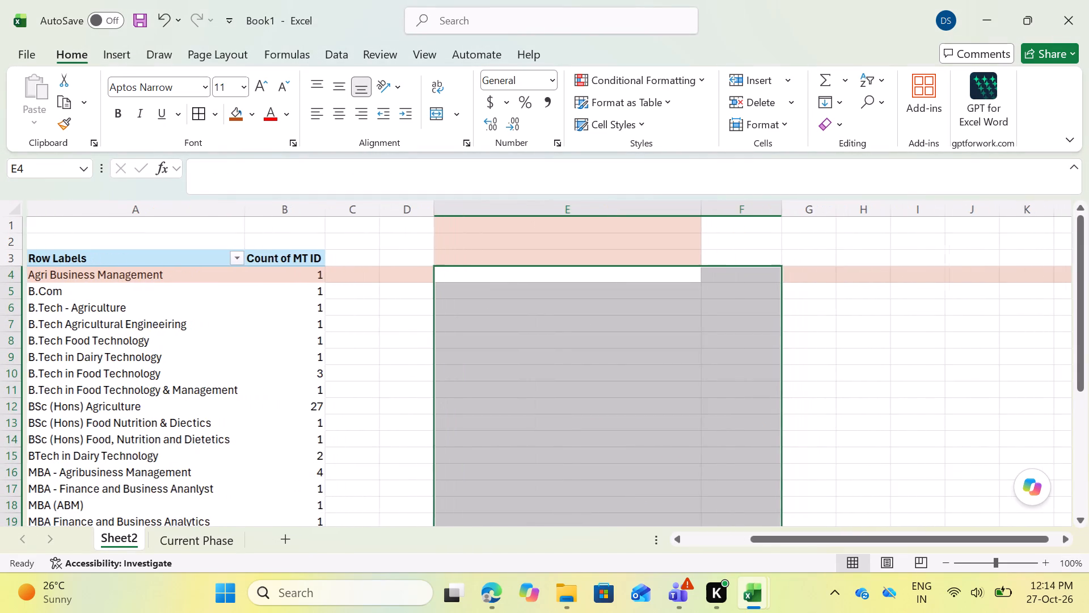
Delete Sheet2 from Book1, leaving the Current Phase sheet.
left_click(73, 261)
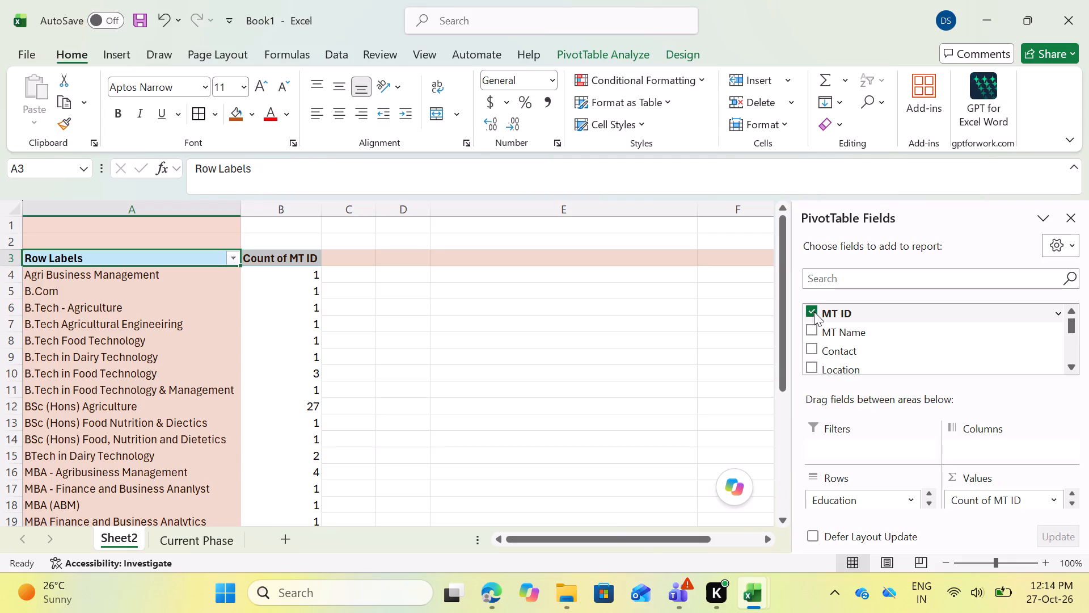
right_click(124, 541)
left_click(181, 304)
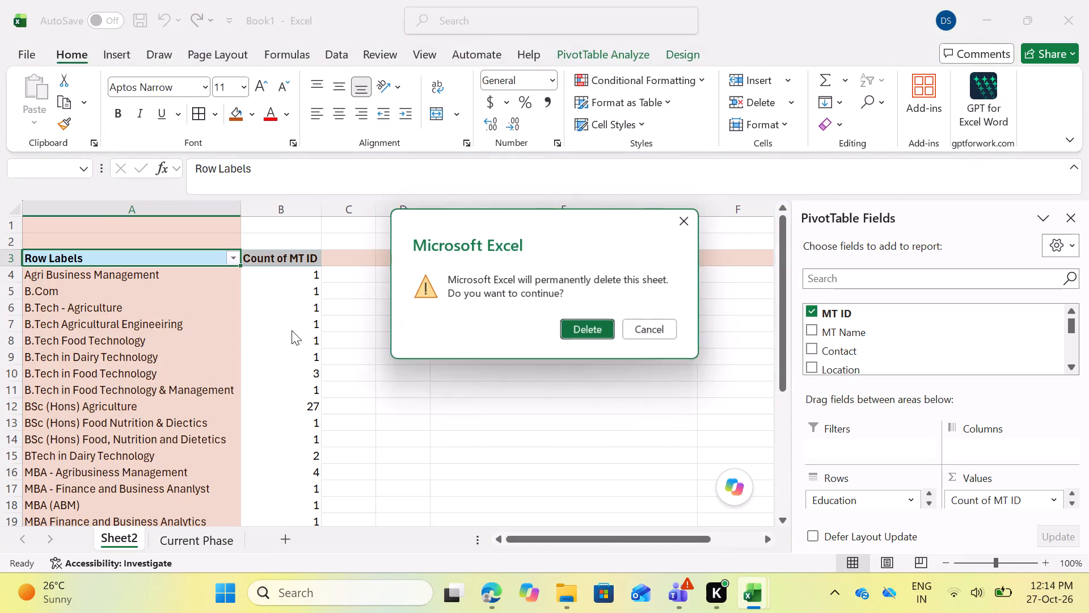
left_click(600, 329)
left_click(224, 535)
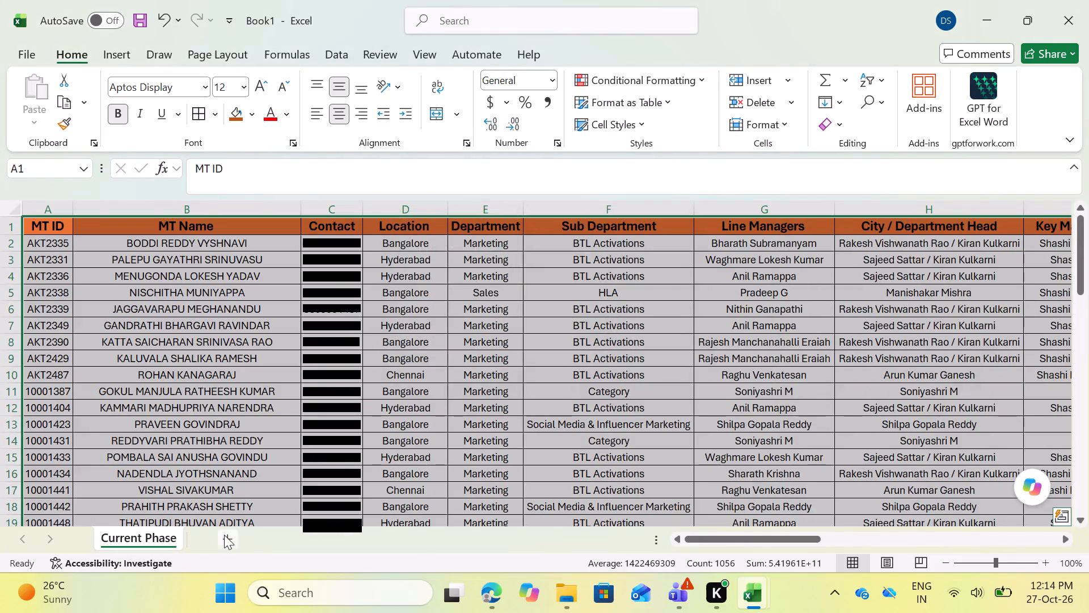
Copy the table from MT ID through Education on the MTP Presentation Data workbook's 'MTs converted to Permanent Role' sheet.
key("alt+Tab")
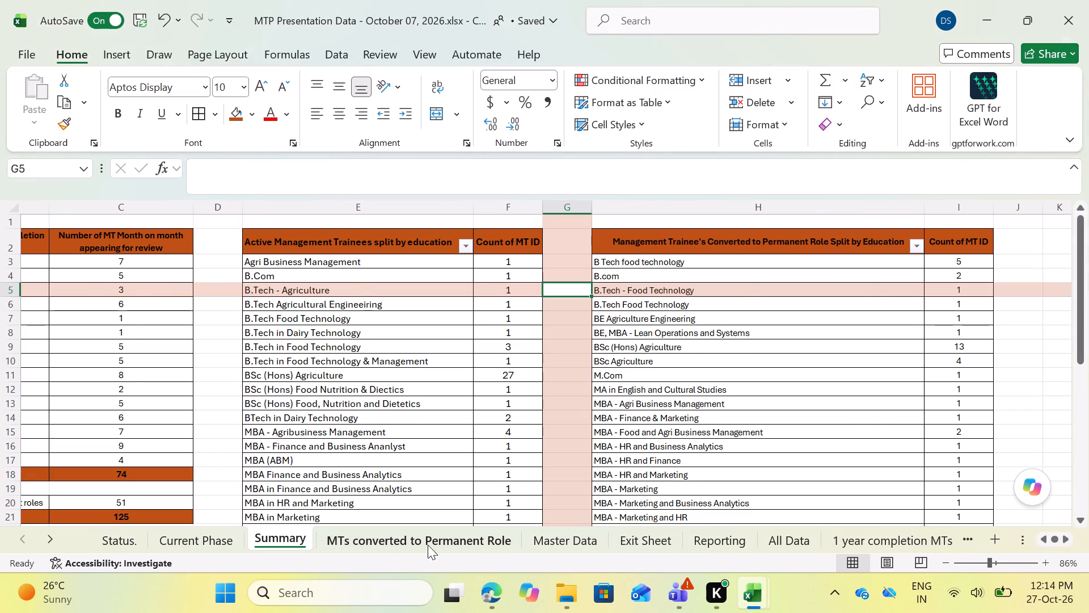
left_click(437, 543)
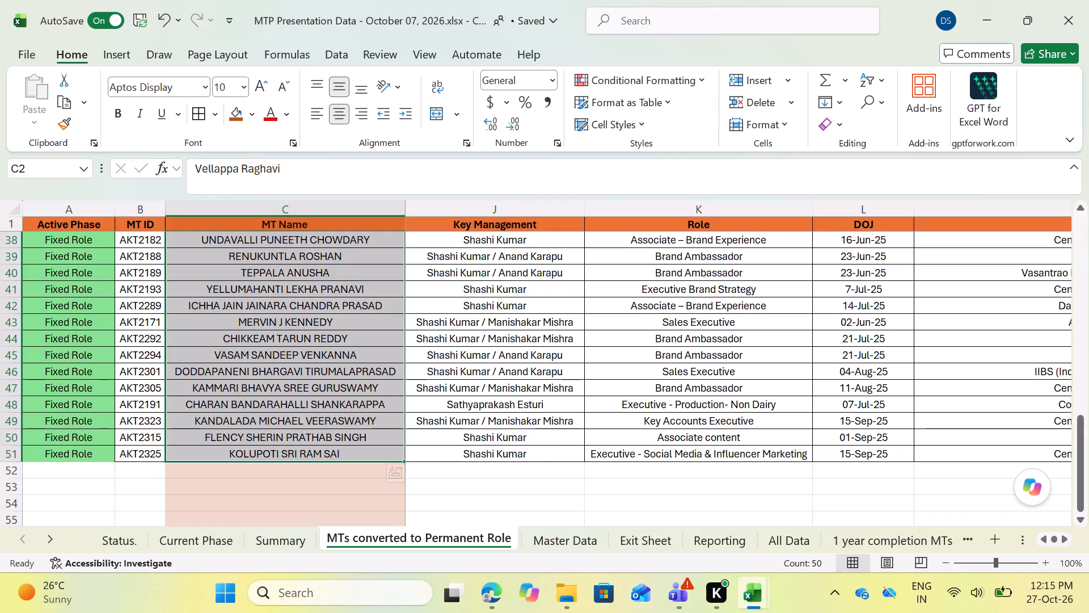
scroll(266, 464, "up", 7)
left_click(146, 223)
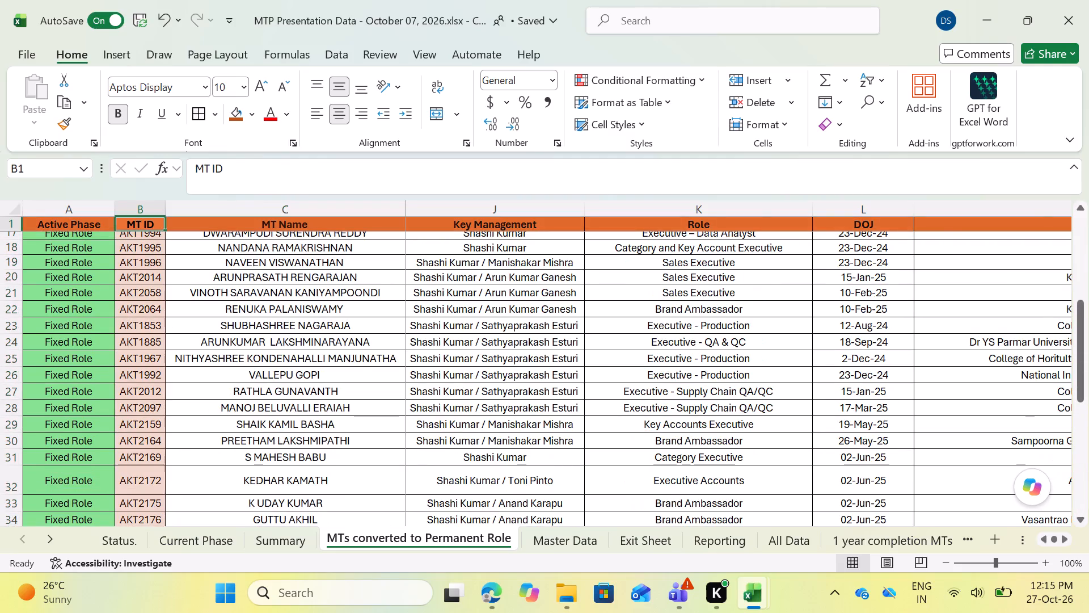
key("ctrl+shift+Down")
key("ctrl+shift+Right")
key("ctrl+c")
Switch to Book1 and rename the empty Sheet3 as 'Permanent role'.
key("alt+Tab")
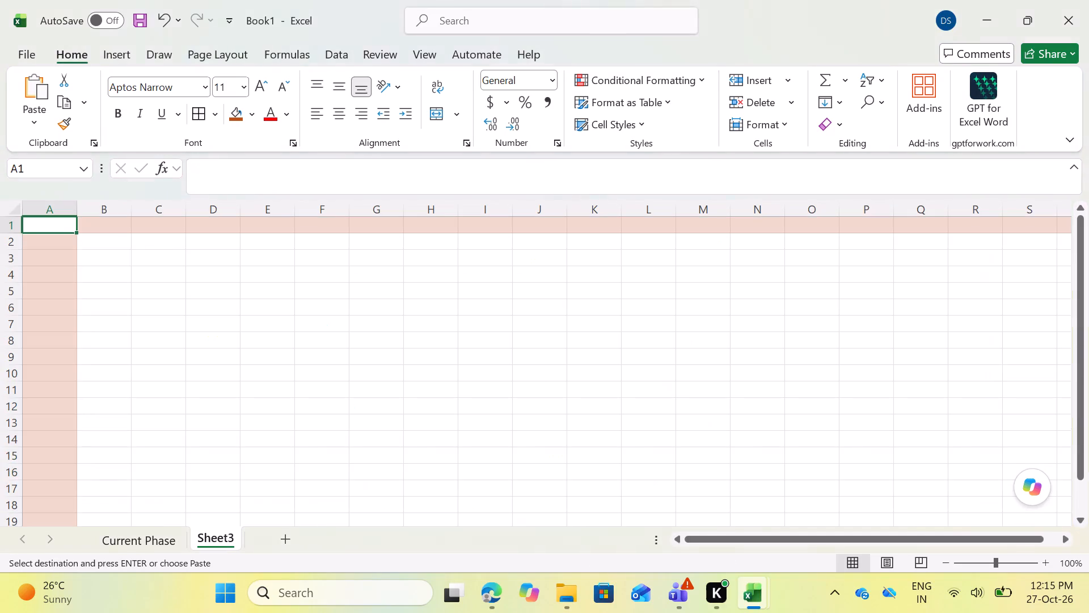
double_click(225, 540)
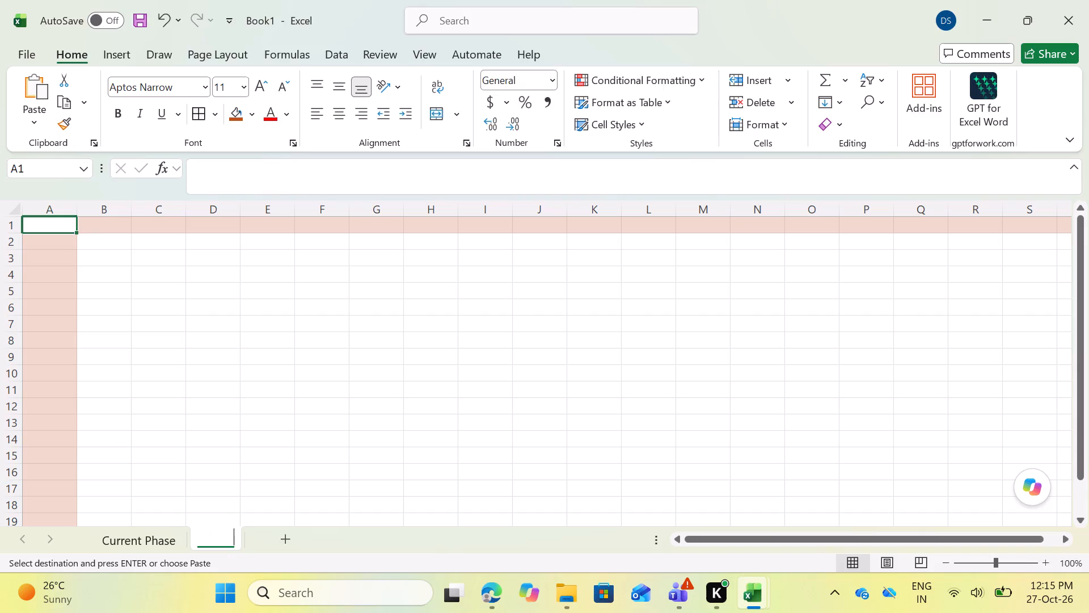
type("Perma")
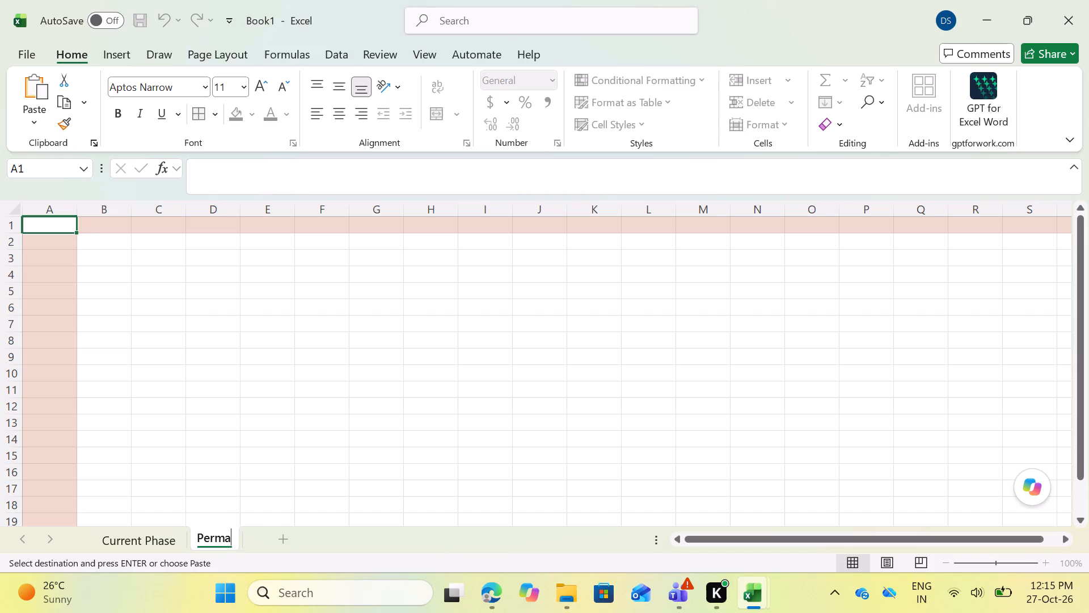
type("nent role")
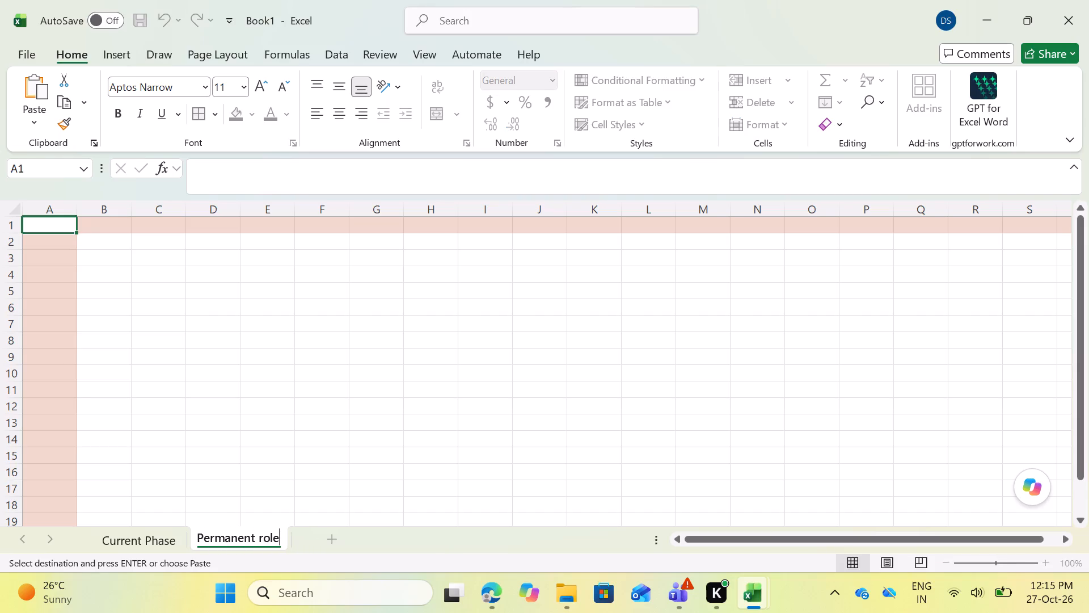
left_click(354, 431)
Paste the copied table at A1 of the Permanent role sheet, skipping the linked-file value update.
left_click(46, 226)
key("ctrl+v")
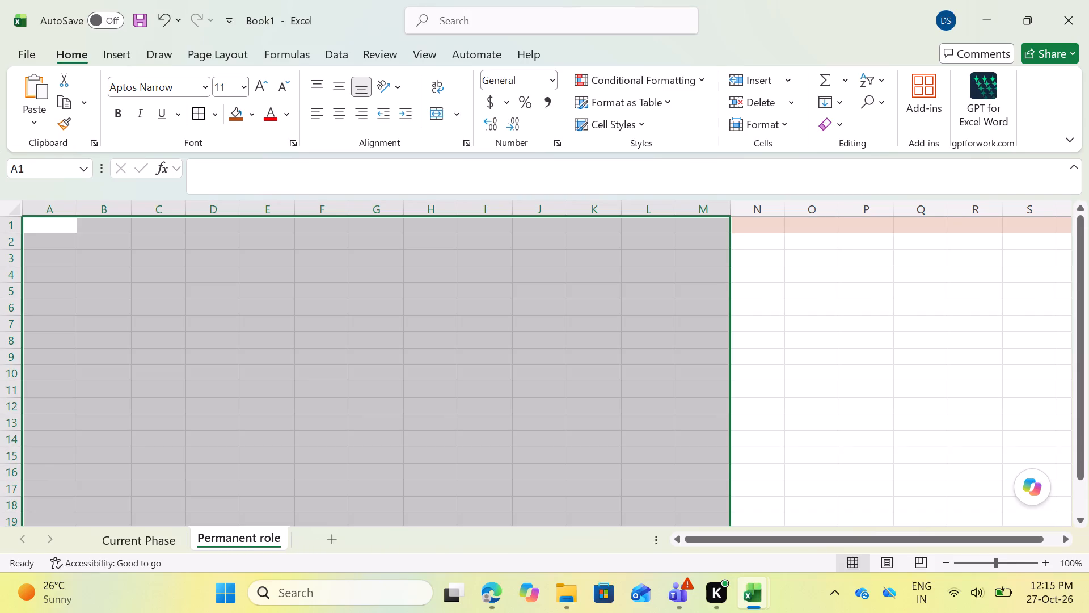
key("alt+Tab")
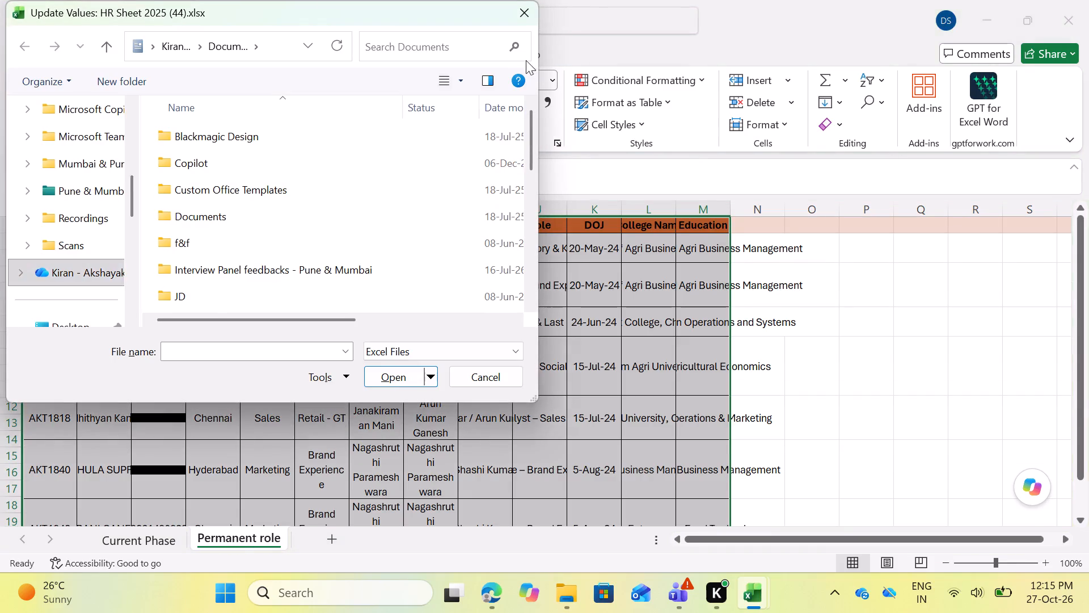
key("alt+Tab")
left_click(494, 380)
Autofit all row heights and column widths on the Permanent role sheet.
left_click(8, 205)
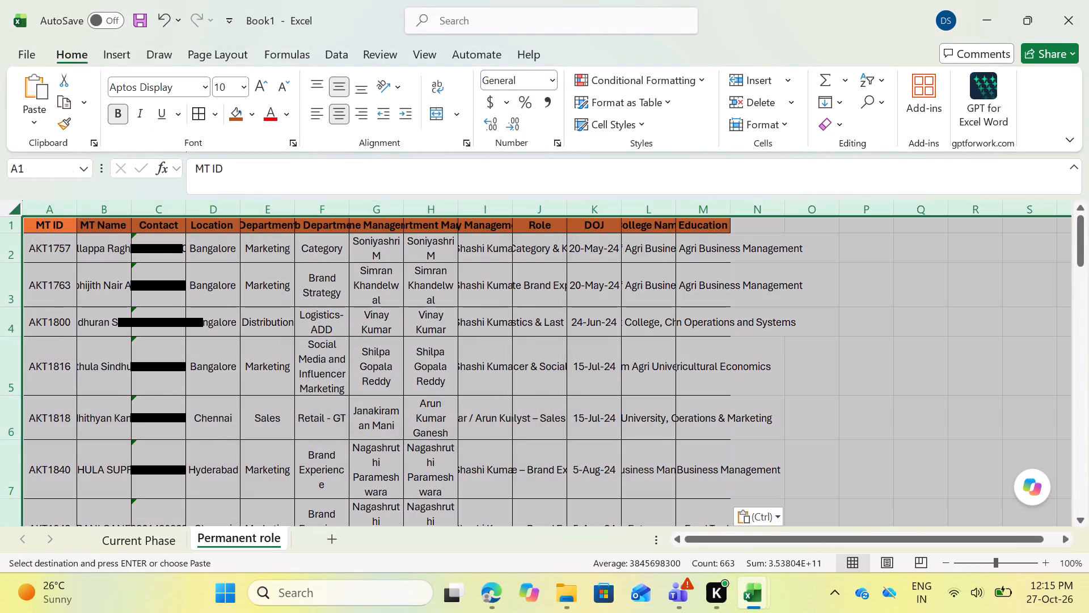
left_click_drag(75, 208, 322, 196)
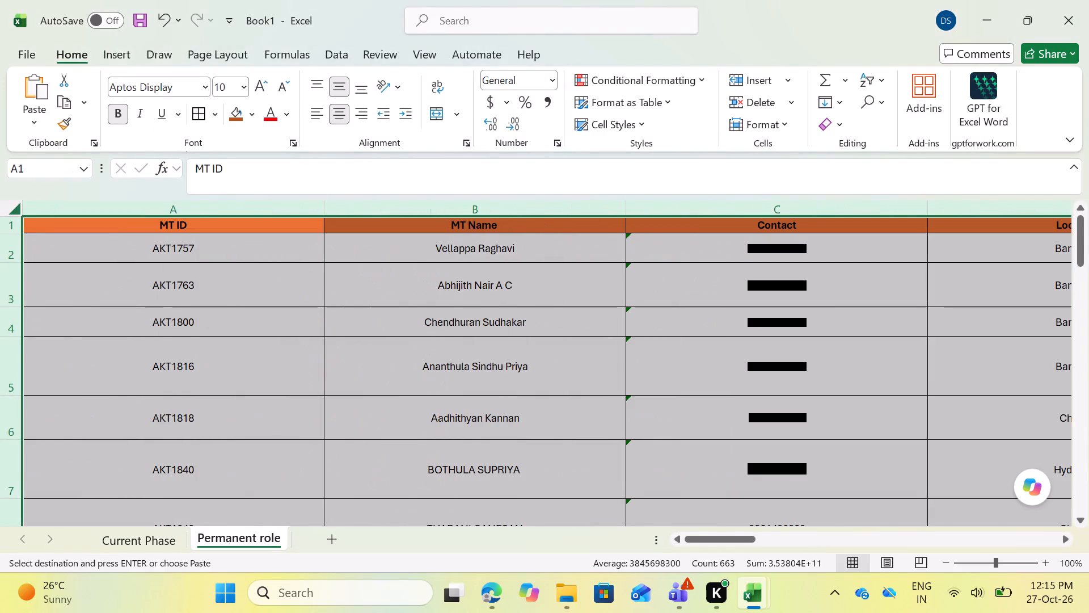
double_click(13, 259)
double_click(327, 211)
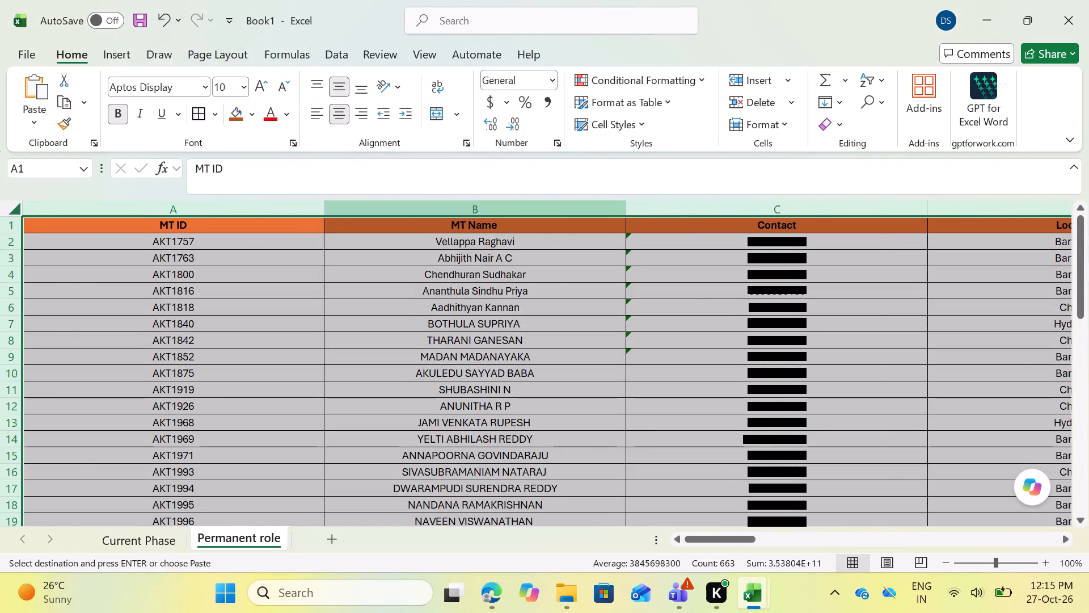
double_click(323, 211)
Check the pasted Permanent role table down to its last row, including how many MT Name entries it holds.
scroll(199, 345, "down", 15)
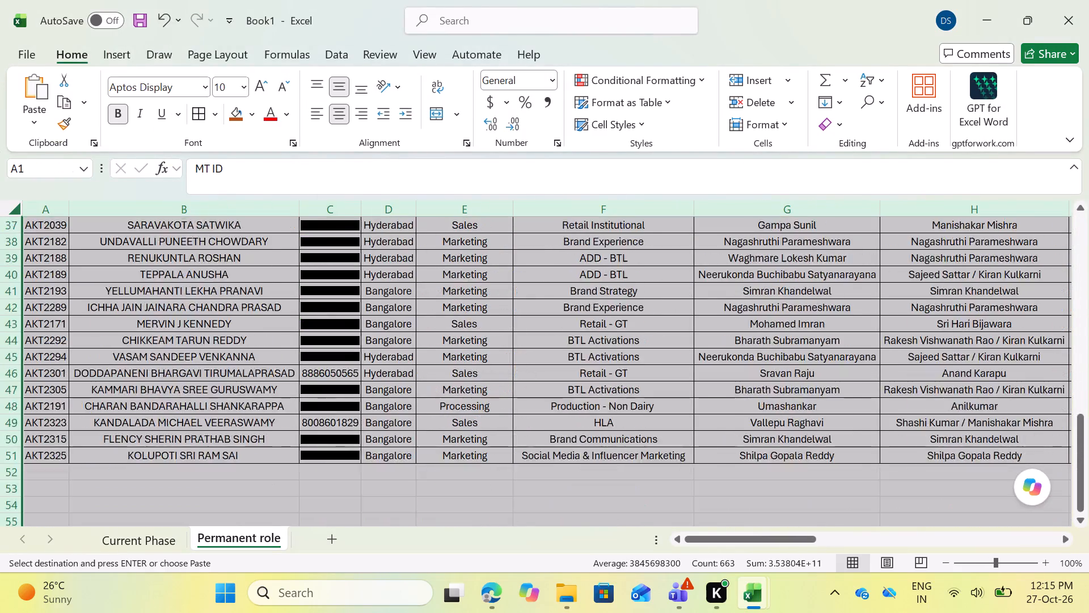
scroll(235, 371, "down", 1)
scroll(277, 399, "up", 20)
scroll(277, 399, "up", 13)
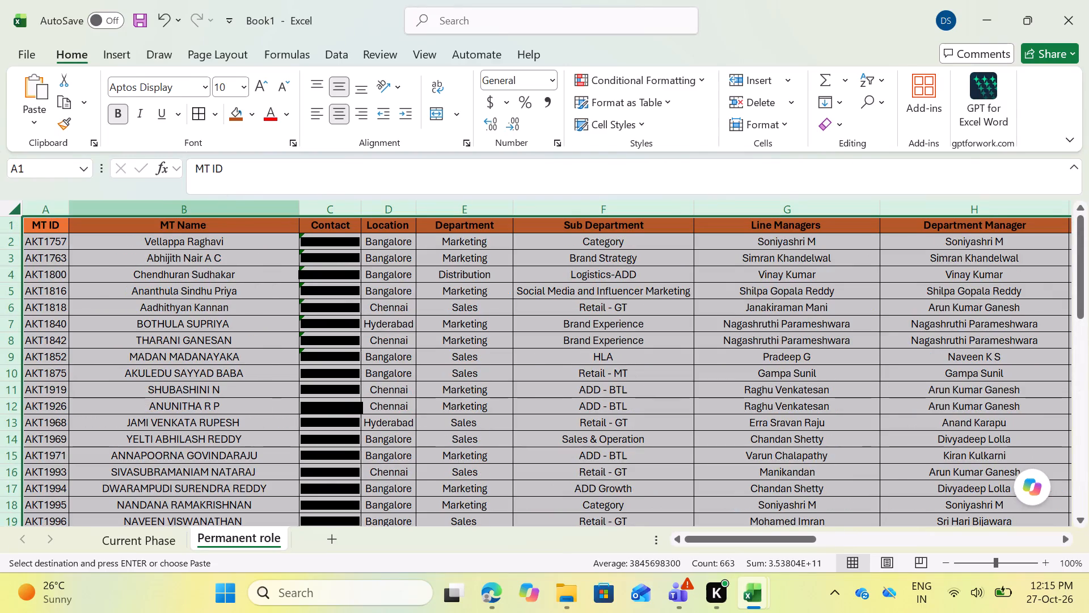
left_click(195, 245)
key("ctrl+shift+Down")
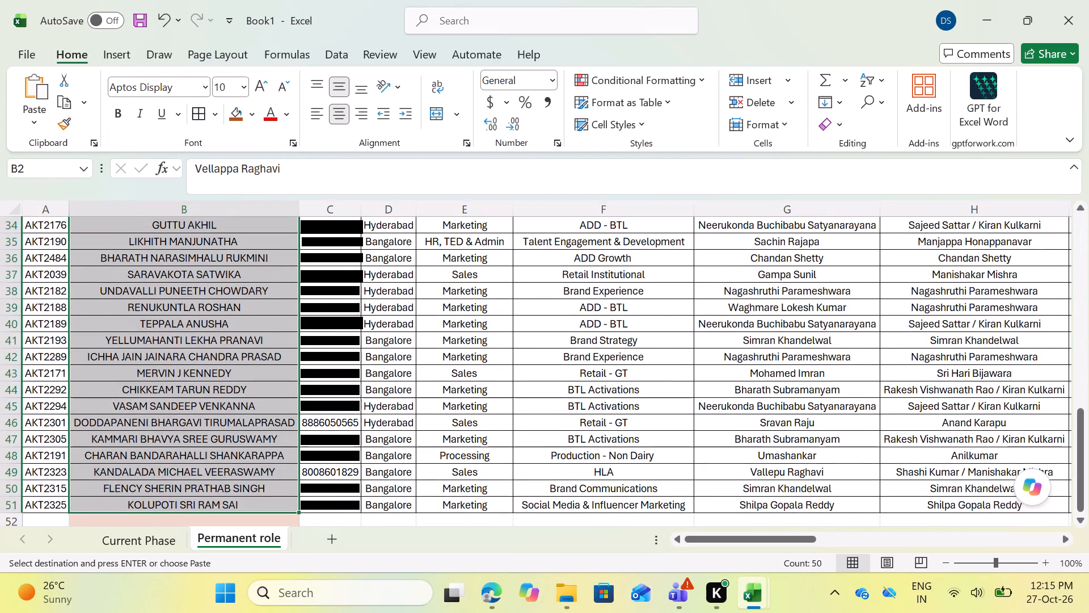
scroll(514, 489, "down", 3)
scroll(514, 489, "up", 20)
scroll(514, 489, "up", 7)
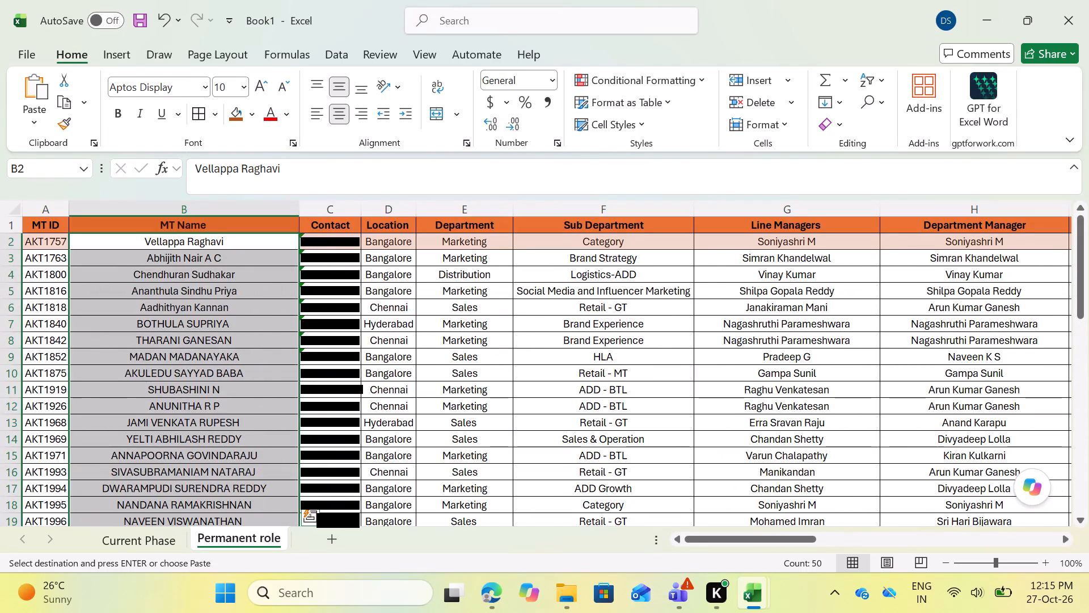
Insert a PivotTable on a new worksheet from the Permanent role range A1:M51.
left_click(49, 226)
key("ctrl+a")
key("ctrl+c")
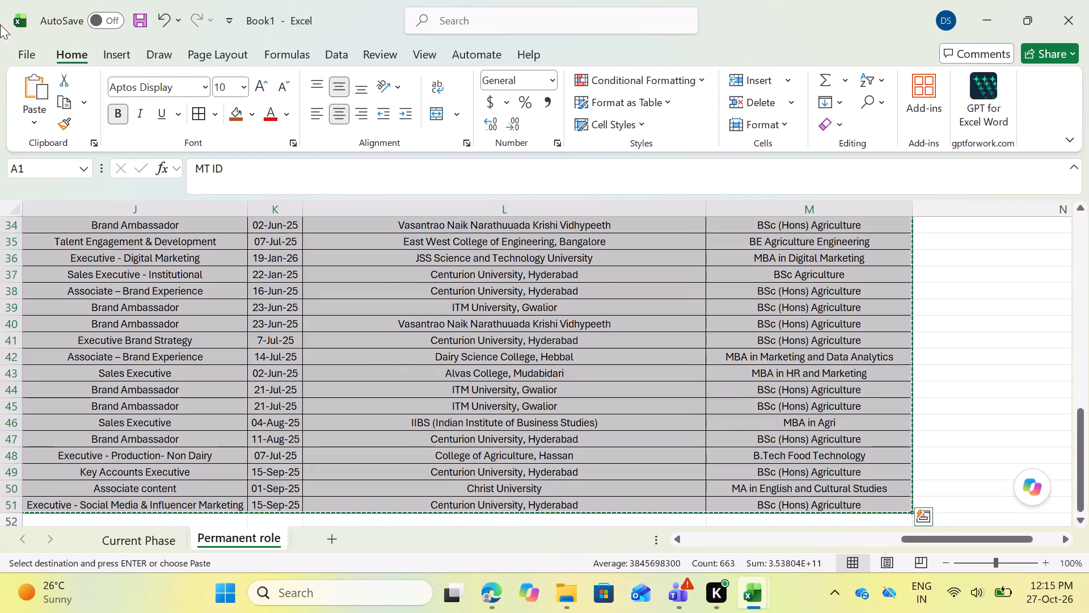
left_click(108, 58)
left_click(44, 78)
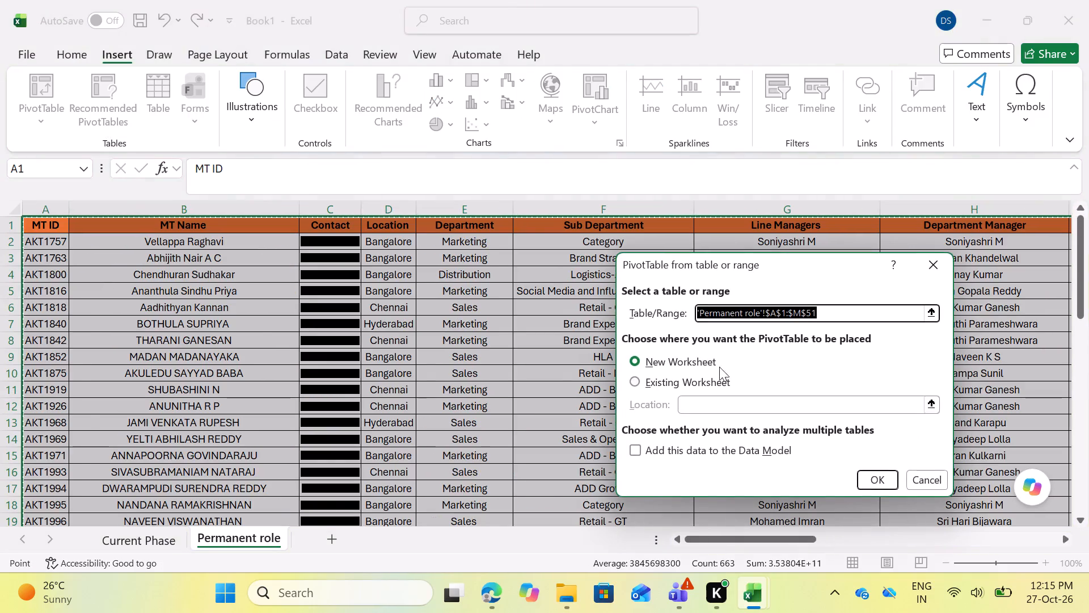
left_click(885, 477)
Build the pivot with Education as rows and Count of MT ID as values.
scroll(224, 341, "up", 3)
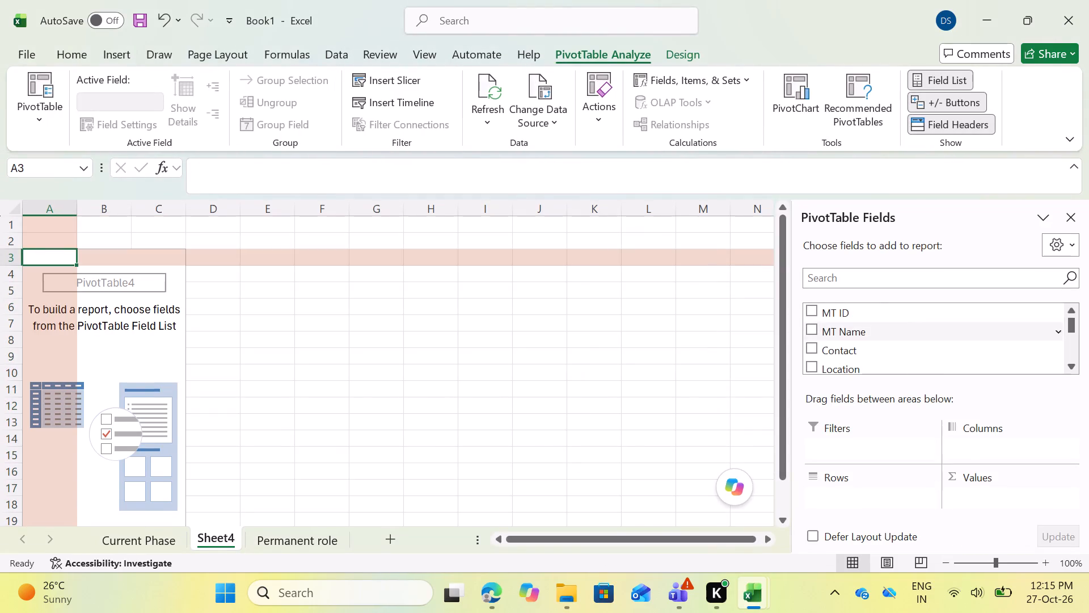
scroll(870, 335, "down", 5)
scroll(875, 333, "up", 2)
scroll(866, 342, "down", 5)
left_click(812, 339)
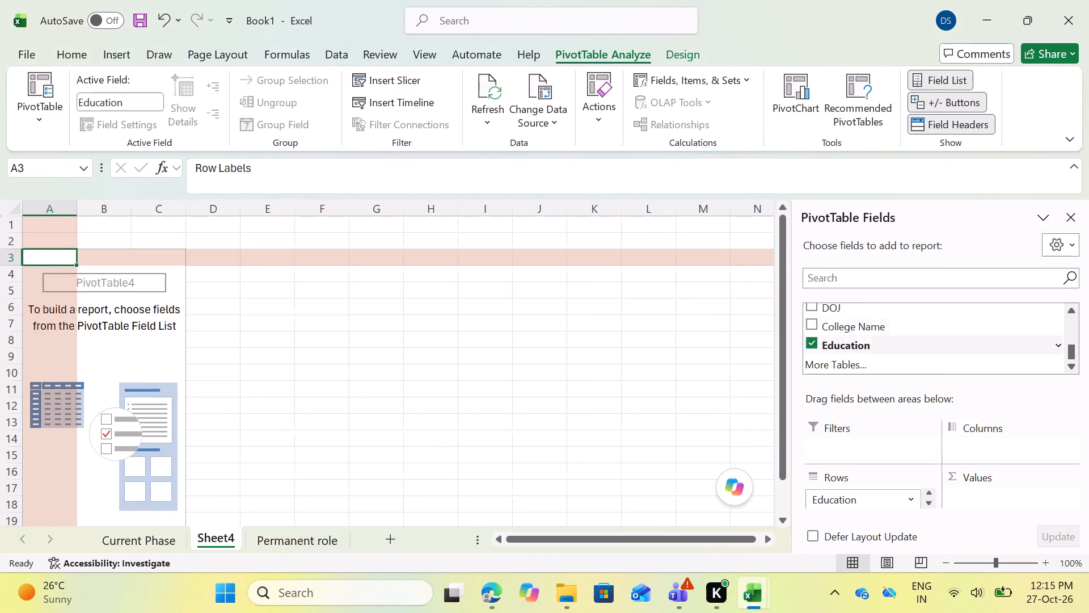
scroll(851, 331, "up", 7)
left_click_drag(835, 306, 992, 483, "ctrl")
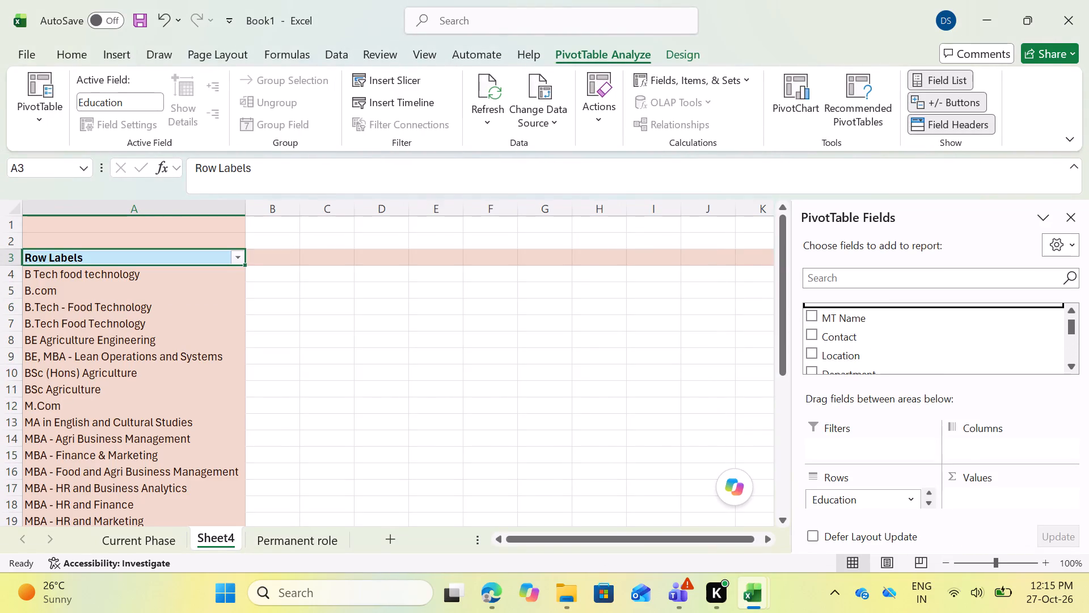
left_click_drag(992, 483, 984, 496, "ctrl")
Copy the entire Education pivot including its Grand Total row and paste the duplicate at E19 of Sheet4.
left_click_drag(102, 254, 116, 253)
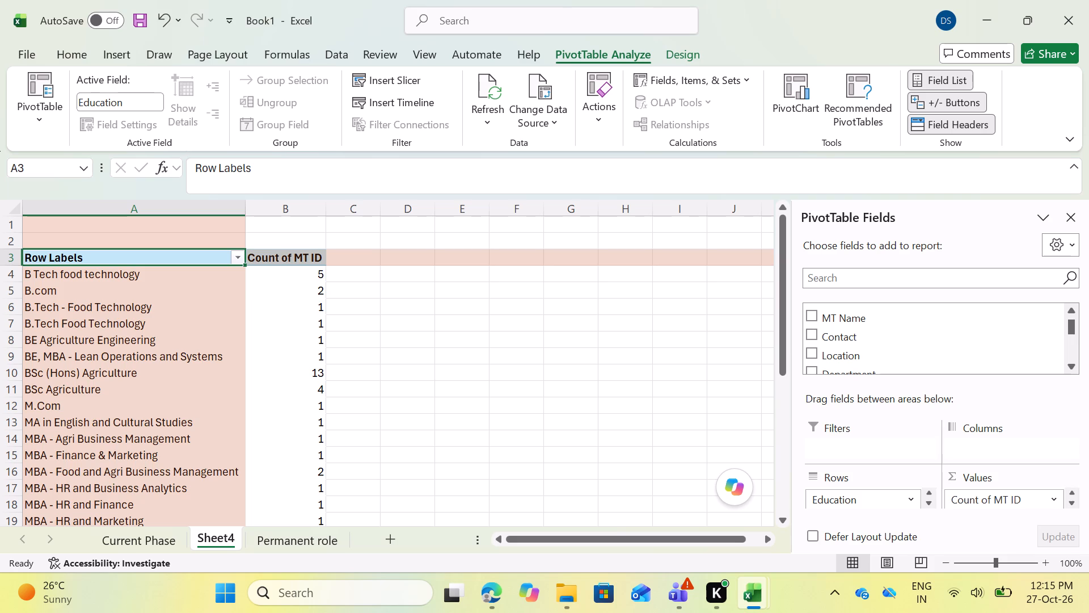
left_click_drag(116, 253, 263, 536)
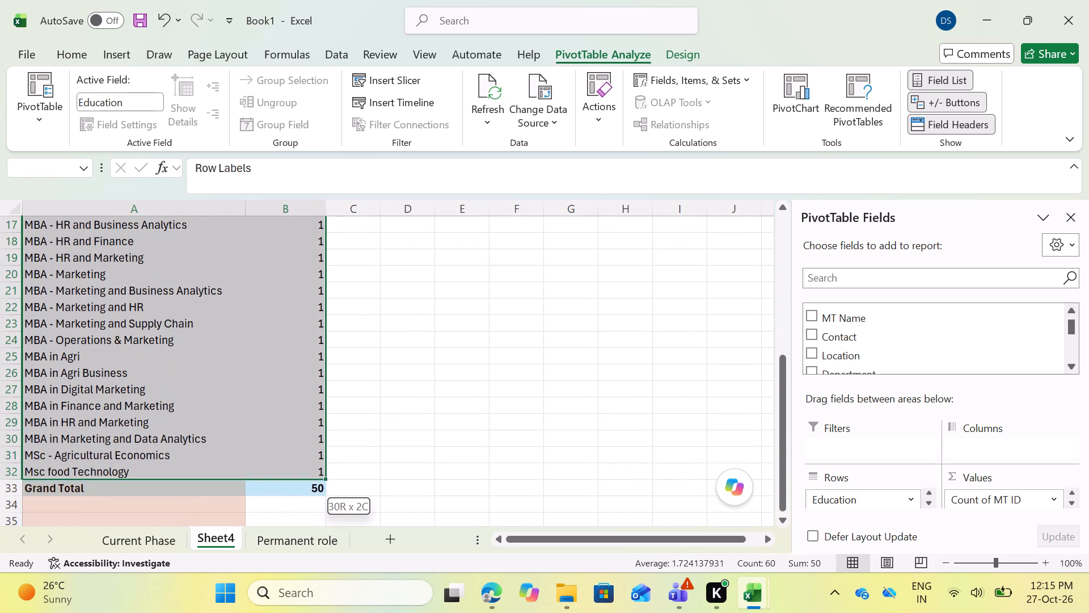
left_click_drag(263, 536, 264, 489)
key("ctrl+c")
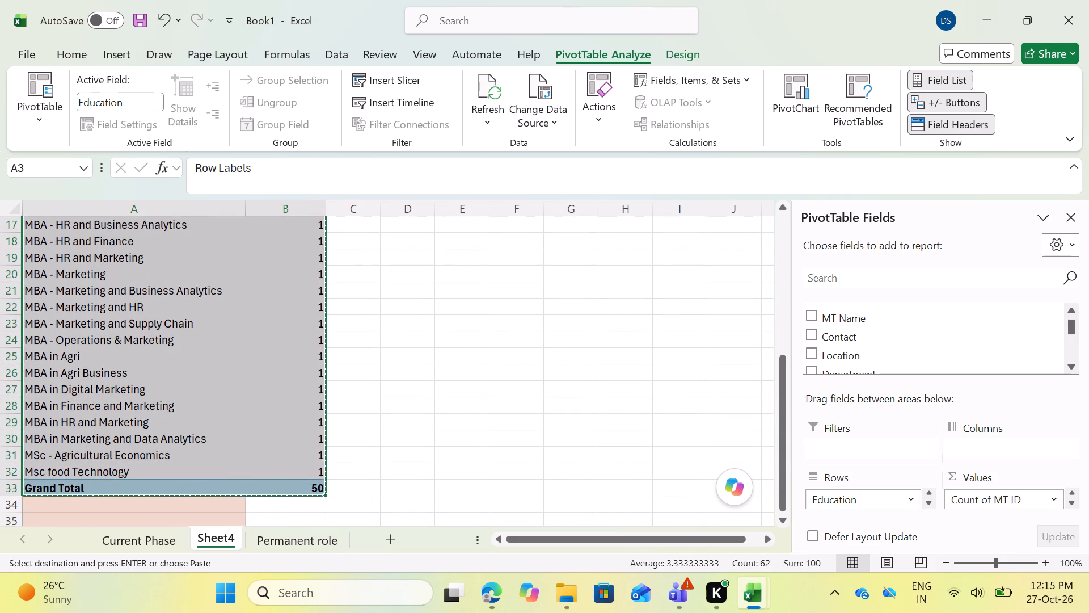
left_click(462, 252)
key("ctrl+v")
left_click(489, 203)
left_click_drag(489, 203, 496, 206)
double_click(714, 211)
left_click(503, 264)
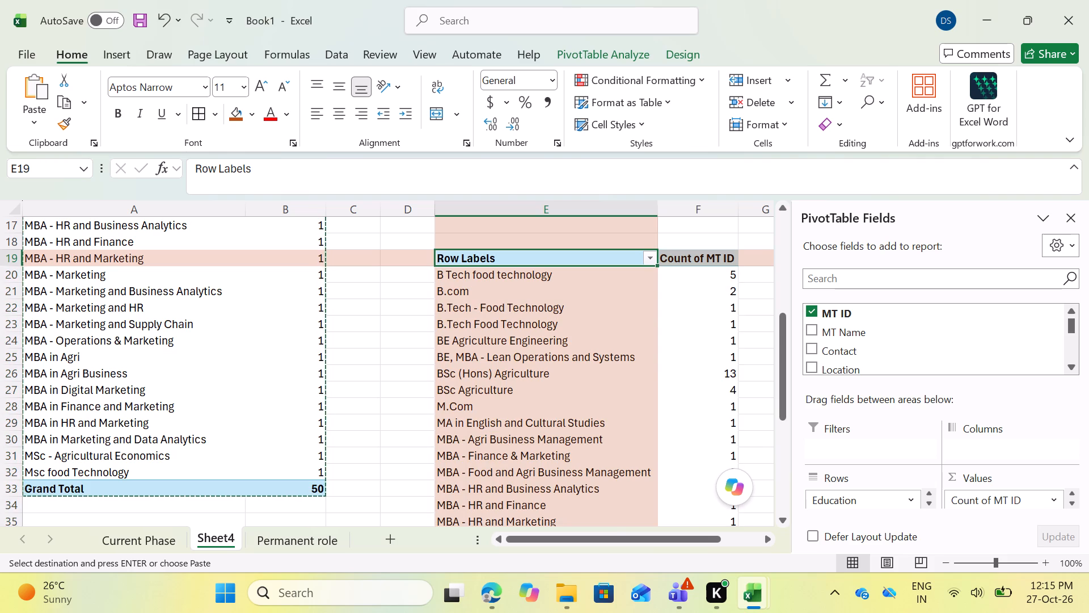
Replace E19's 'Row Labels' header with 'Management Trainee's Converted to Permanent Role Split by Education', copied from the Summary sheet's H2.
key("alt+Tab")
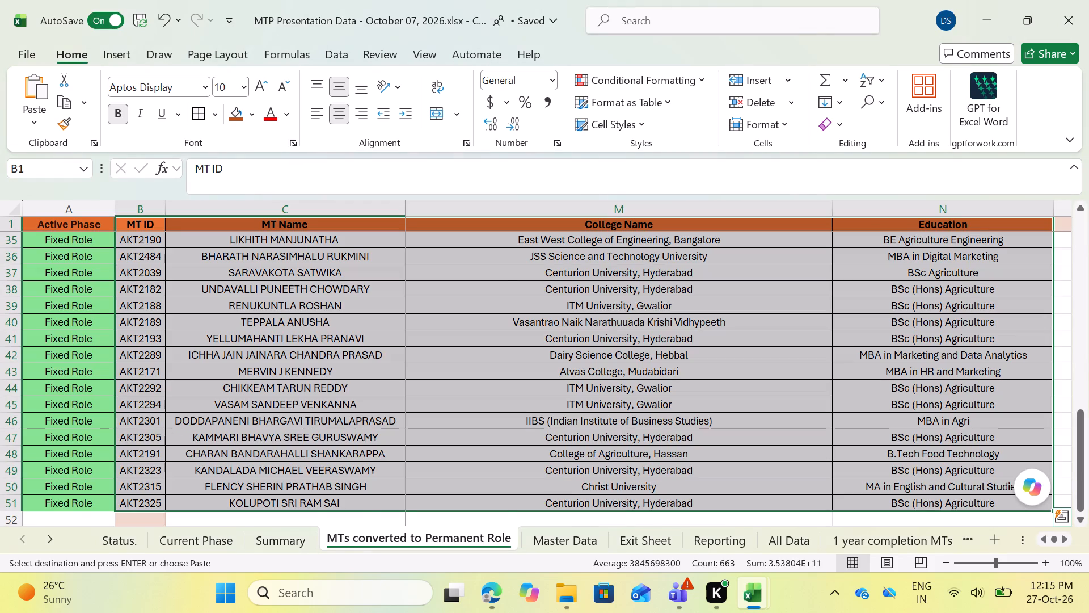
left_click(267, 540)
scroll(643, 347, "up", 4)
left_click_drag(742, 240, 736, 240)
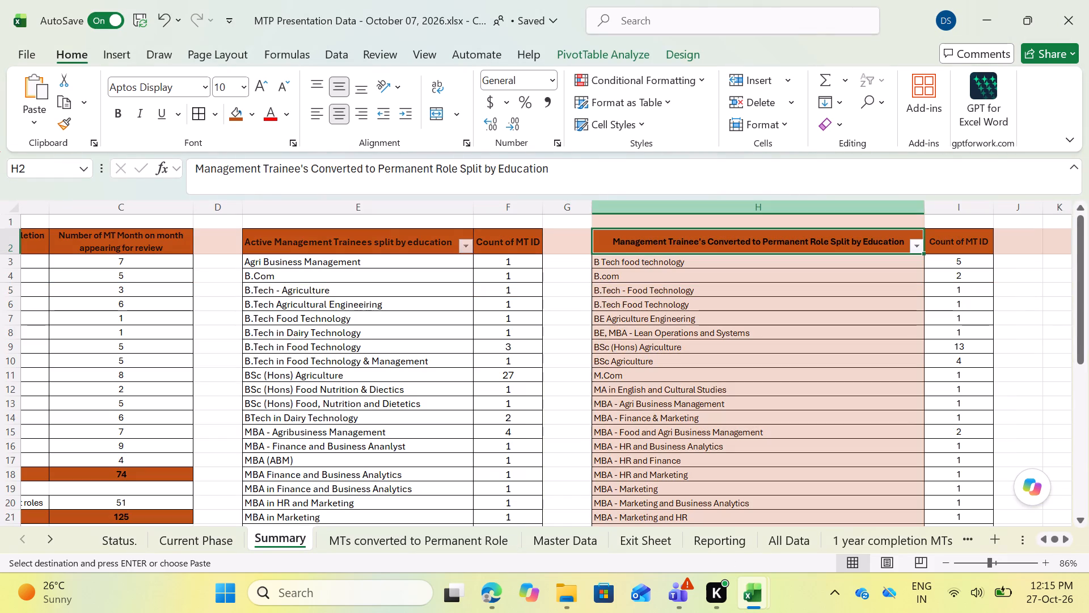
triple_click(591, 178)
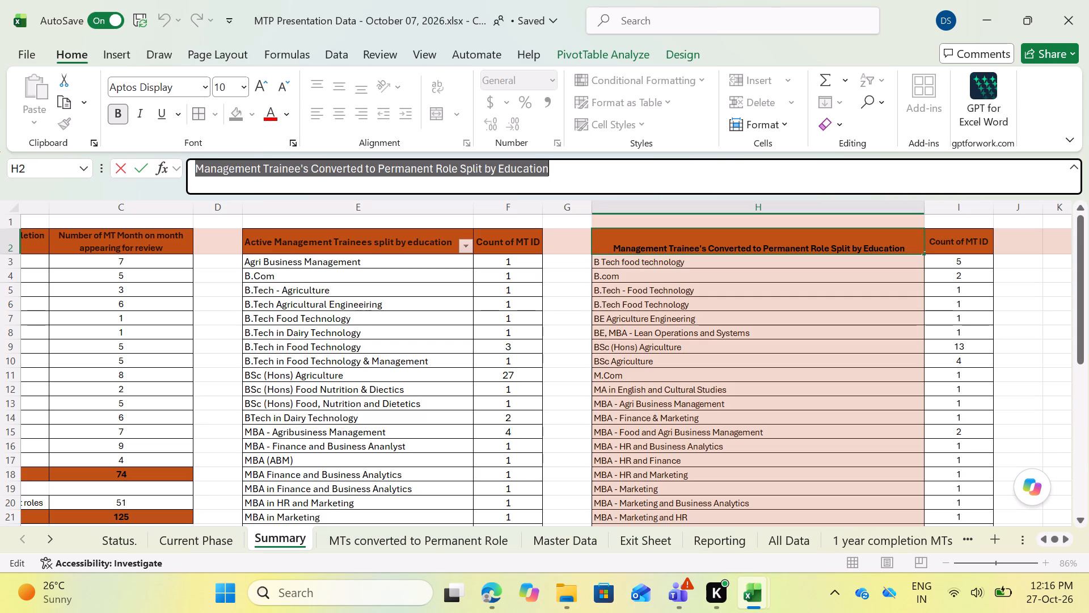
key("ctrl+c")
key("alt+Tab")
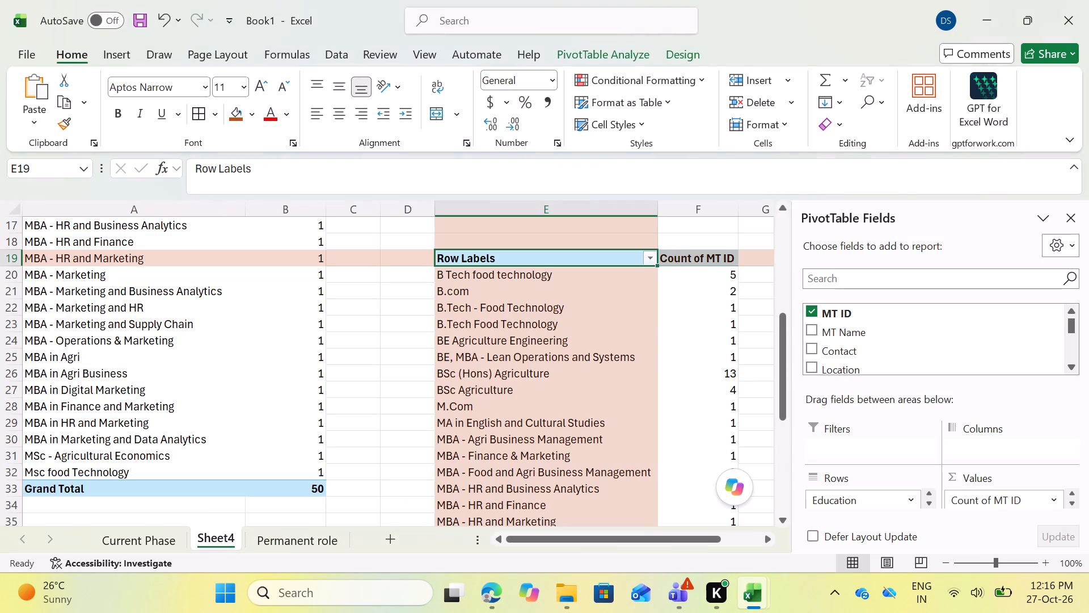
left_click(315, 179)
triple_click(315, 179)
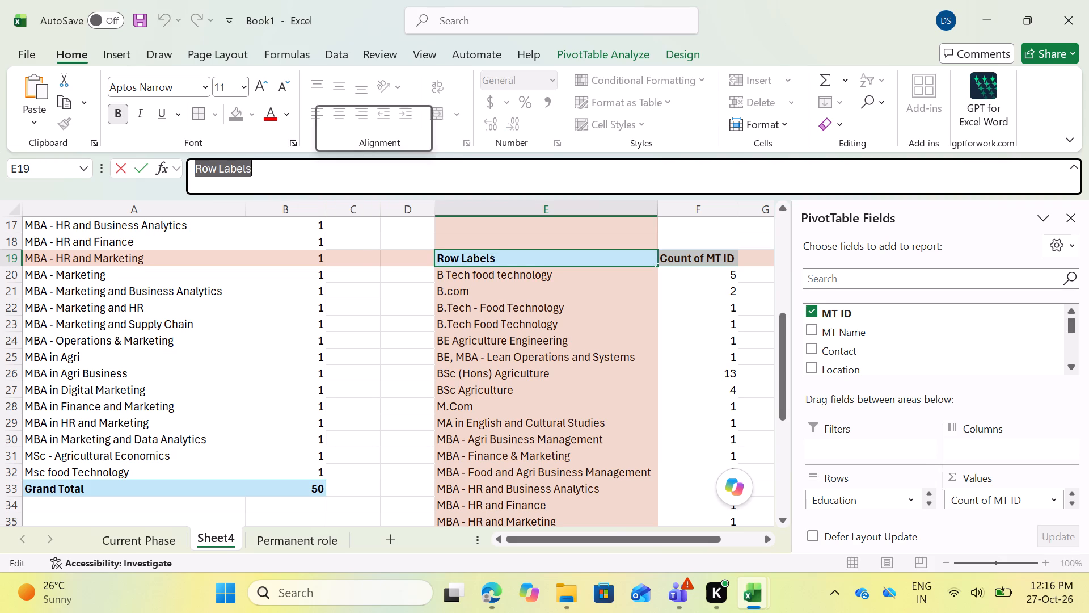
key("ctrl+v")
key("Tab")
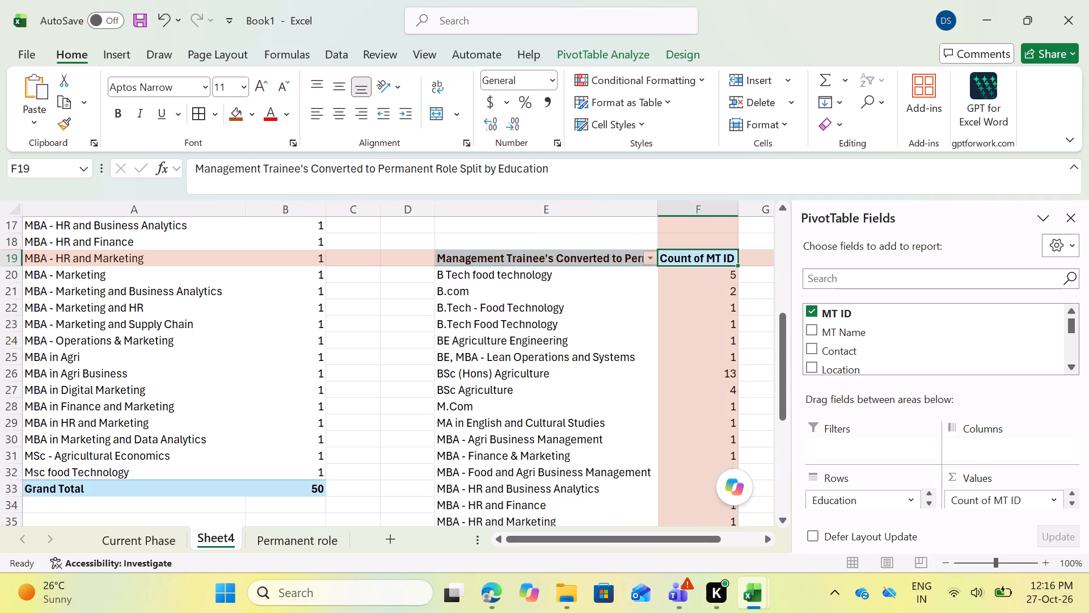
Autofit column E of Sheet4 to the full header text.
double_click(657, 208)
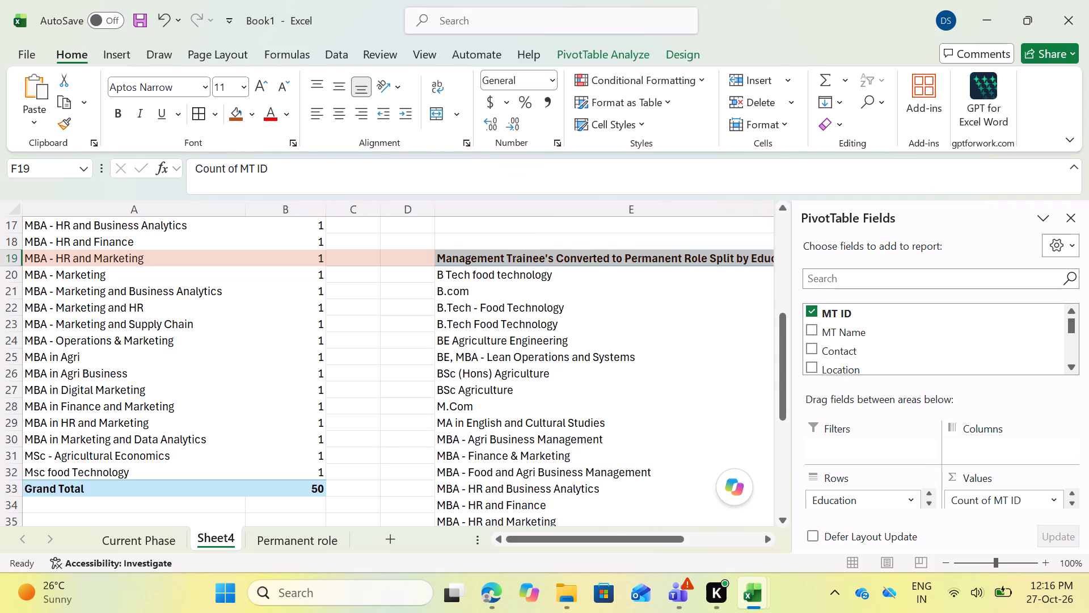
scroll(635, 338, "left", 3)
Compare the Summary sheet's permanent role education split with the duplicated pivot in Sheet4, down to its Grand Total row.
key("alt+Tab")
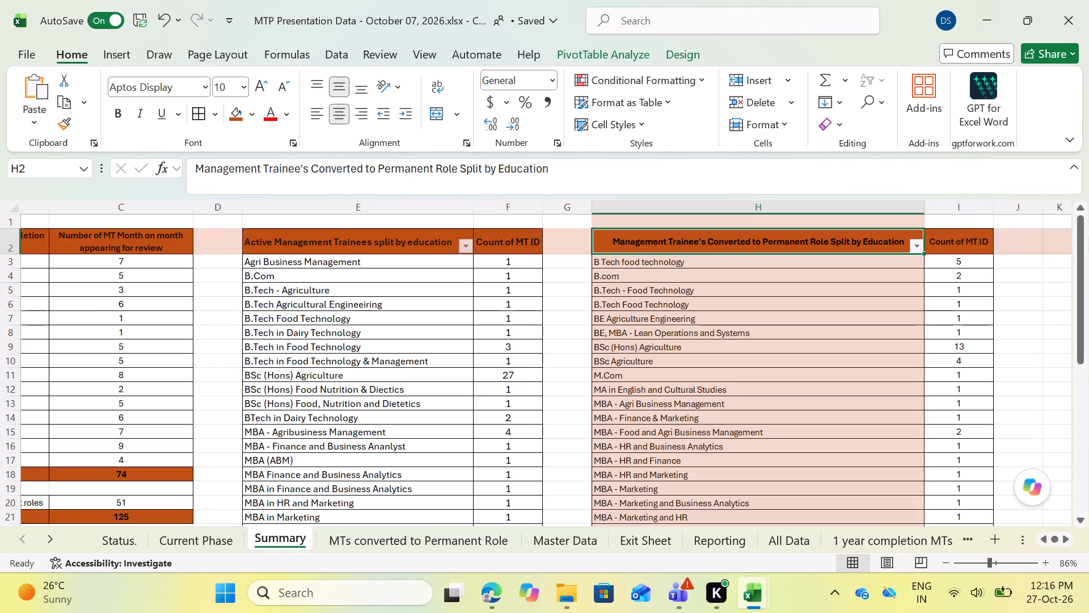
key("alt+Tab")
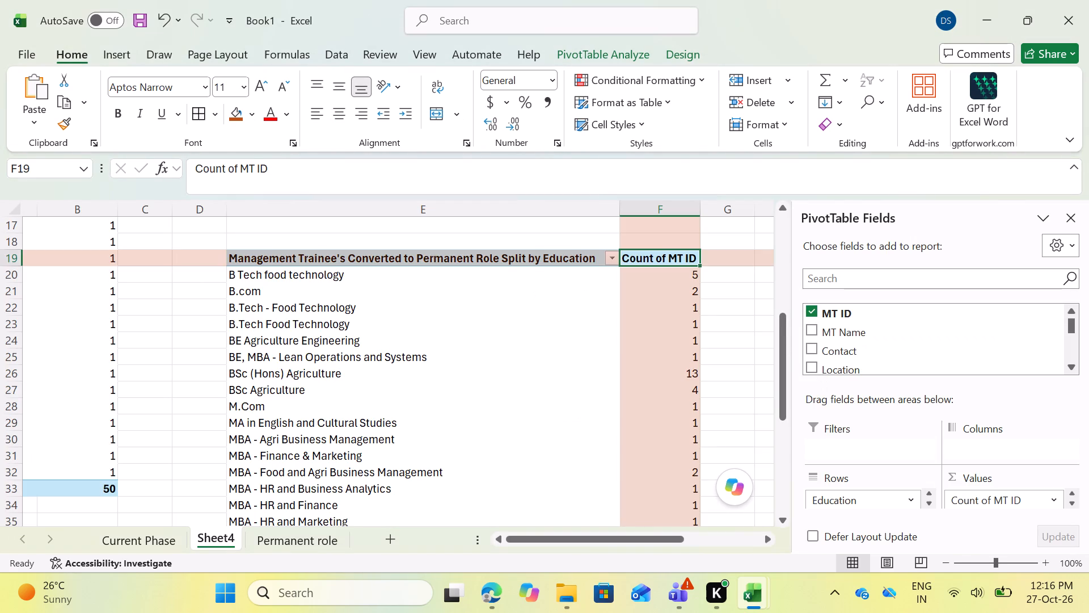
scroll(462, 321, "down", 10)
scroll(462, 324, "up", 2)
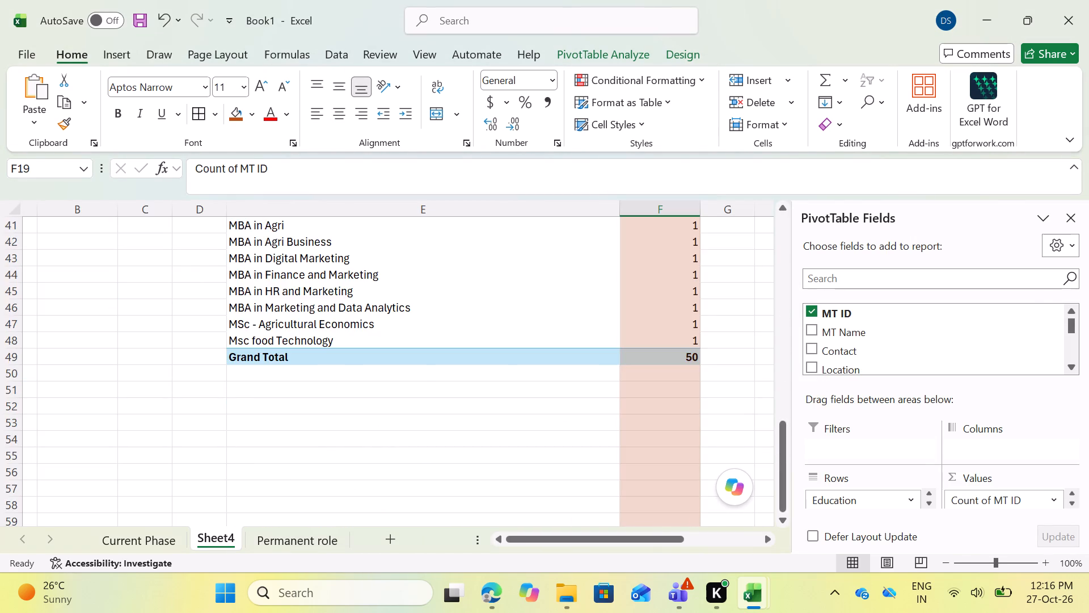
Apply all borders to the duplicated pivot in Sheet4, E19:F49, from its header through the Grand Total row.
key("alt+Tab")
scroll(862, 394, "down", 6)
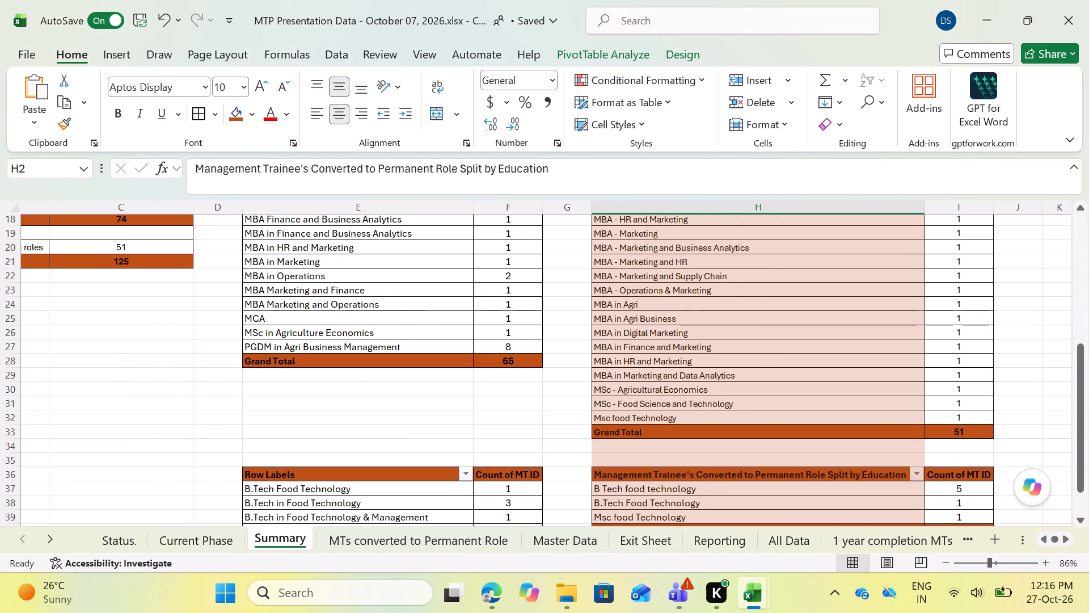
key("alt+Tab")
scroll(537, 388, "up", 14)
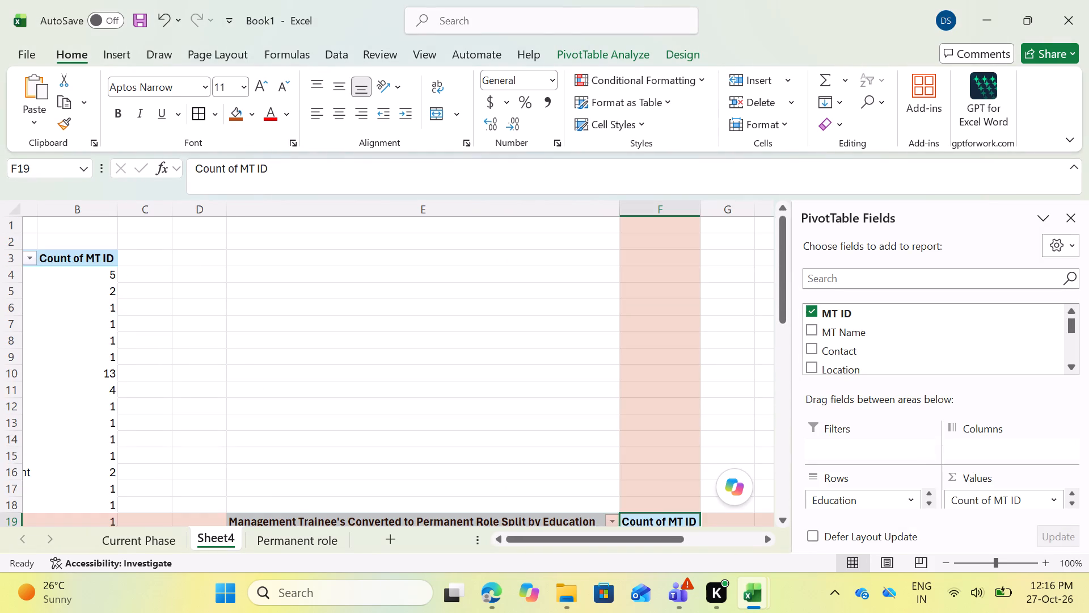
scroll(537, 388, "down", 4)
left_click_drag(246, 321, 351, 328)
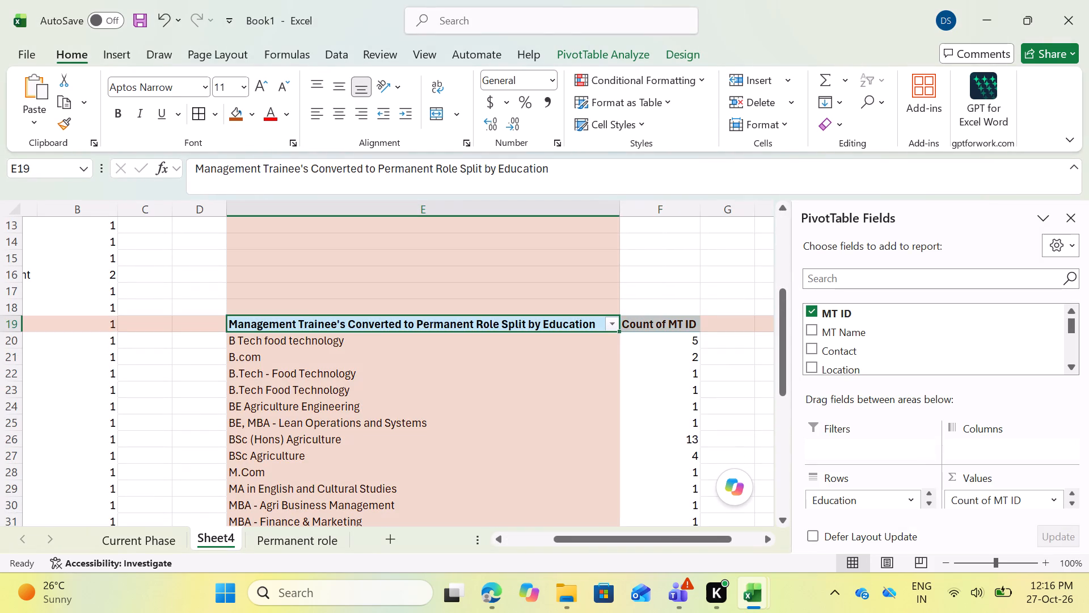
left_click_drag(351, 328, 639, 598)
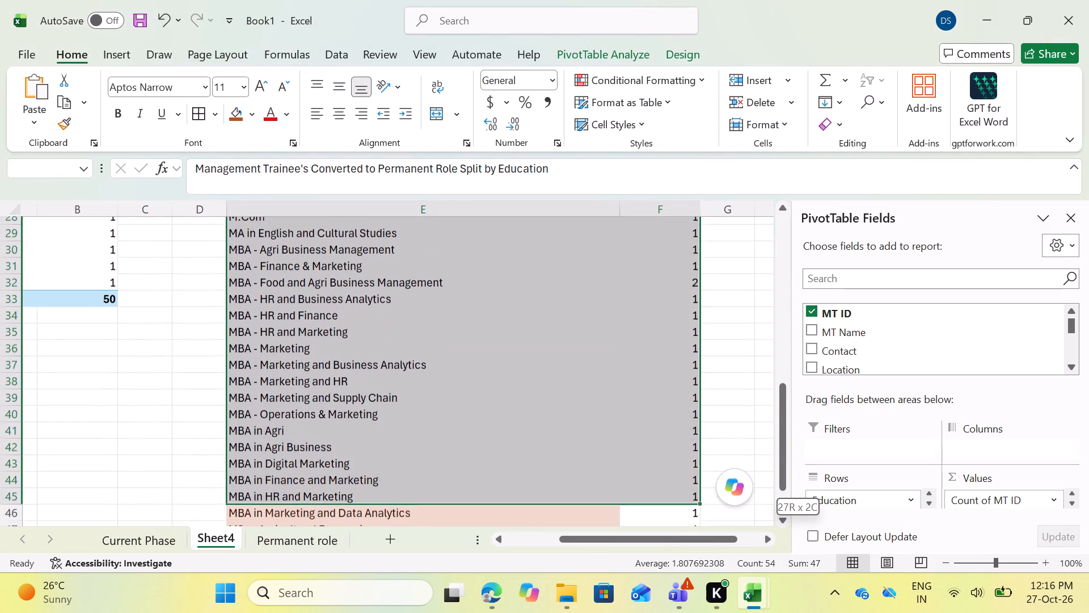
left_click_drag(639, 598, 635, 495)
left_click(202, 112)
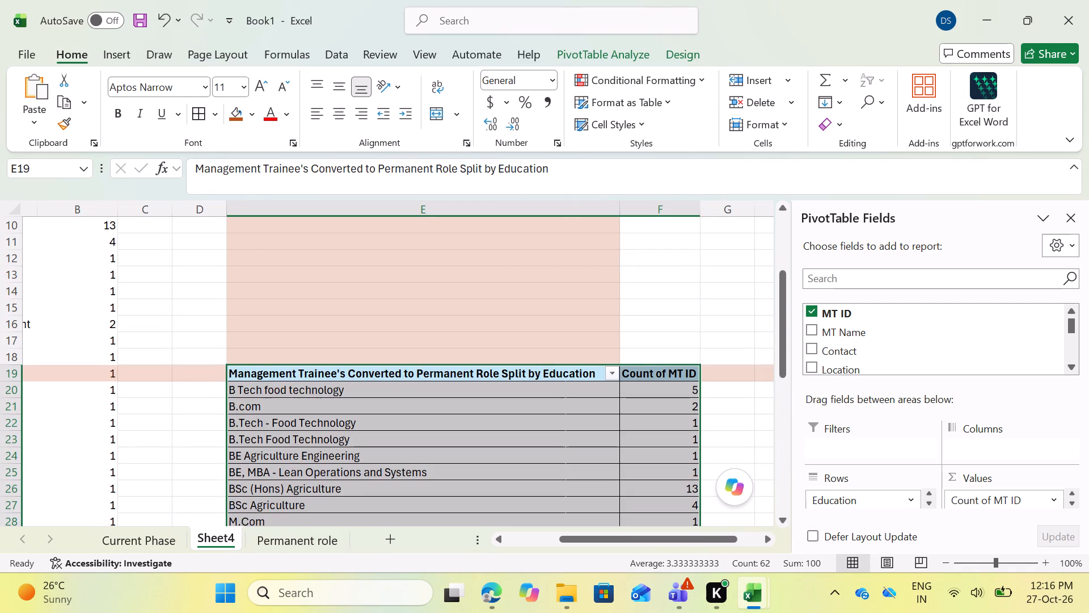
left_click(538, 274)
Center the 'Count of MT ID' column of the duplicated pivot, F19:F49.
left_click_drag(666, 372, 666, 381)
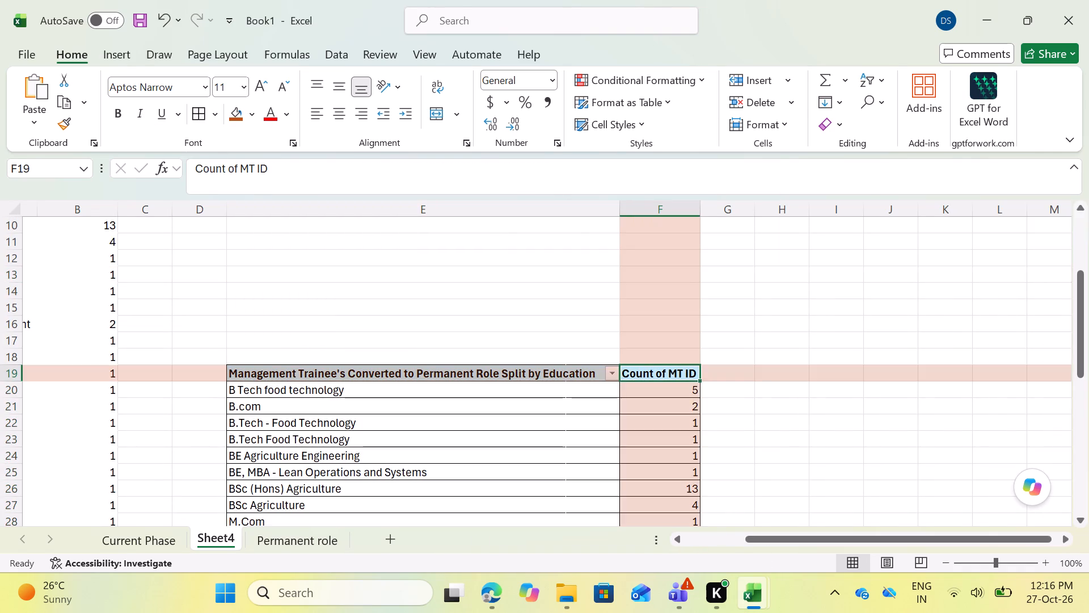
left_click_drag(666, 381, 669, 544)
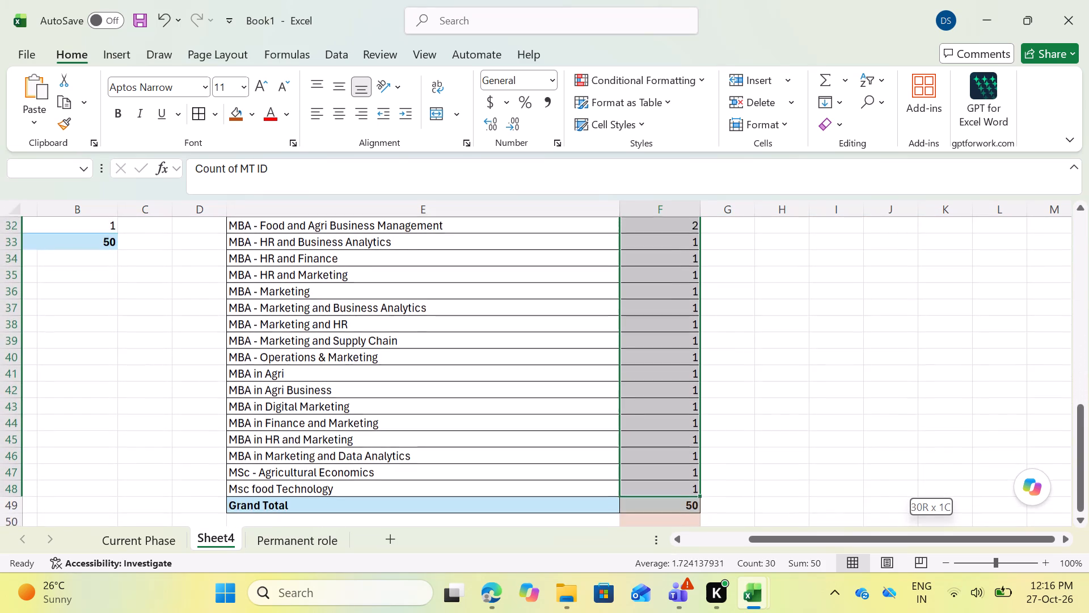
left_click_drag(669, 544, 671, 496)
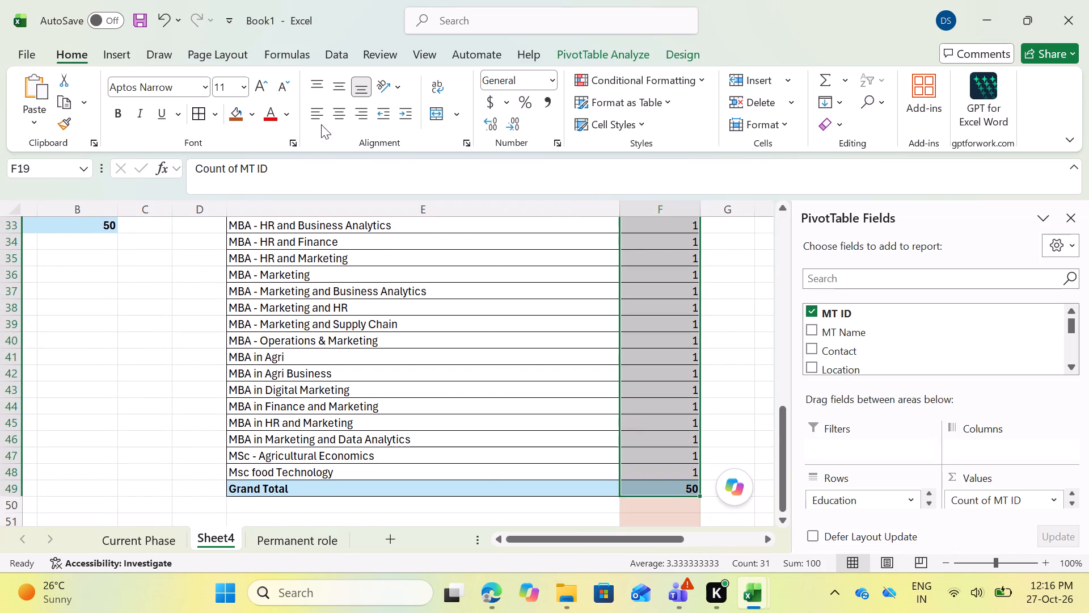
left_click(339, 113)
scroll(548, 417, "down", 4)
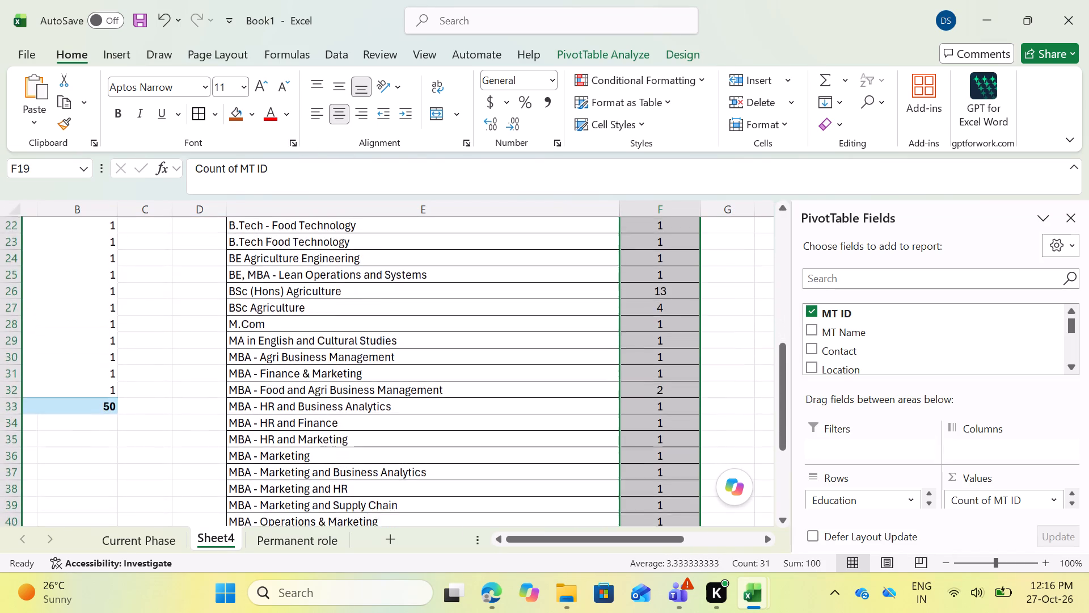
scroll(551, 413, "down", 4)
scroll(442, 428, "up", 13)
scroll(432, 428, "down", 2)
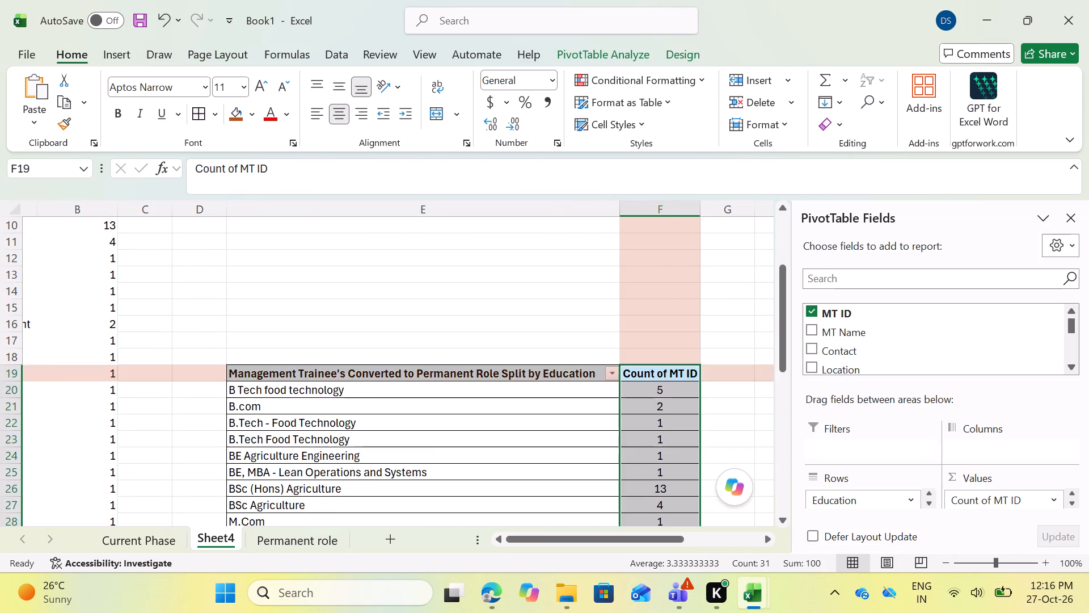
scroll(444, 404, "down", 5)
scroll(437, 372, "up", 2)
Fill the duplicated pivot's header row E19:F19 and Grand Total row E49:F49 with dark orange.
left_click_drag(298, 277, 679, 270)
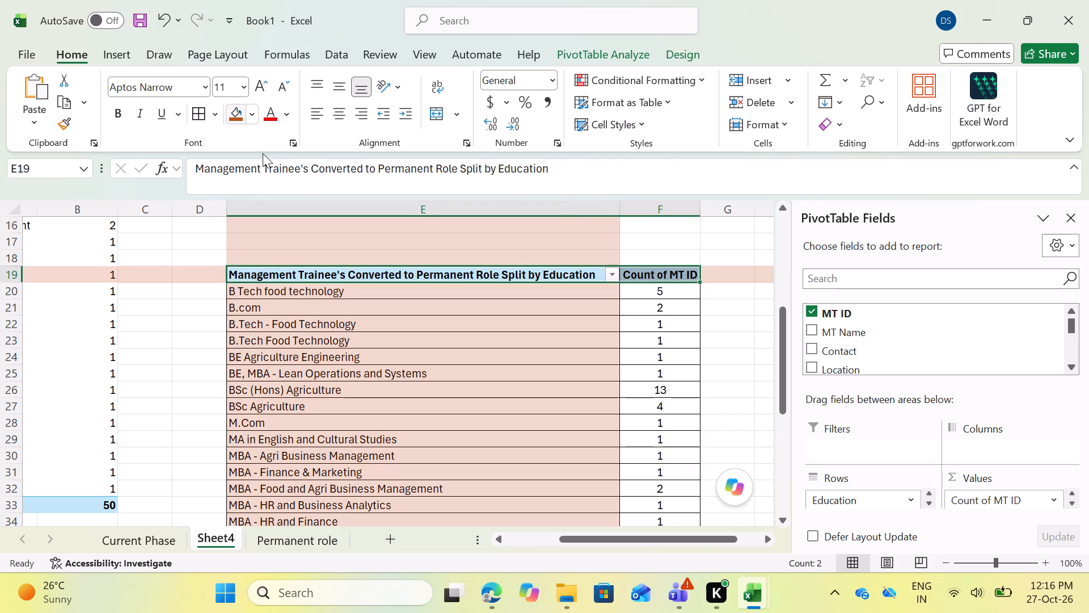
left_click(235, 115)
scroll(513, 398, "down", 10)
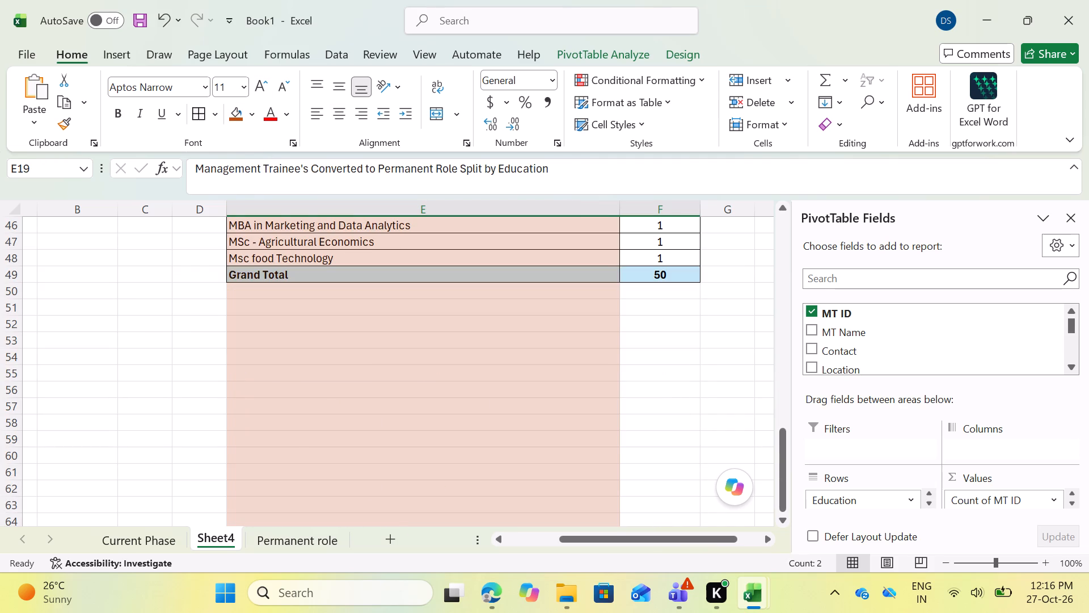
left_click_drag(390, 275, 655, 278)
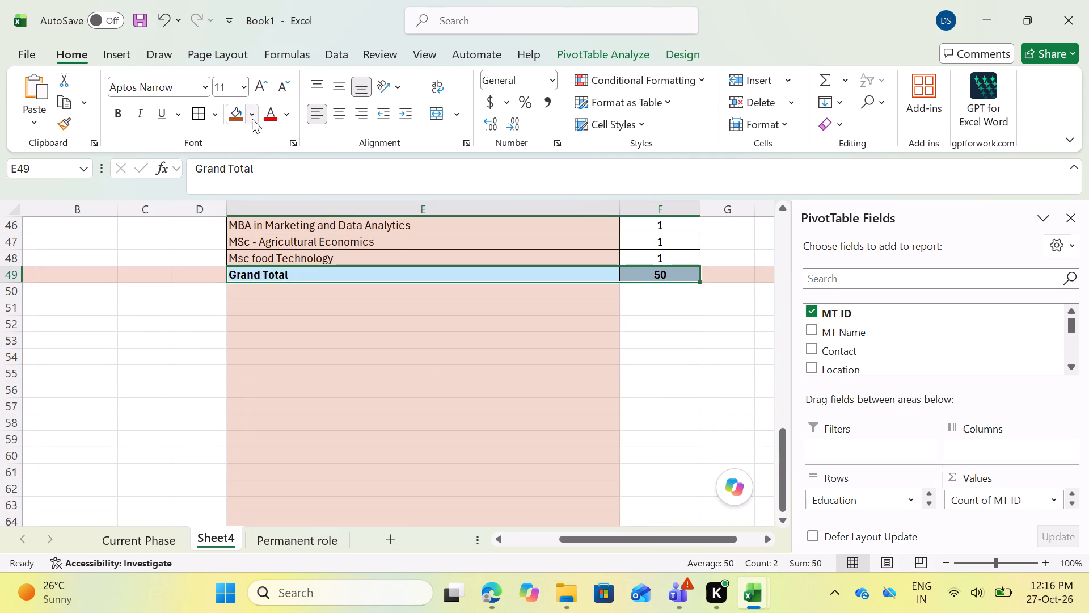
left_click(238, 116)
left_click(392, 345)
Select and copy the formatted pivot in Sheet4, E19:F49, including its Grand Total row.
scroll(449, 328, "up", 12)
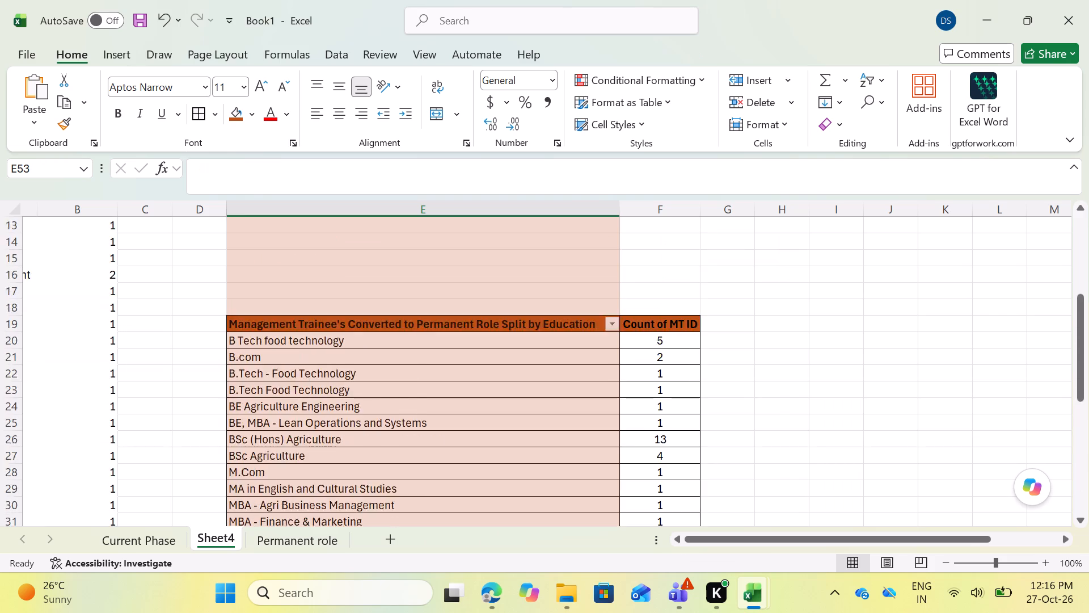
scroll(449, 328, "up", 4)
scroll(449, 328, "down", 4)
left_click_drag(249, 321, 297, 320)
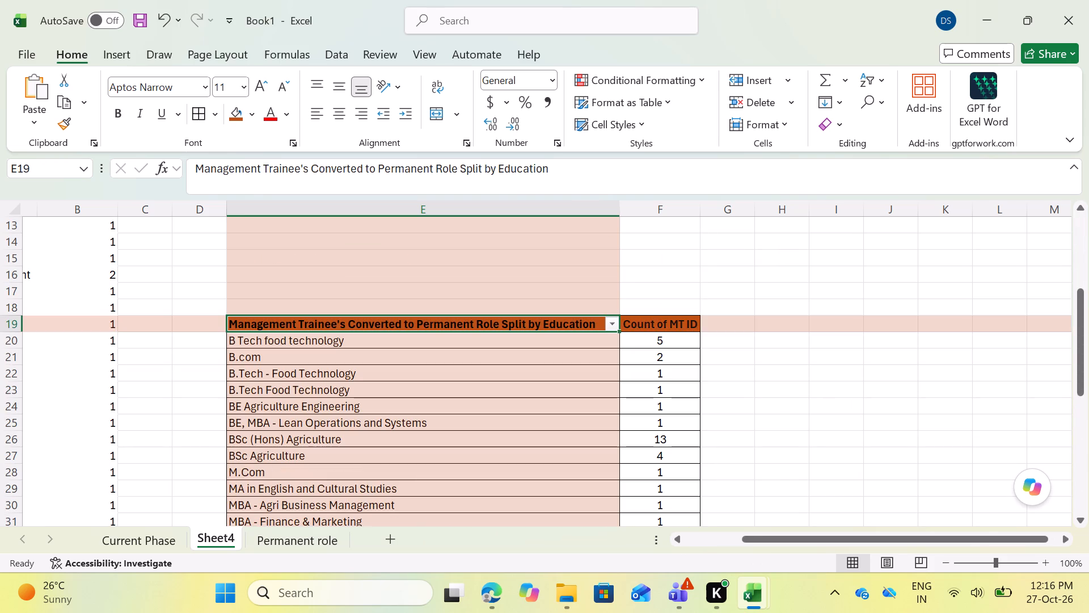
left_click_drag(297, 320, 674, 610)
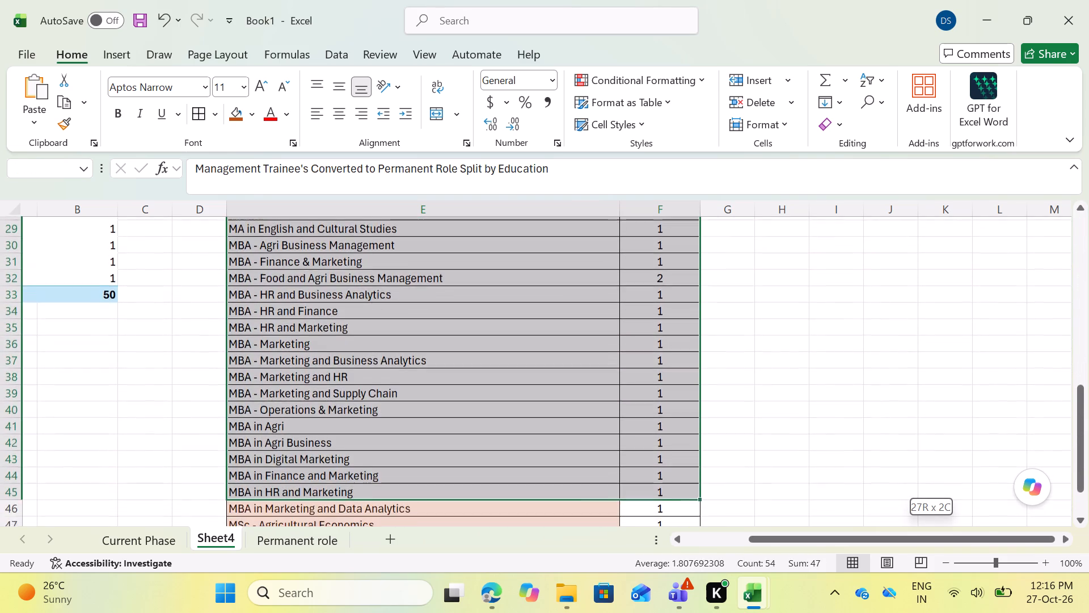
left_click_drag(674, 610, 669, 494)
key("ctrl+c")
Delete the outdated permanent role education split PivotTable starting at H2 of the Summary sheet.
key("alt+Tab")
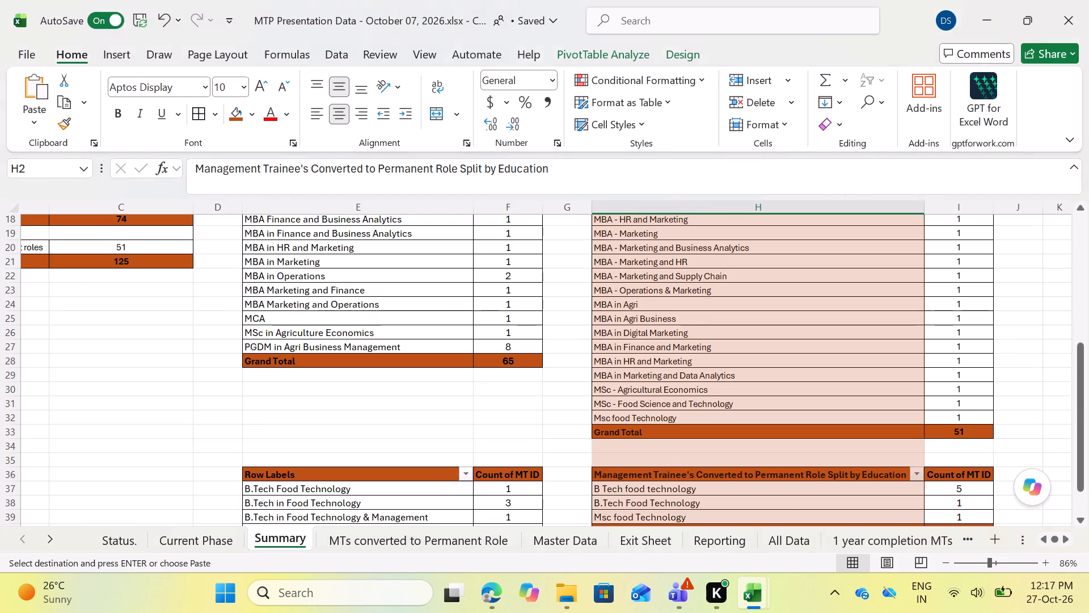
scroll(791, 390, "up", 13)
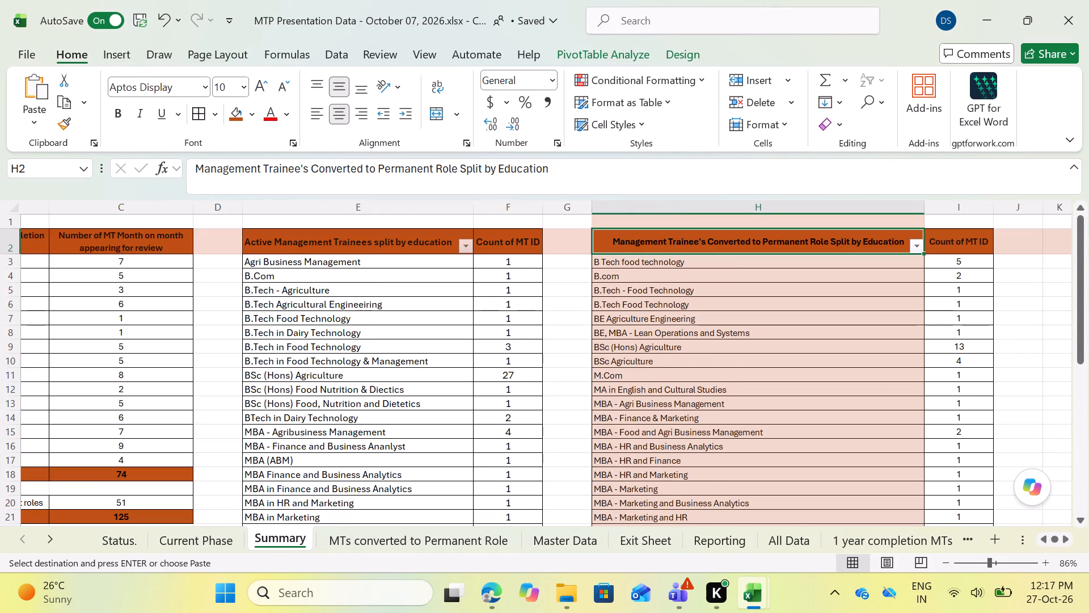
left_click_drag(678, 242, 971, 264)
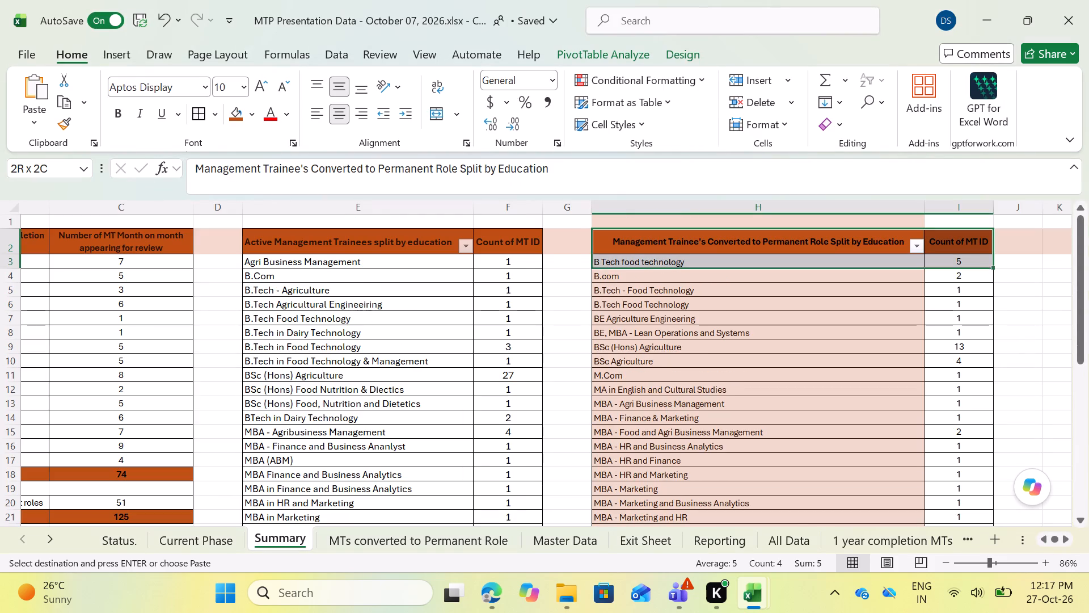
left_click_drag(971, 264, 982, 547)
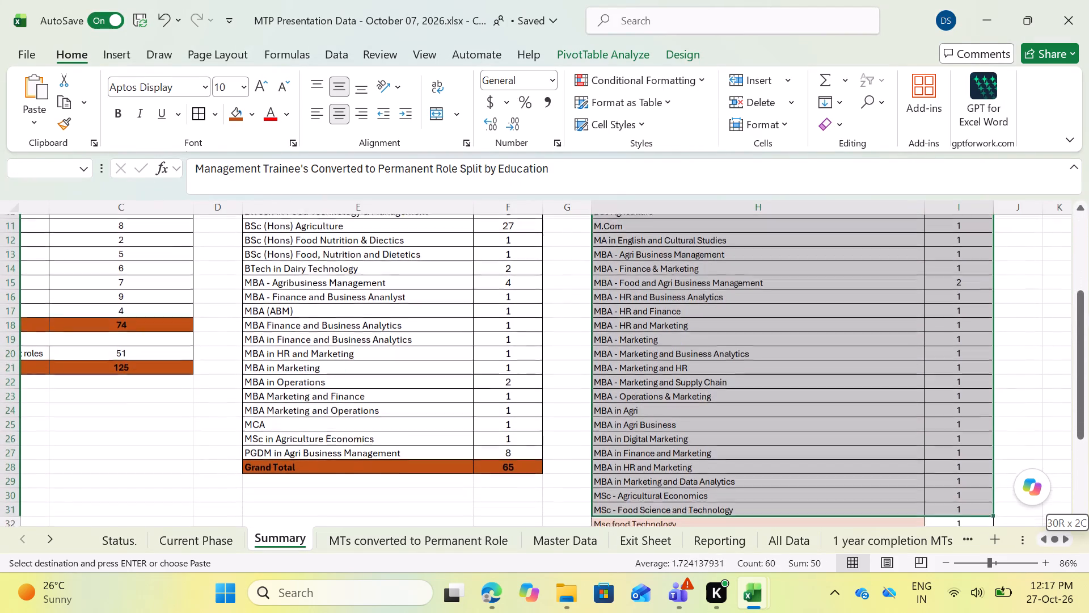
left_click_drag(982, 547, 966, 502)
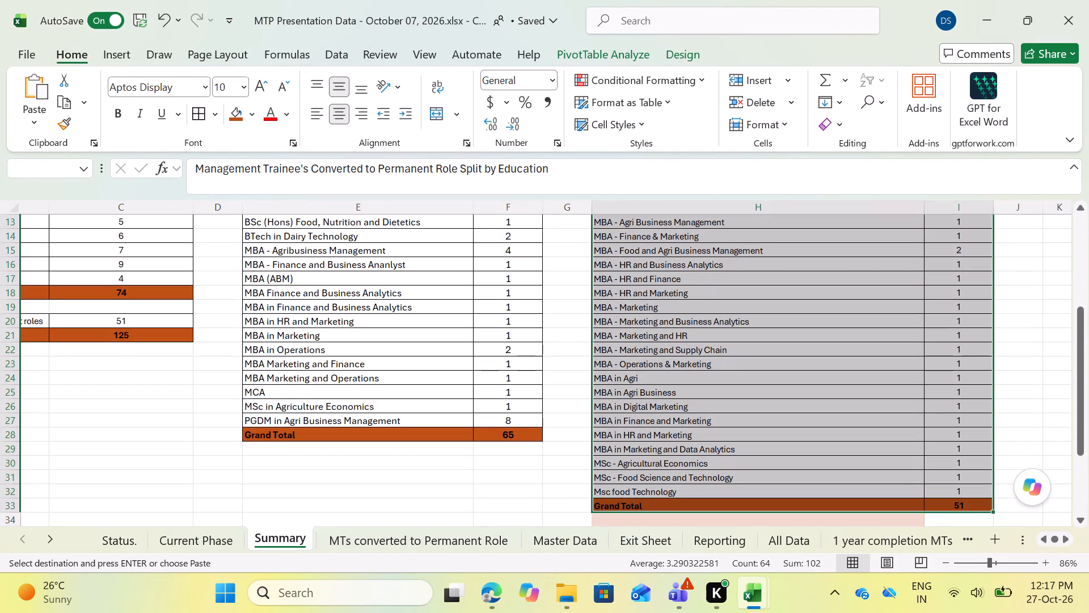
scroll(863, 367, "up", 10)
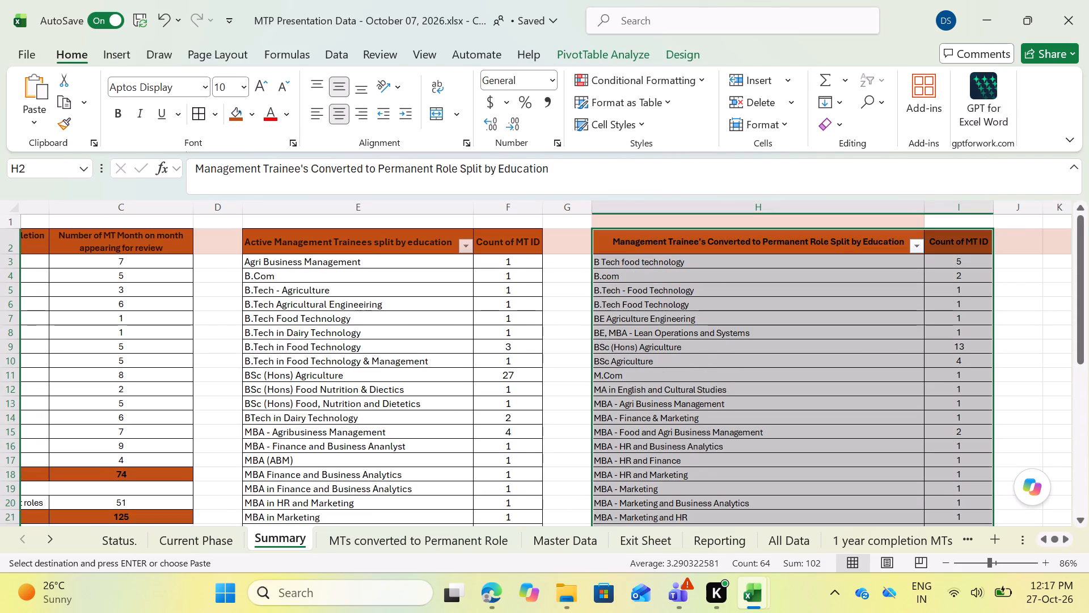
left_click(800, 243)
right_click(800, 243)
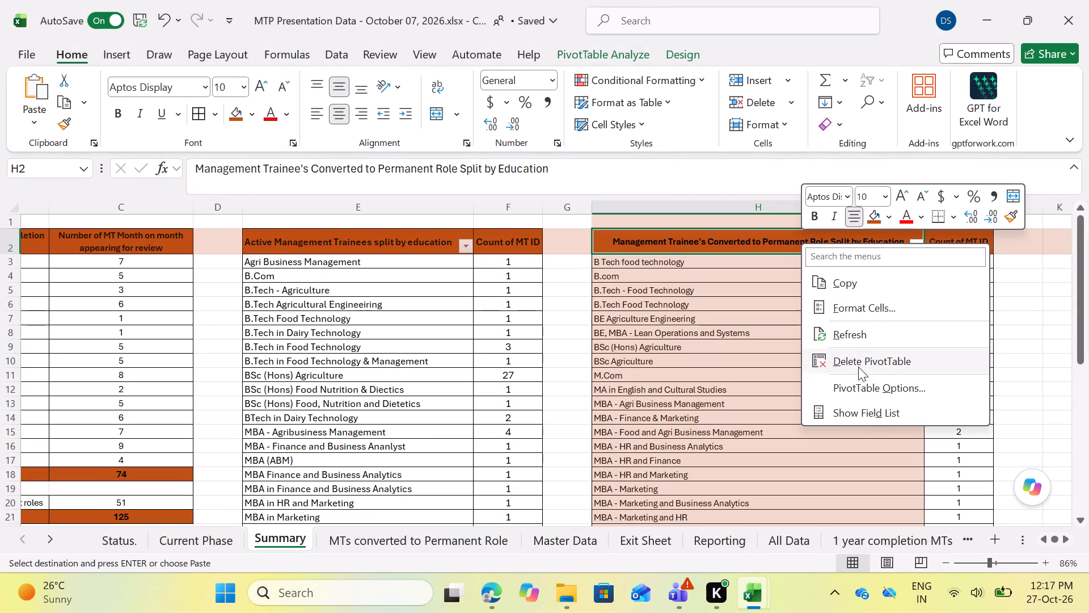
left_click(864, 363)
Copy the formatted E19:F49 pivot from Book1's Sheet4 again and paste it at H2 of the Summary sheet.
key("alt+Tab")
scroll(635, 278, "up", 3)
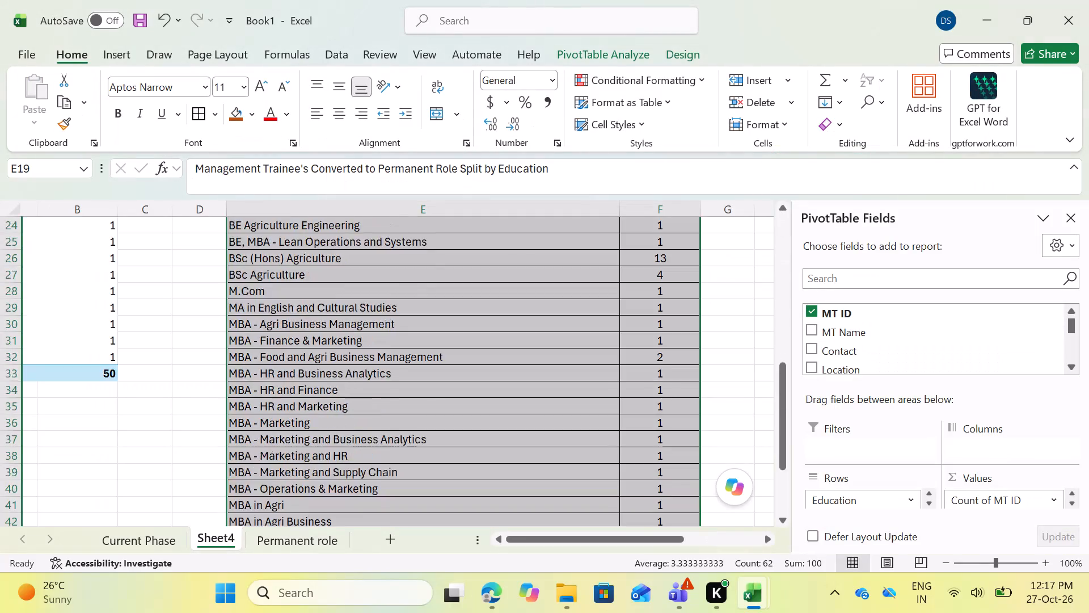
scroll(635, 278, "up", 8)
scroll(635, 278, "down", 3)
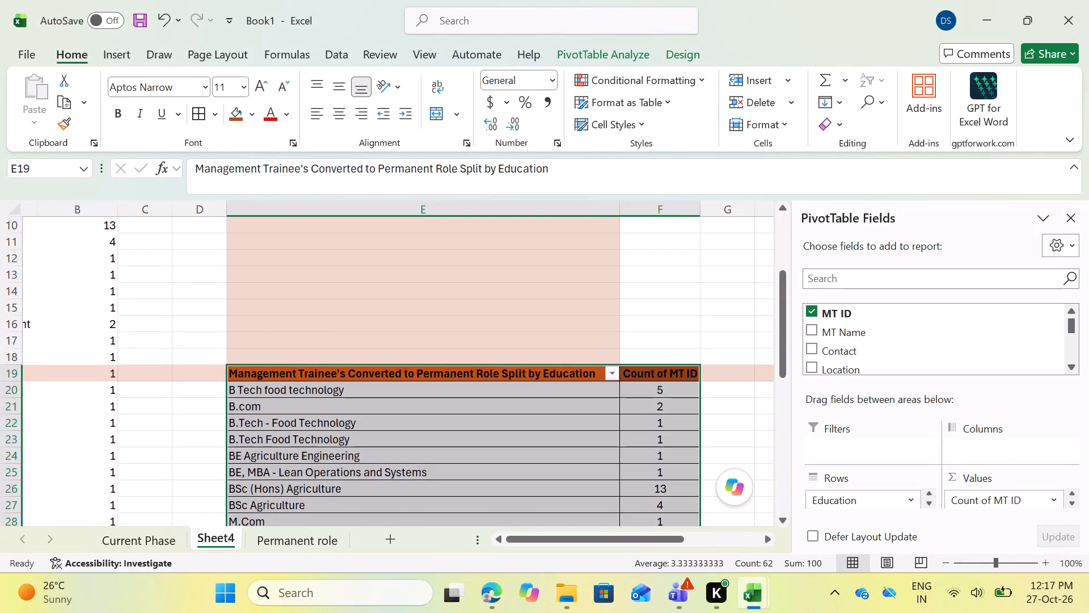
key("ctrl+c")
key("alt+Tab")
key("ctrl+v")
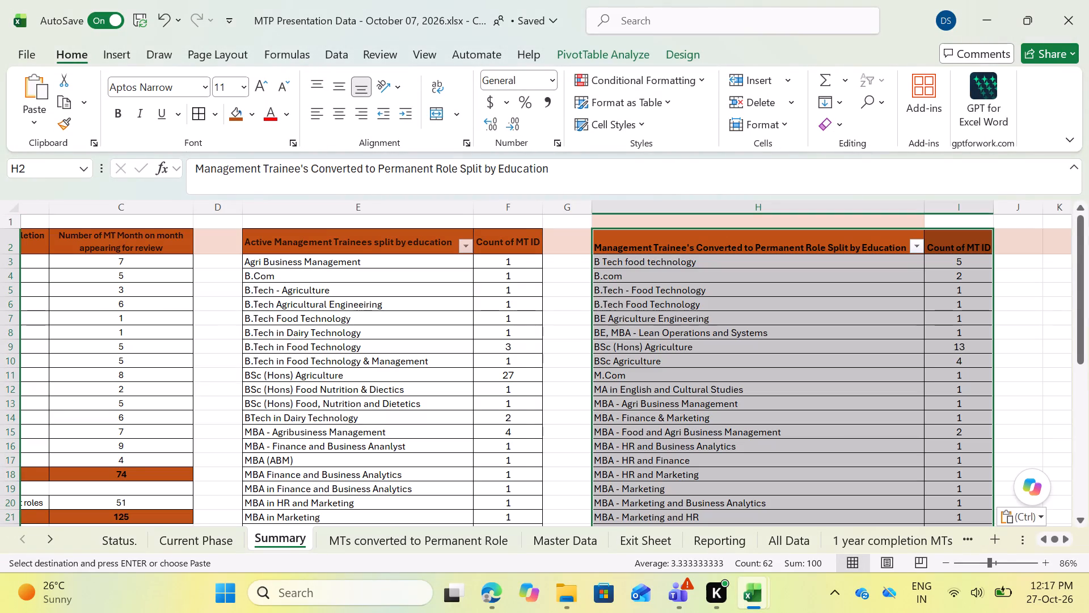
Center the pasted pivot's header cells H2:I2 horizontally and align them to the middle vertically.
left_click_drag(679, 241, 966, 234)
left_click(343, 112)
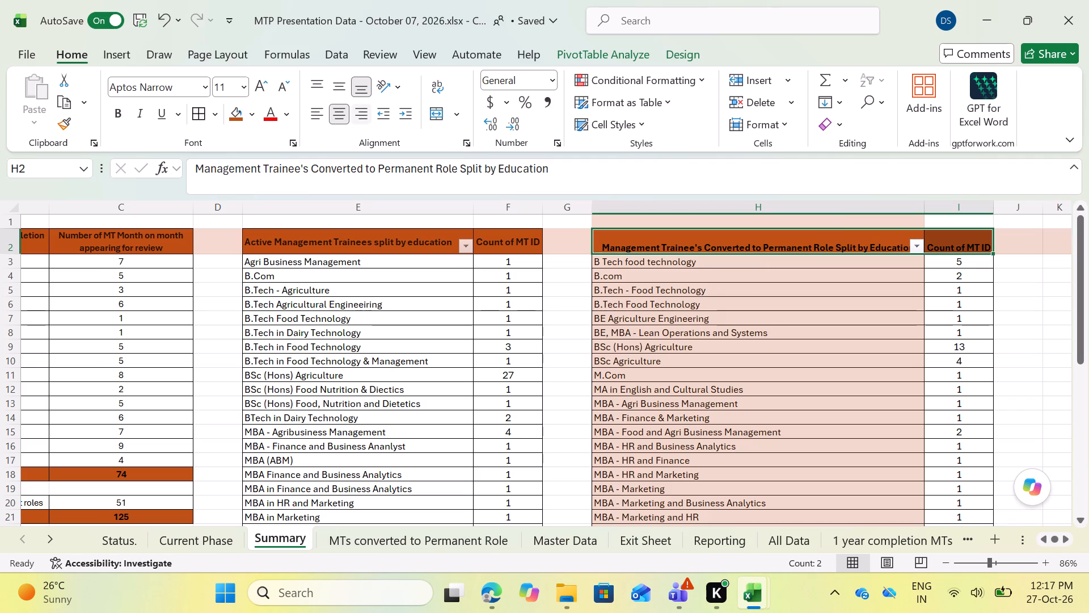
left_click(344, 84)
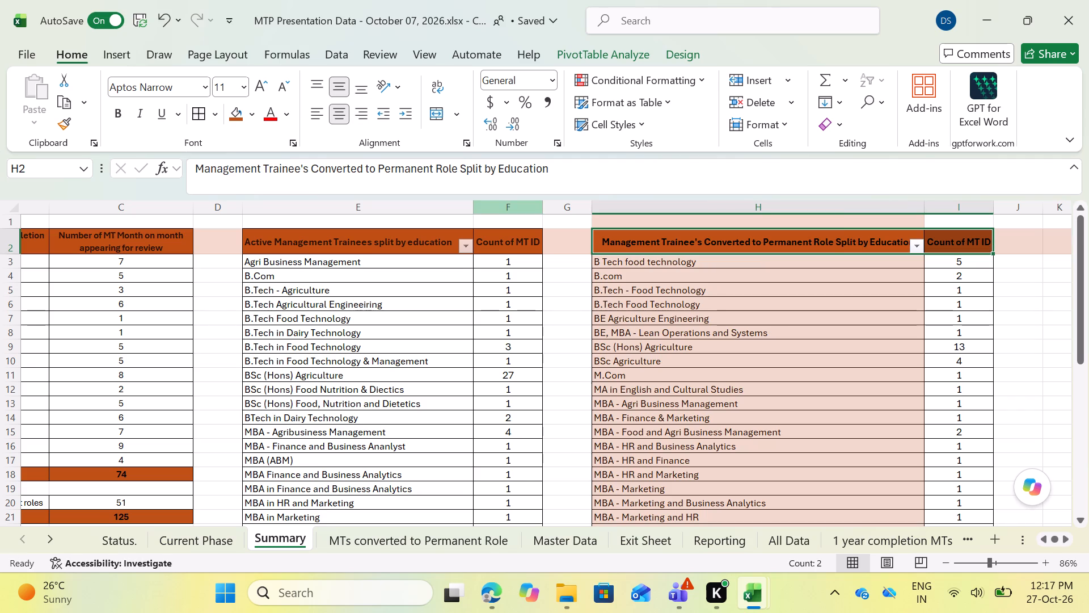
Autofit column H of the Summary sheet to its header text.
double_click(926, 212)
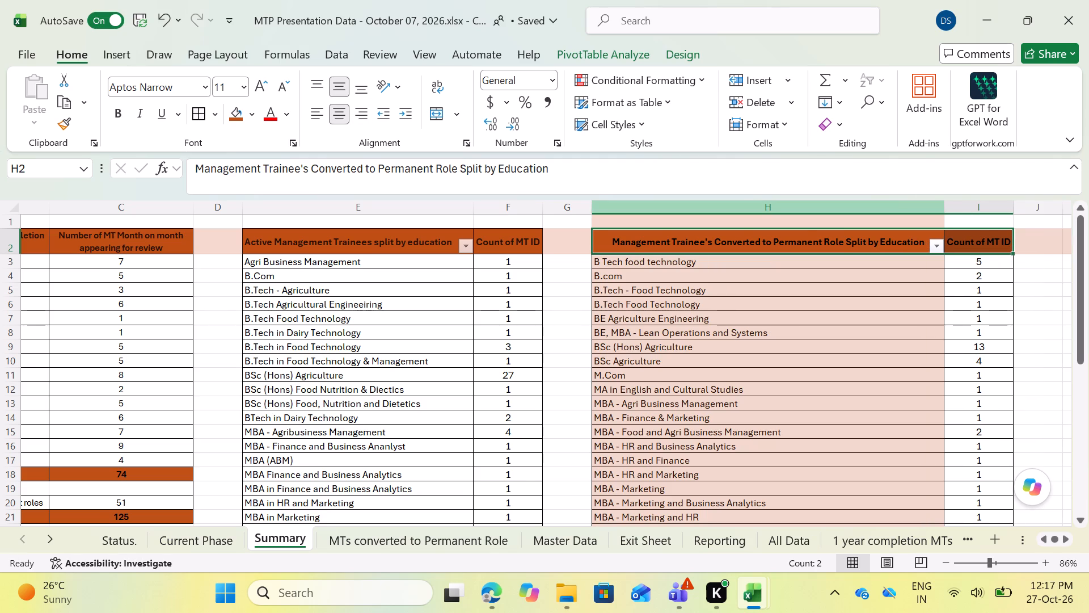
left_click(1019, 274)
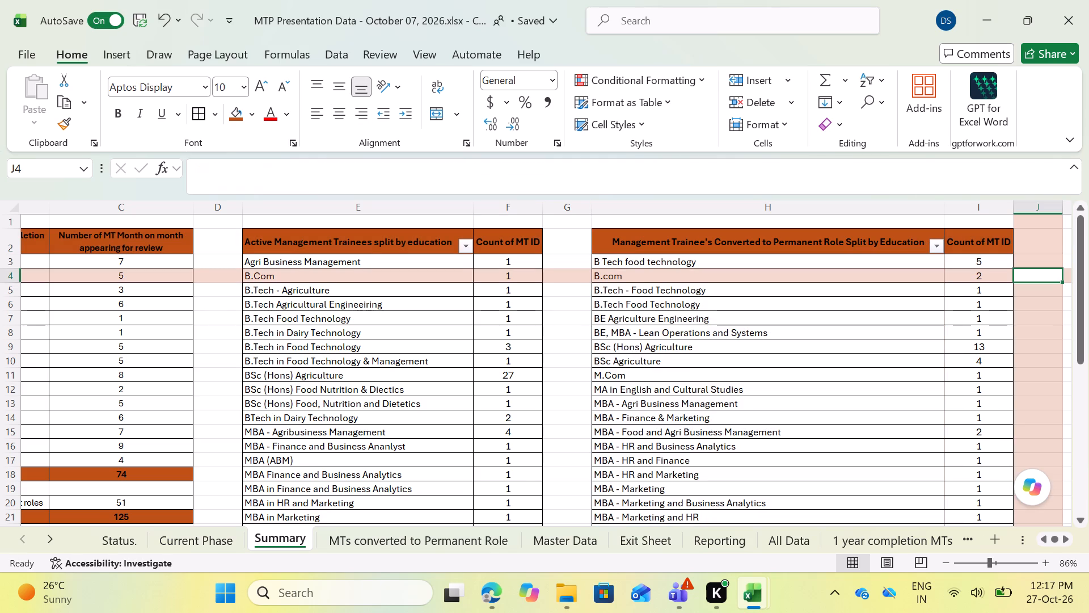
Left-align the header 'Management Trainee's Converted to Permanent Role Split by Education' in H2.
left_click(679, 243)
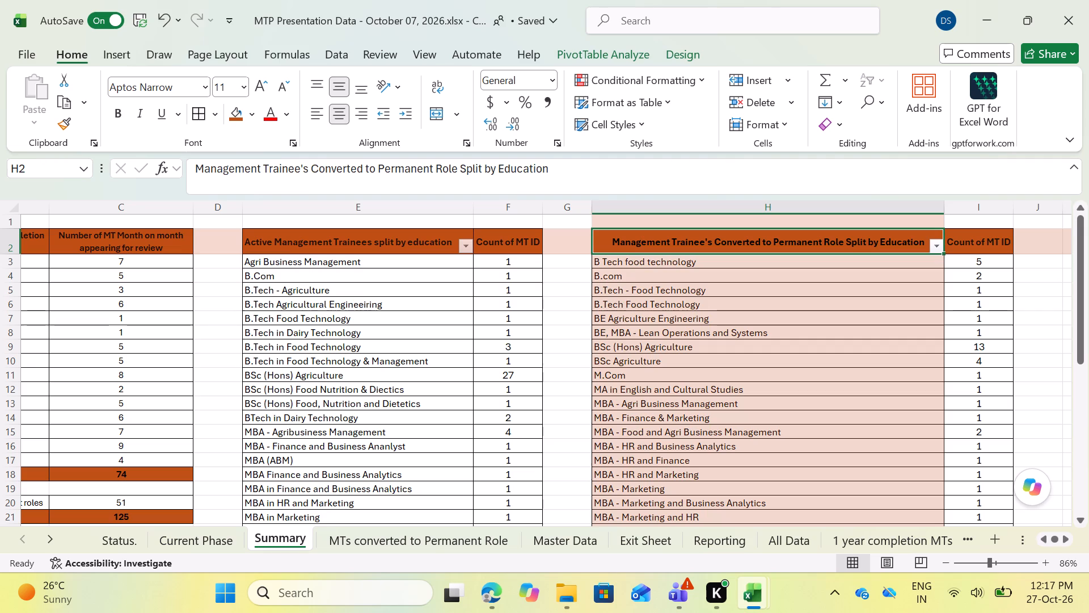
left_click(314, 113)
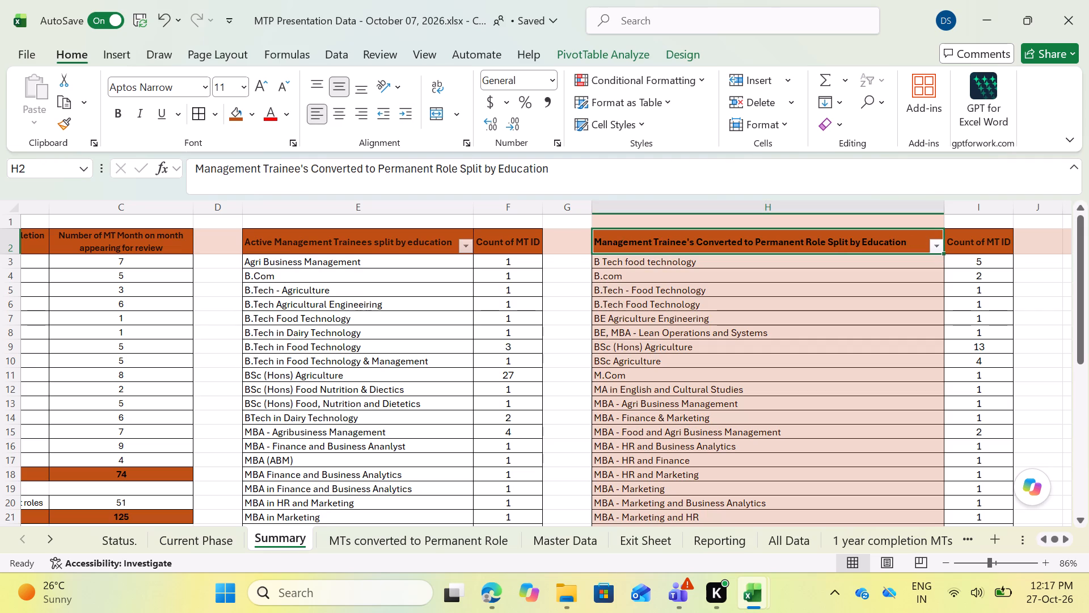
Review the pasted permanent role education pivot down to its Grand Total row and the smaller pivots below it.
left_click(978, 243)
scroll(851, 363, "down", 3)
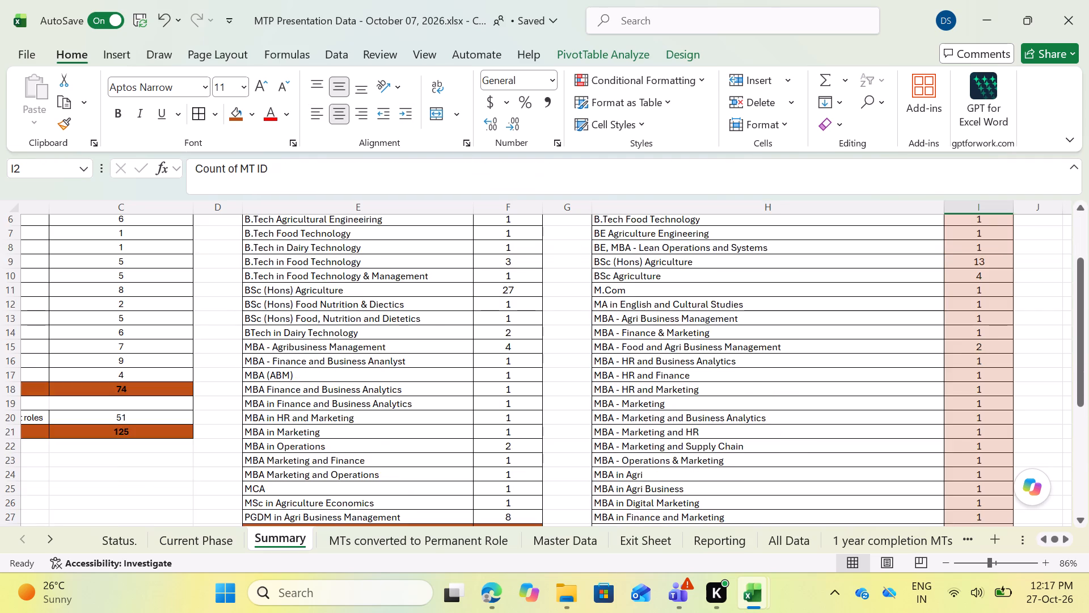
scroll(851, 363, "down", 5)
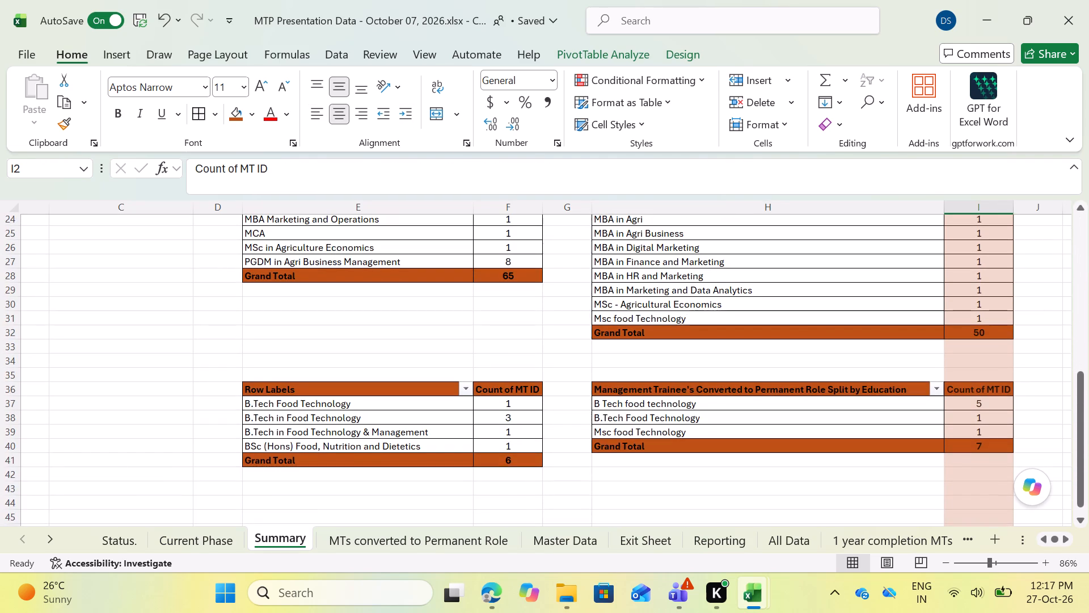
scroll(504, 329, "up", 4)
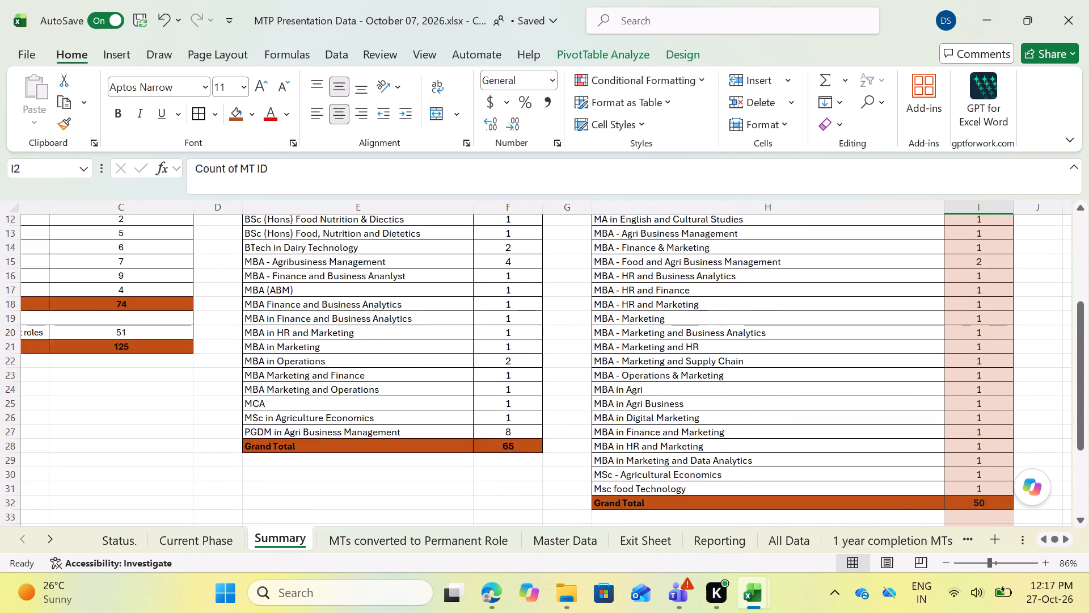
Review the Summary sheet's active and permanent-role education split pivots together with the smaller pivots below them.
scroll(504, 329, "up", 16)
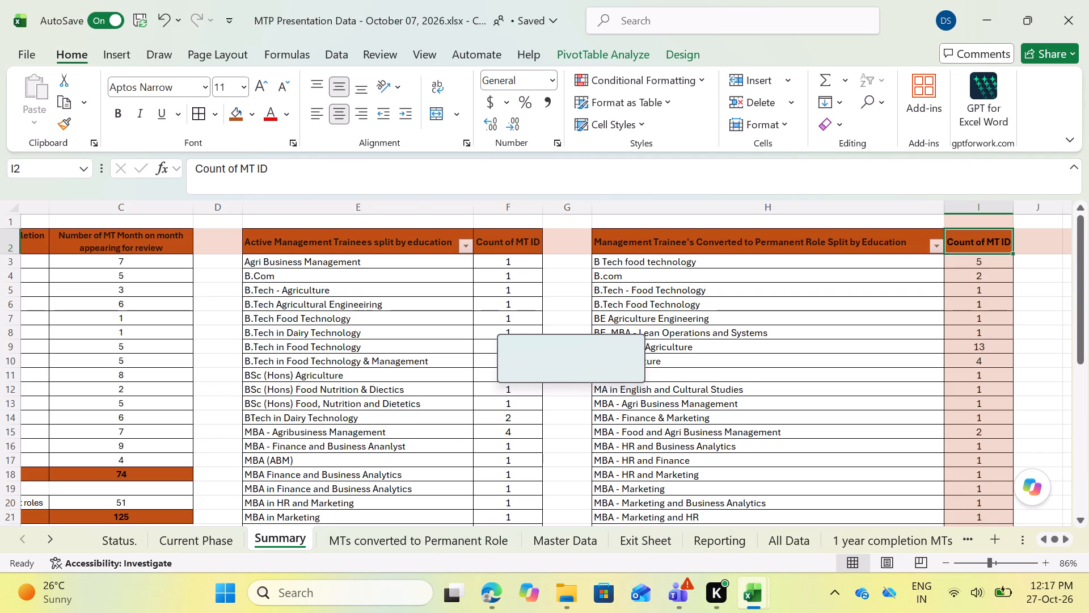
scroll(792, 362, "down", 2)
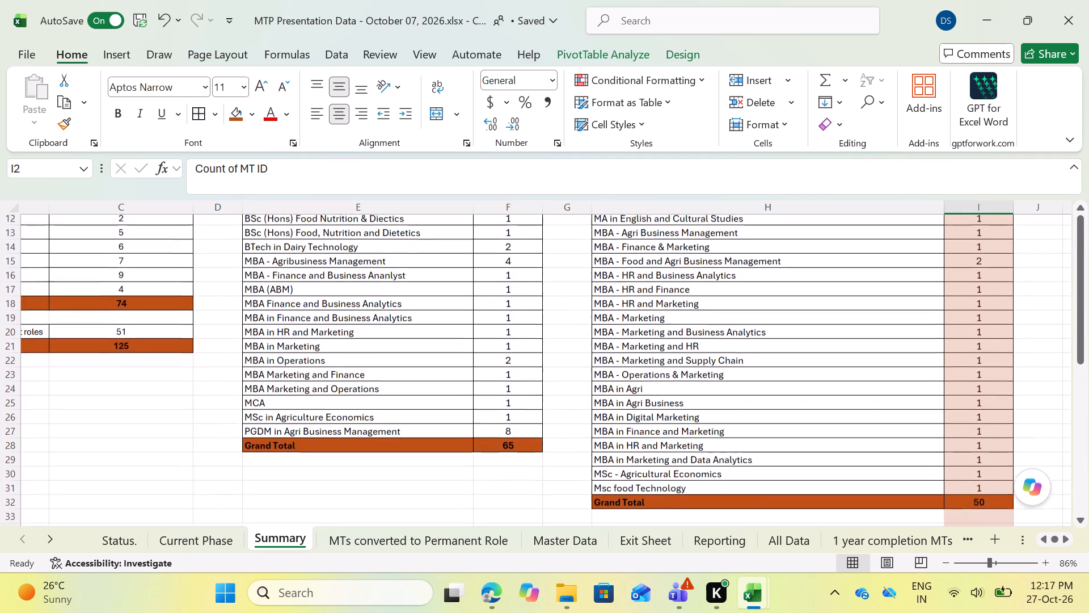
scroll(792, 362, "down", 1)
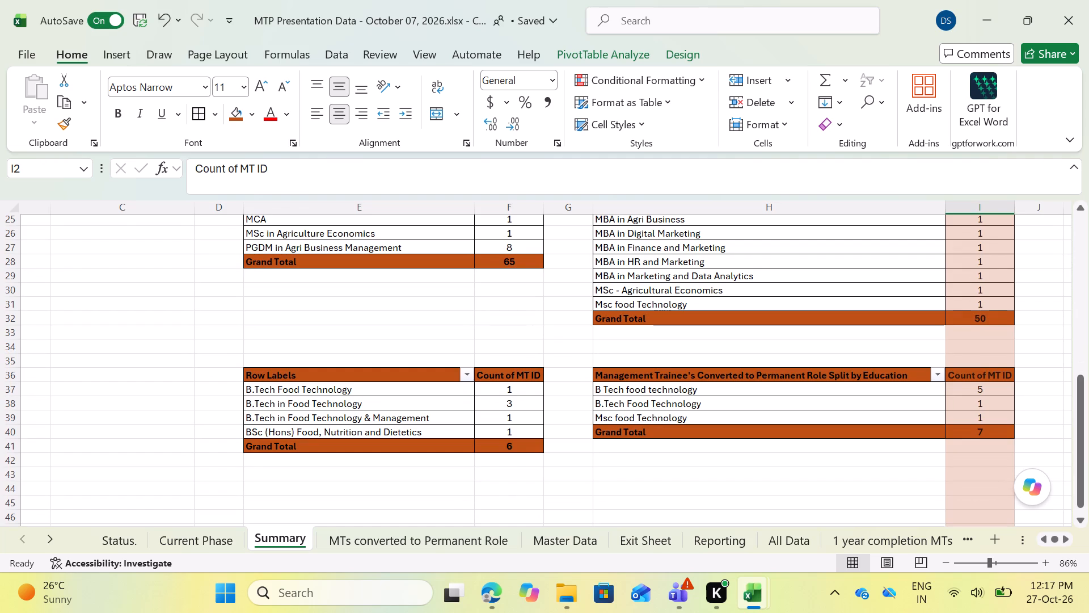
scroll(792, 362, "up", 2)
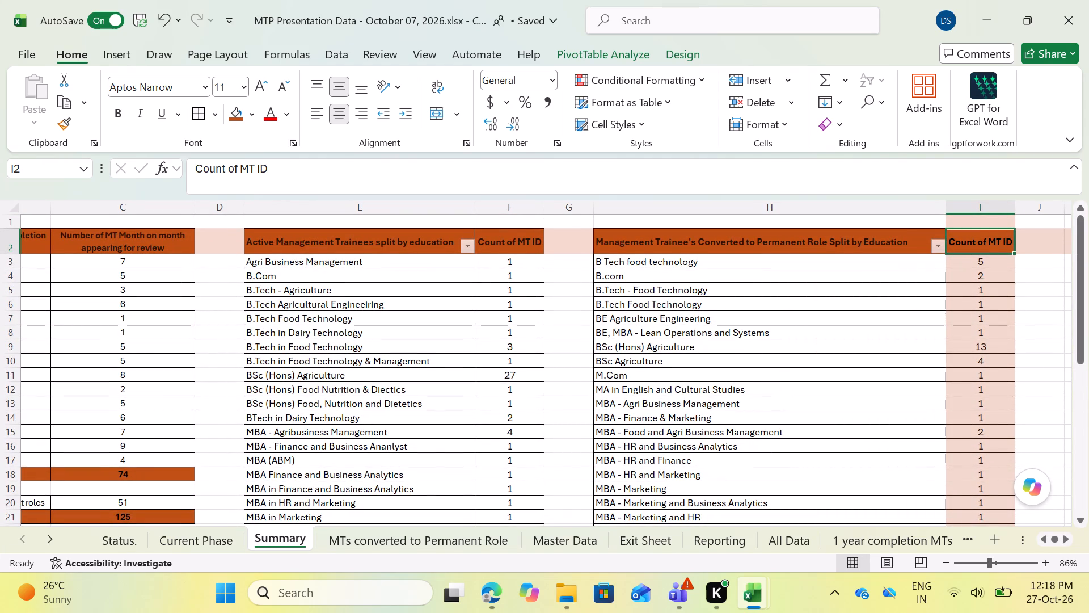
left_click(565, 240)
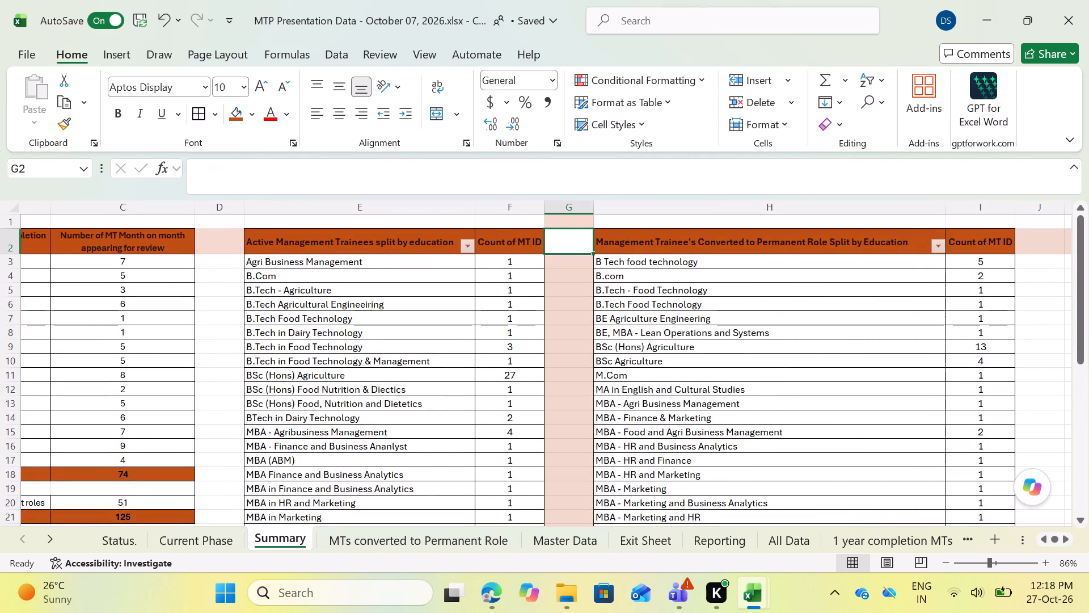
left_click(565, 217)
left_click(565, 240)
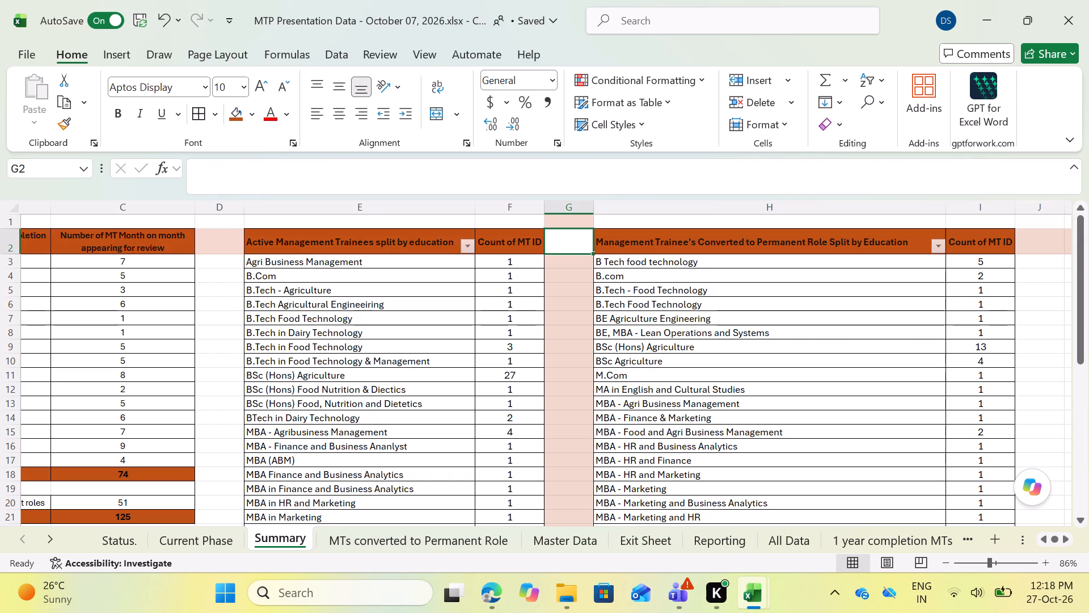
left_click(565, 217)
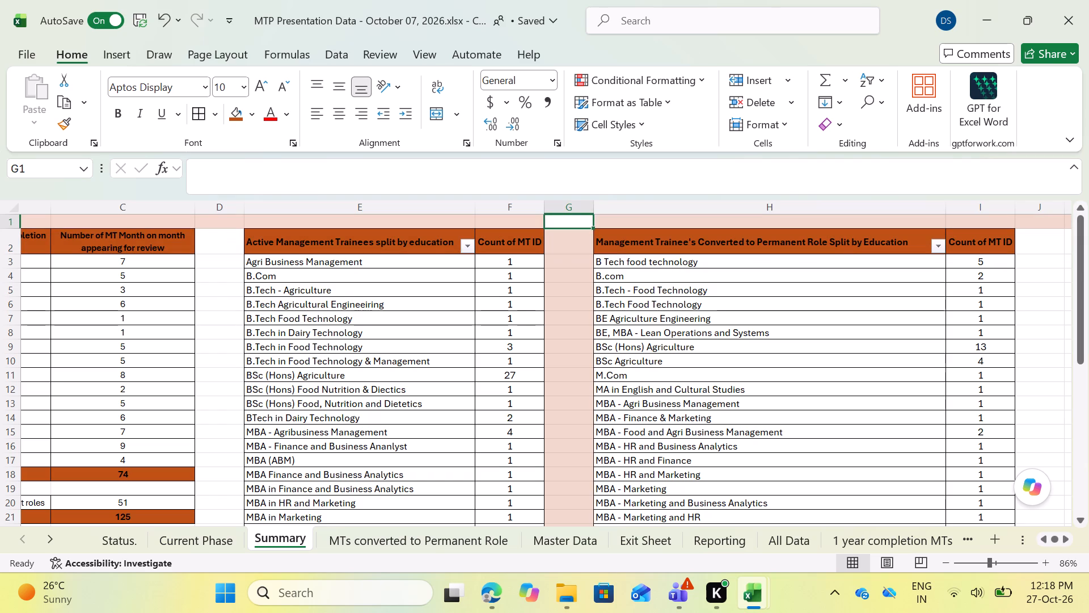
Set the 'MTs moved to Permanent roles' count in C20 of the Summary sheet to 50.
scroll(560, 318, "right", 2)
scroll(560, 318, "up", 1)
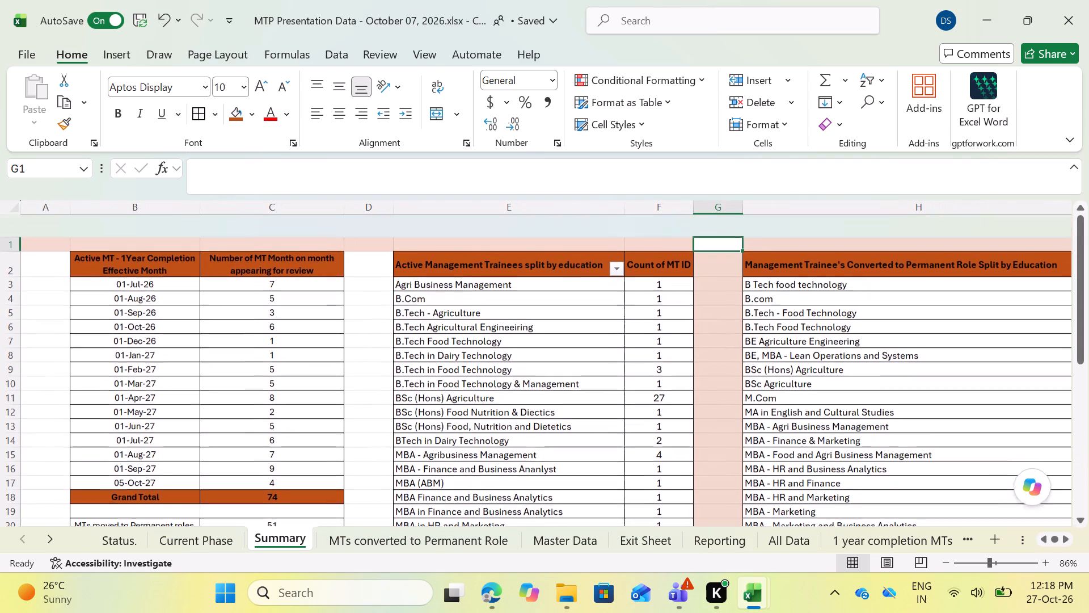
scroll(560, 318, "down", 1)
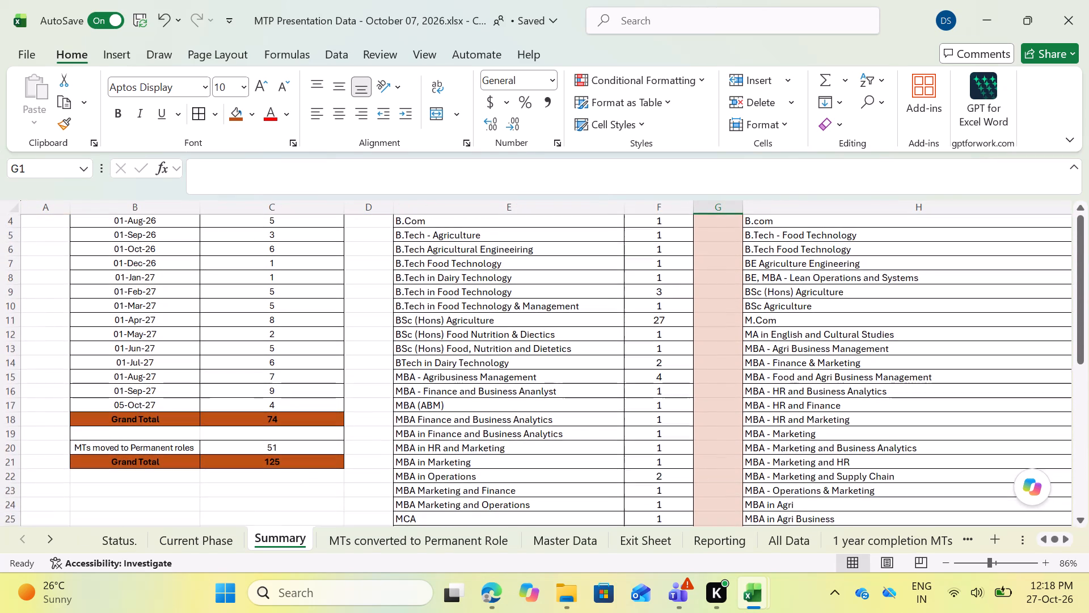
scroll(560, 318, "down", 1)
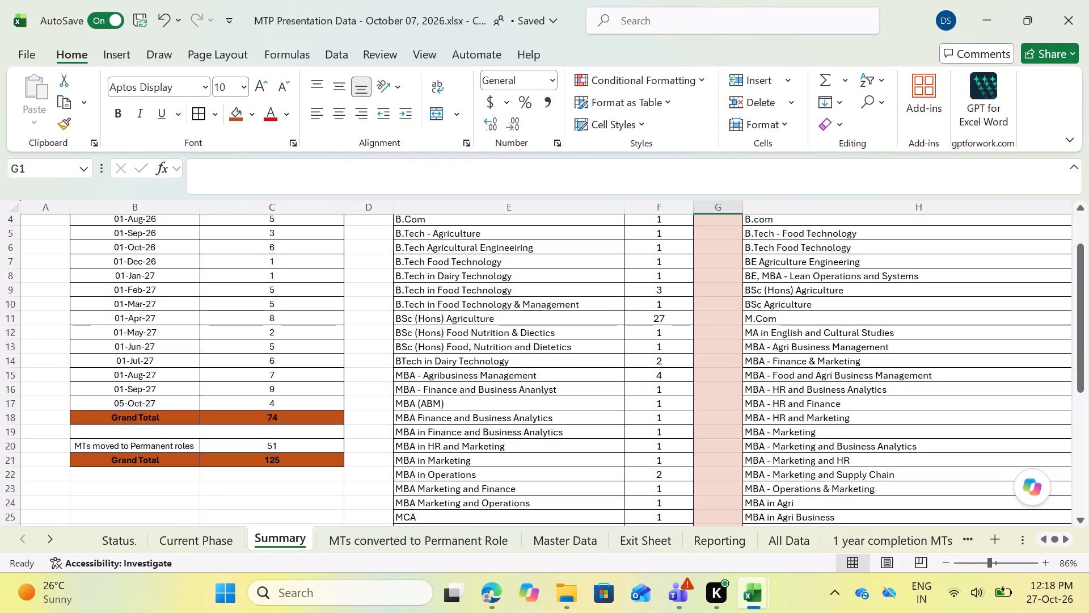
left_click(259, 447)
type("50")
key("Tab")
key("shift+Tab")
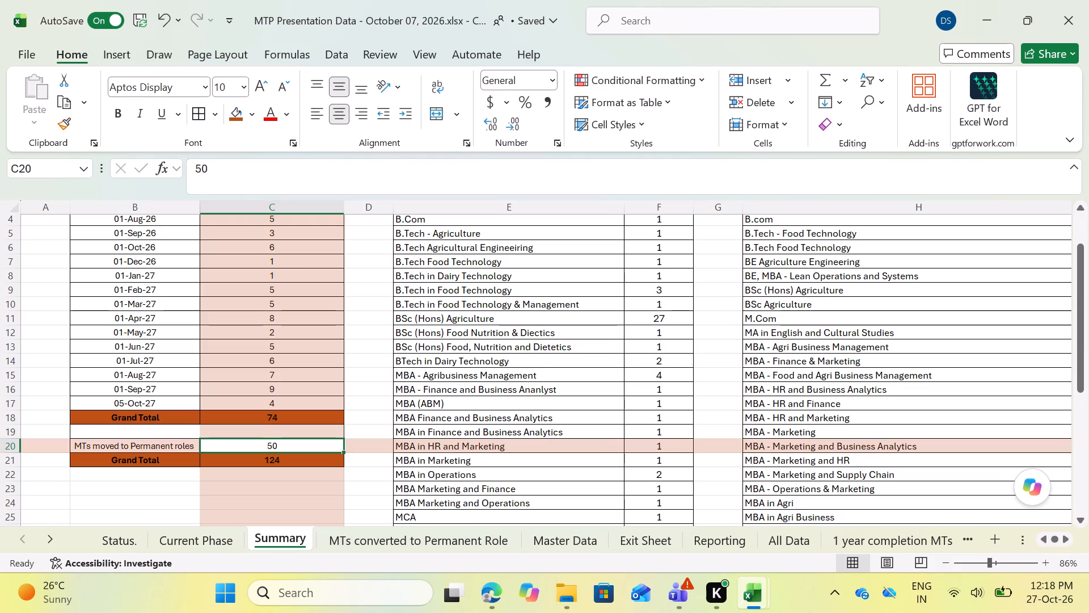
Check the Grand Total formula in C18 and look over the Summary sheet's main and smaller education pivots.
left_click(276, 420)
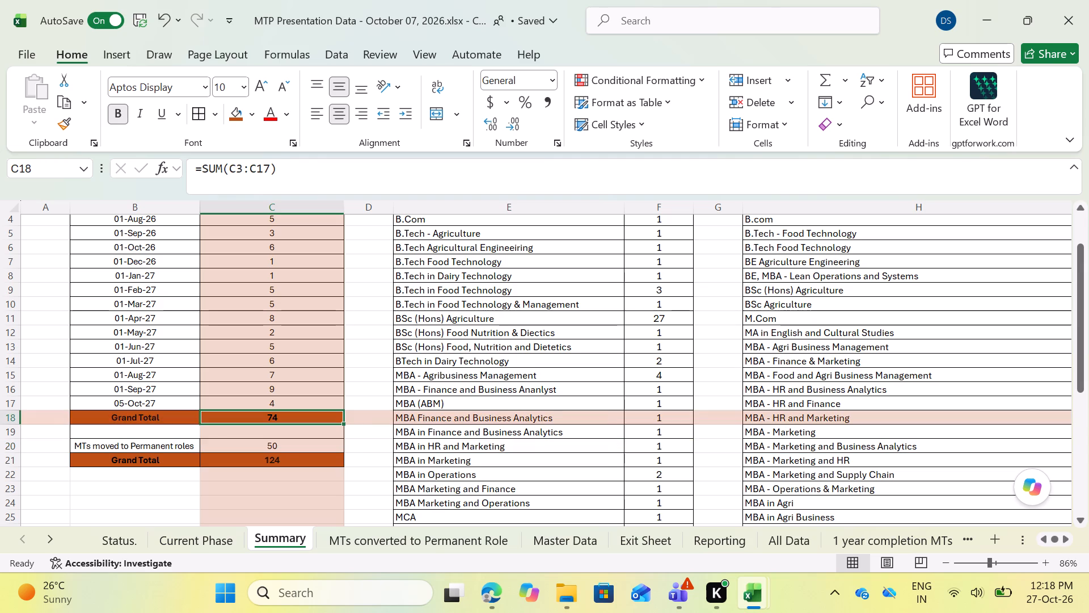
left_click(53, 485)
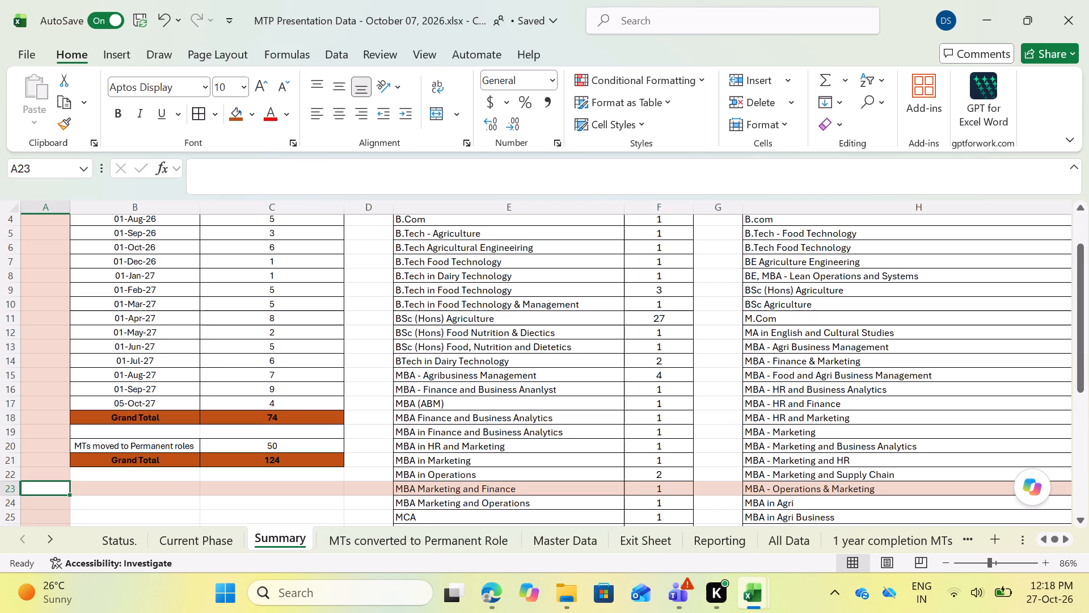
scroll(517, 306, "up", 8)
scroll(824, 285, "down", 11)
scroll(897, 329, "up", 2)
scroll(818, 419, "left", 1)
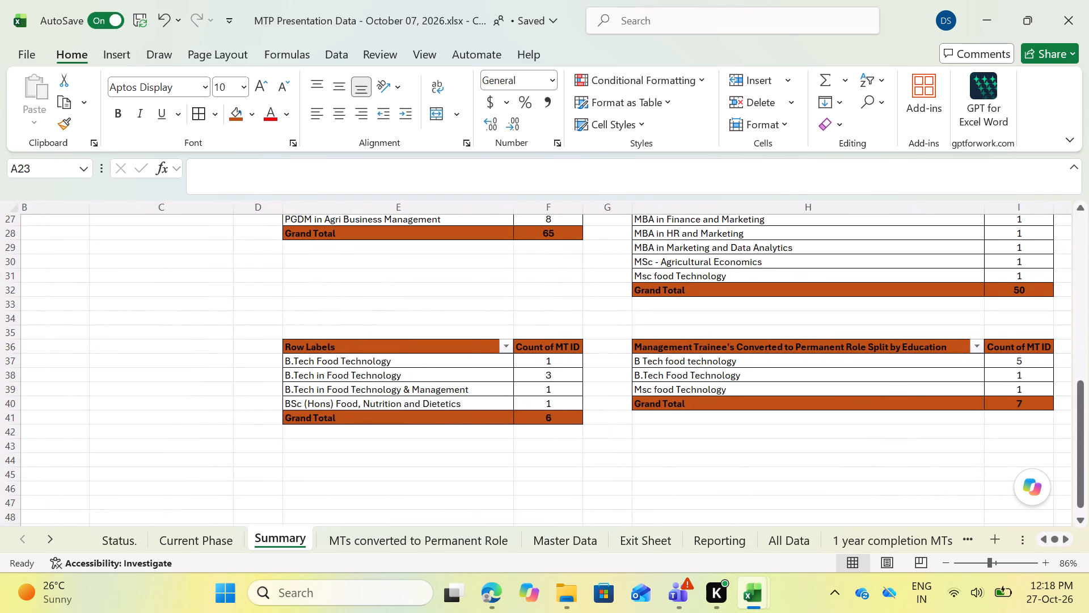
scroll(818, 419, "left", 1)
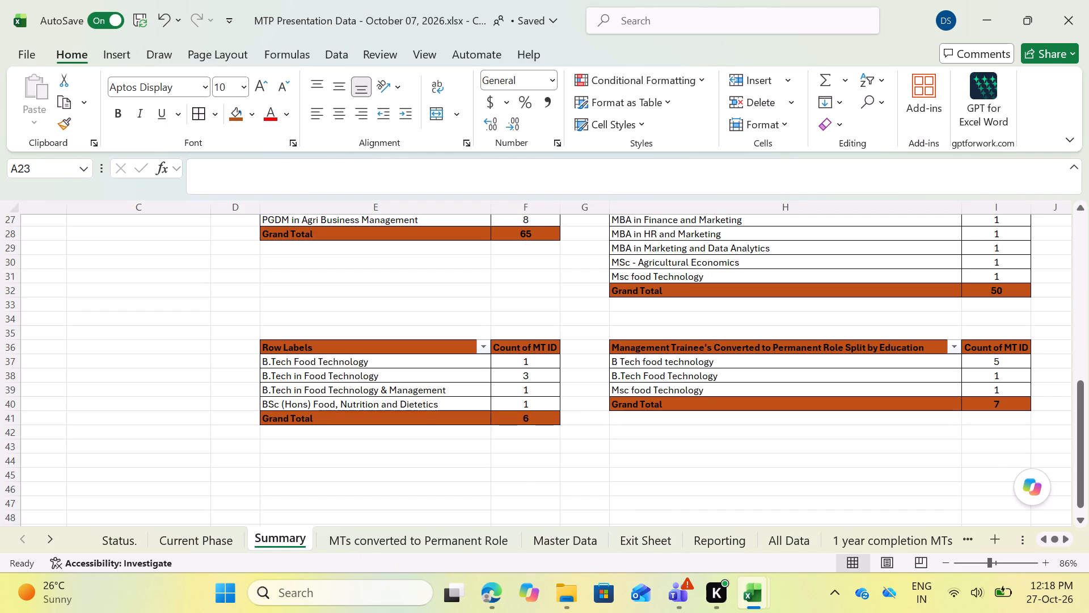
scroll(425, 446, "up", 17)
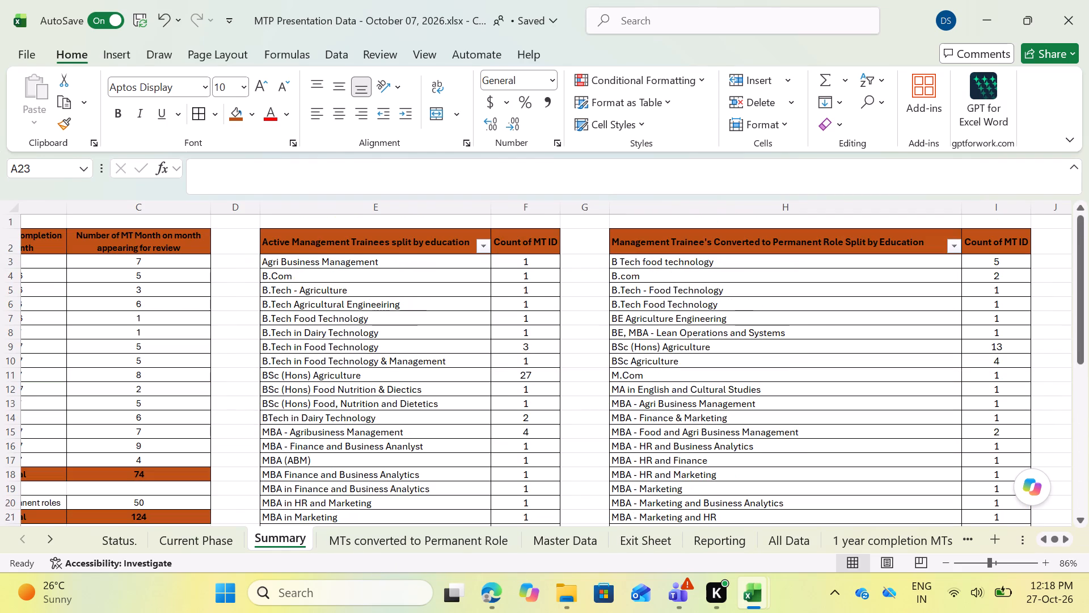
Switch to the Book1 workbook and delete Sheet4 with the permanent role pivot.
key("alt+Tab")
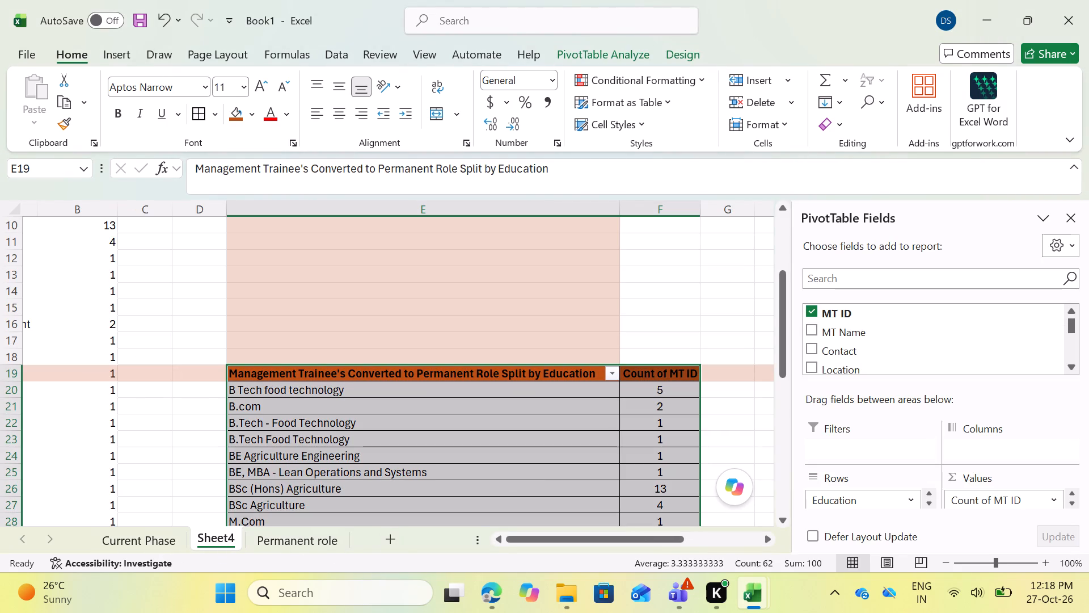
right_click(211, 545)
left_click(271, 299)
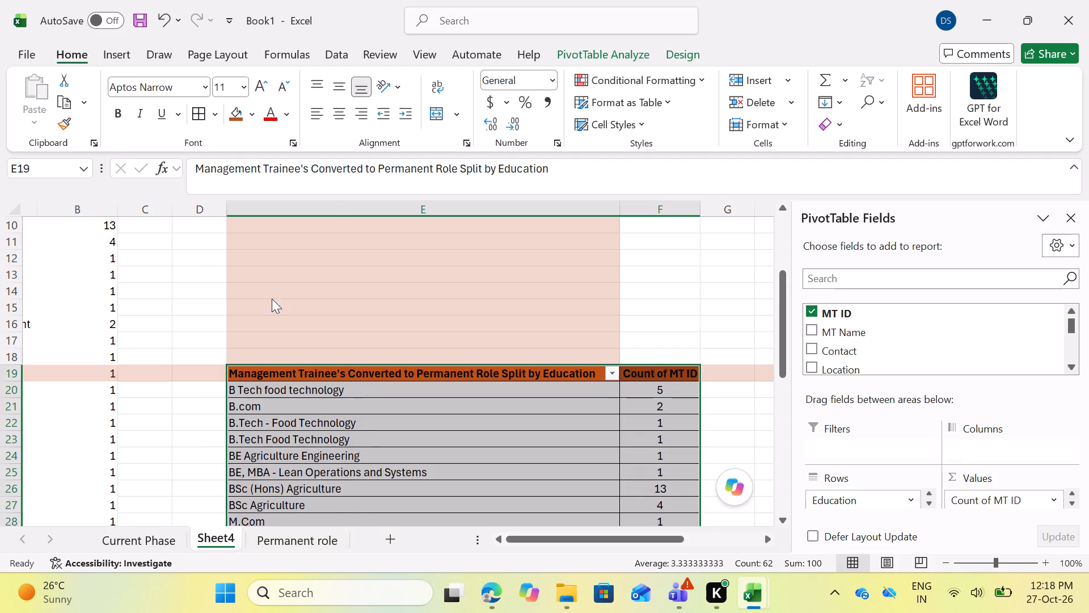
left_click(581, 321)
Add header filters to the Current Phase sheet and filter the Department column to exclude Processing.
left_click(143, 537)
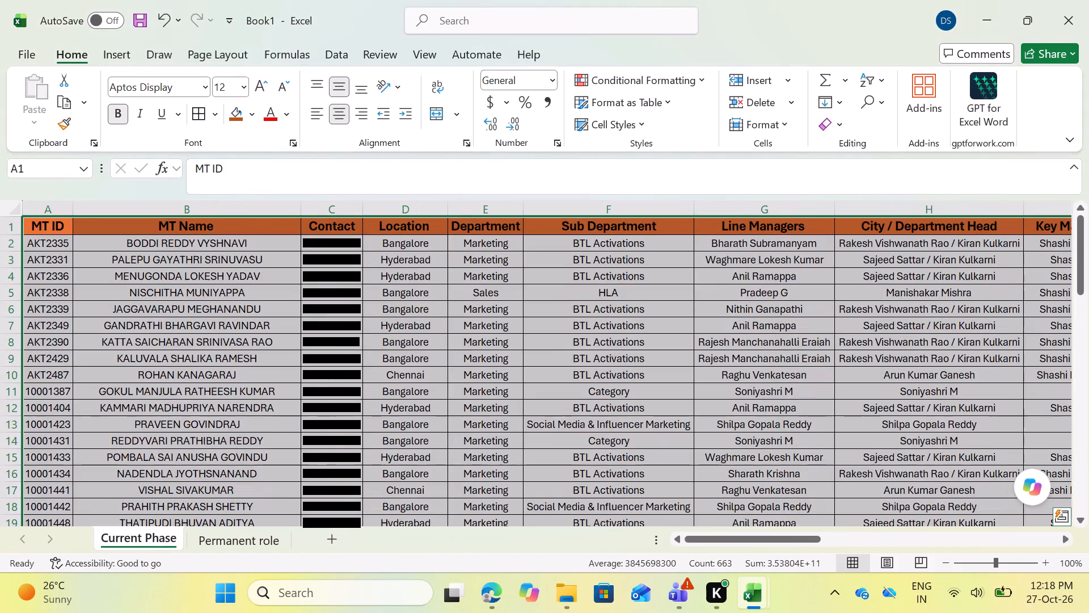
scroll(182, 338, "up", 4)
left_click(216, 228)
key("ctrl+shift+l")
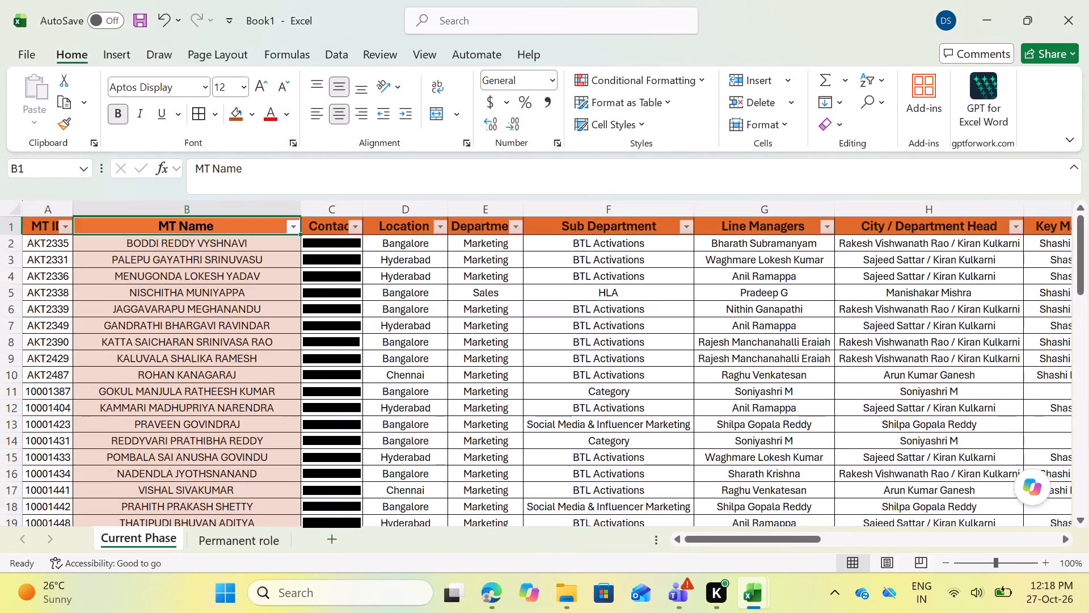
left_click(519, 222)
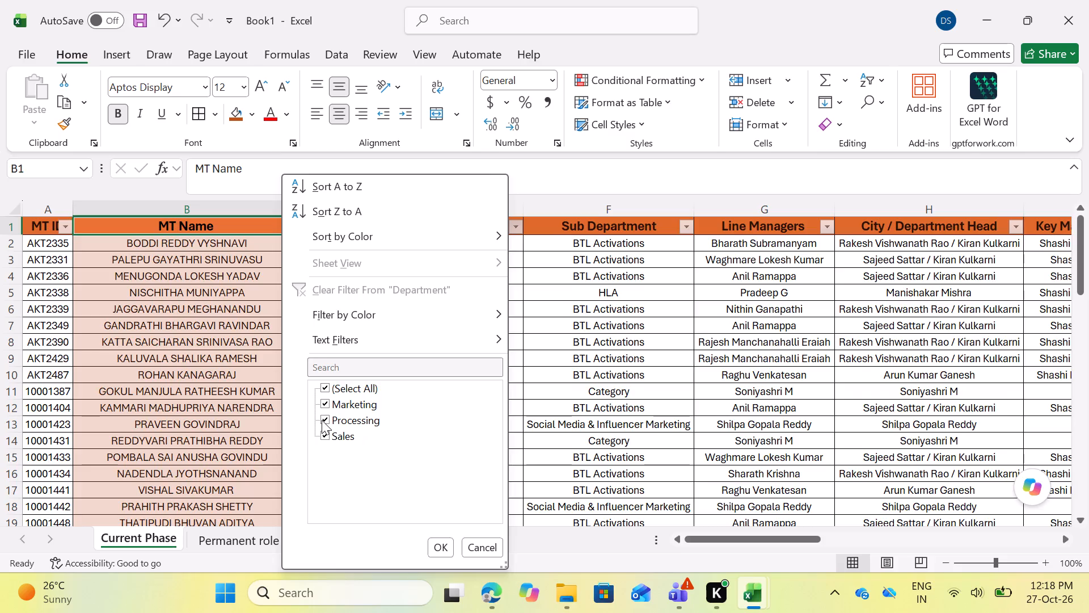
left_click(322, 420)
left_click(442, 552)
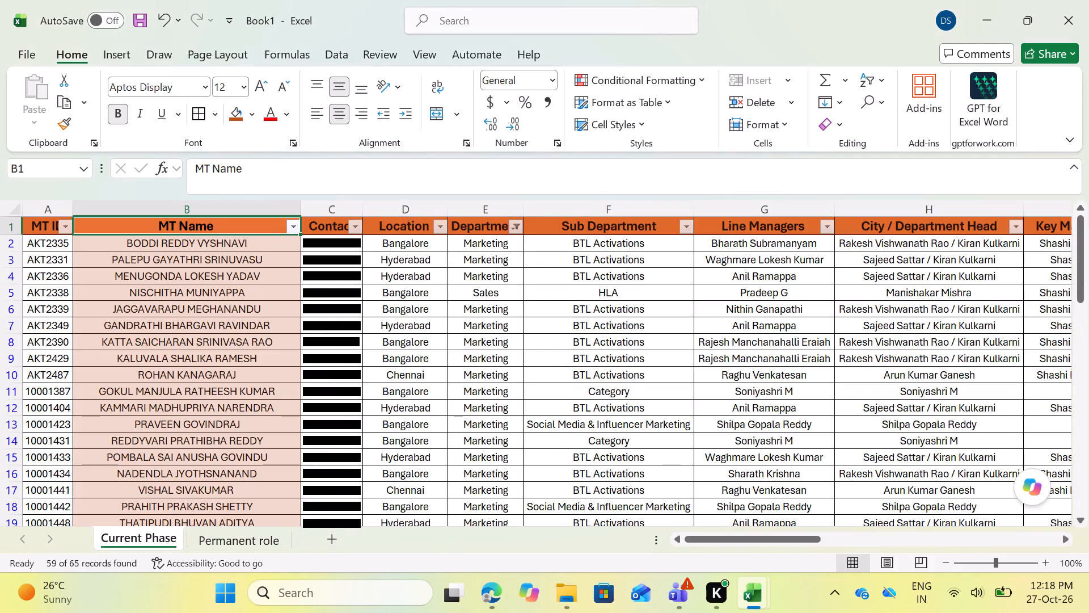
Delete all the filtered Marketing and Sales trainee rows from the Current Phase sheet.
left_click_drag(10, 242, 0, 598)
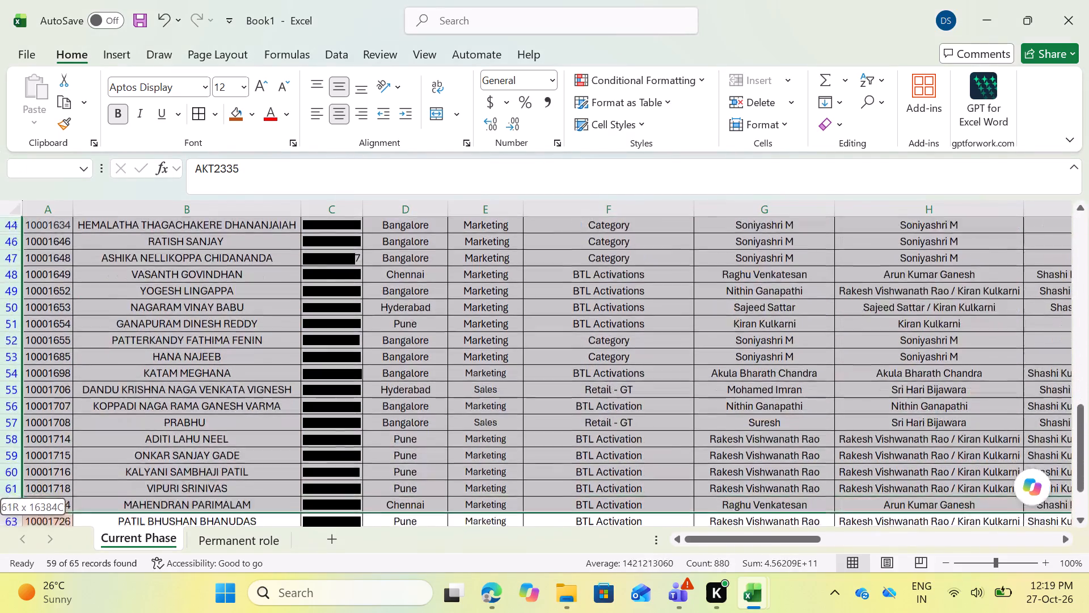
left_click_drag(0, 598, 6, 507)
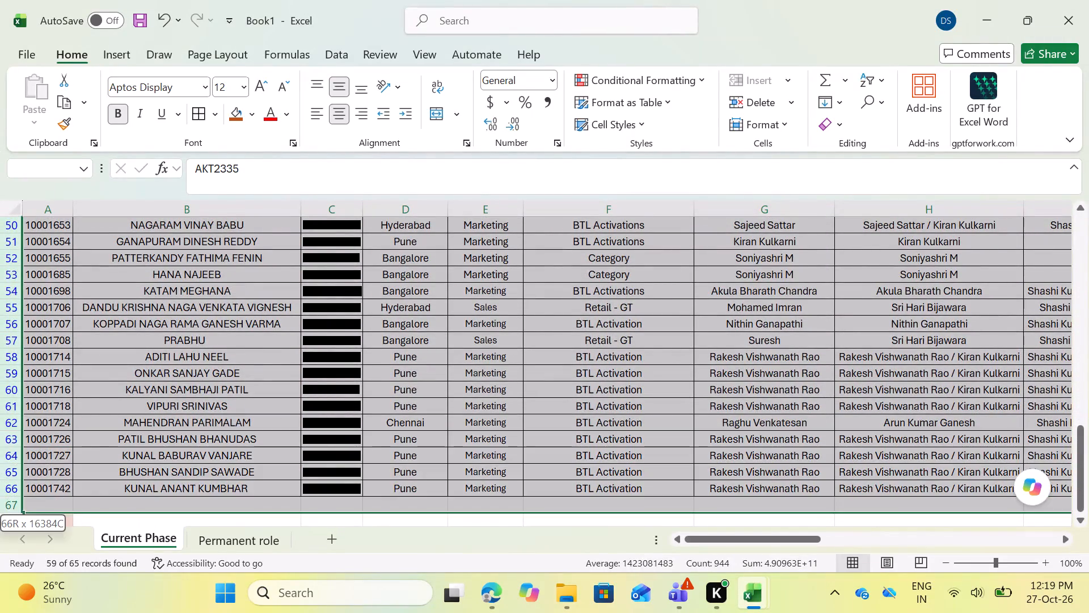
left_click_drag(6, 507, 10, 483)
key("ctrl+minus")
scroll(47, 446, "down", 1)
scroll(79, 424, "up", 12)
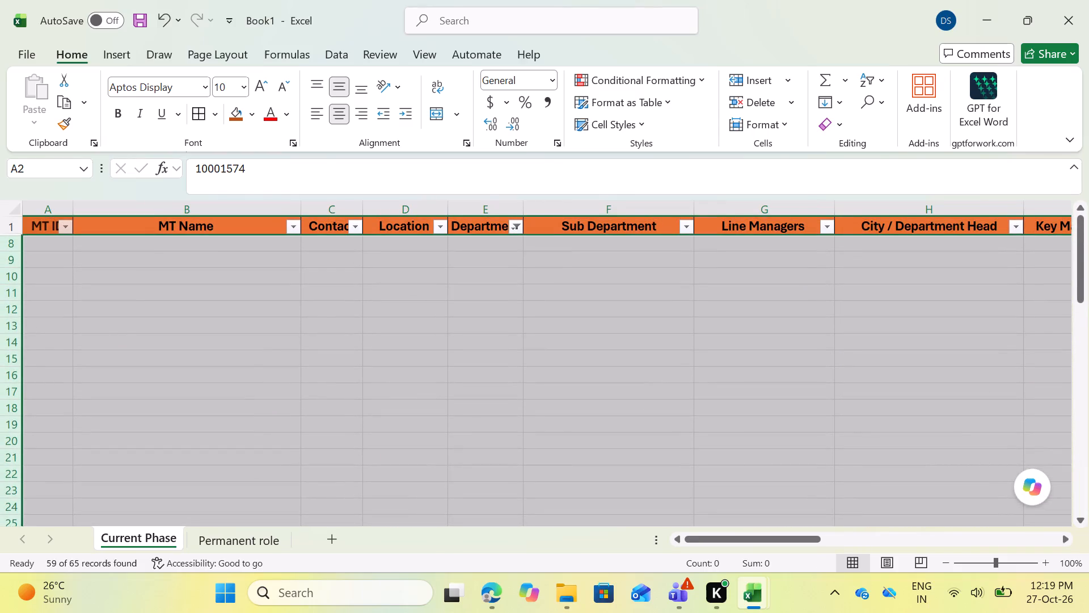
Reset the Department filter to include all values so the remaining Processing rows are shown.
left_click(518, 226)
left_click(357, 384)
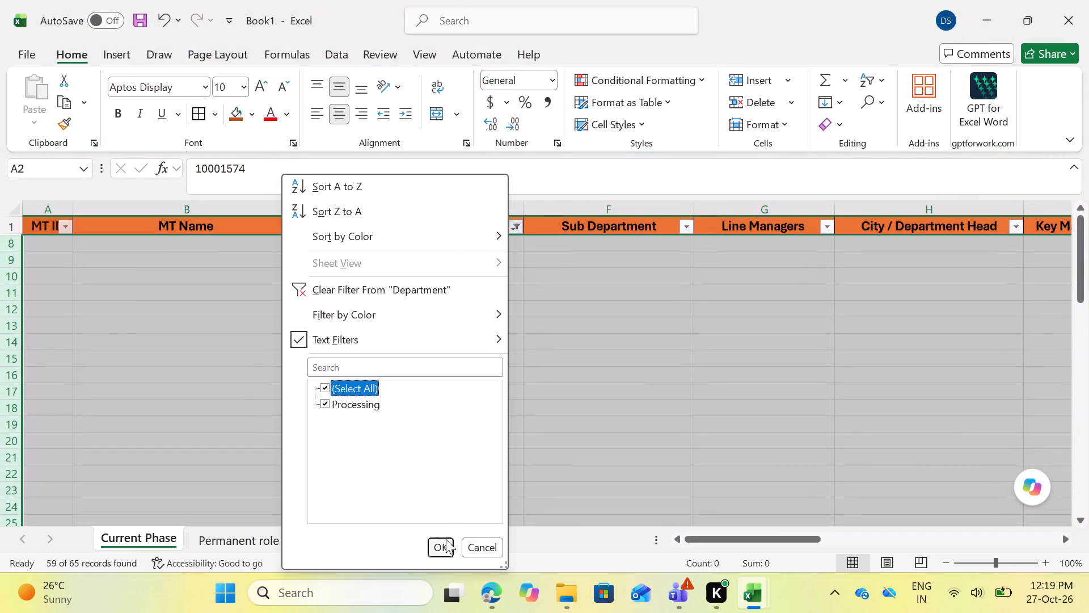
left_click(440, 542)
left_click(248, 375)
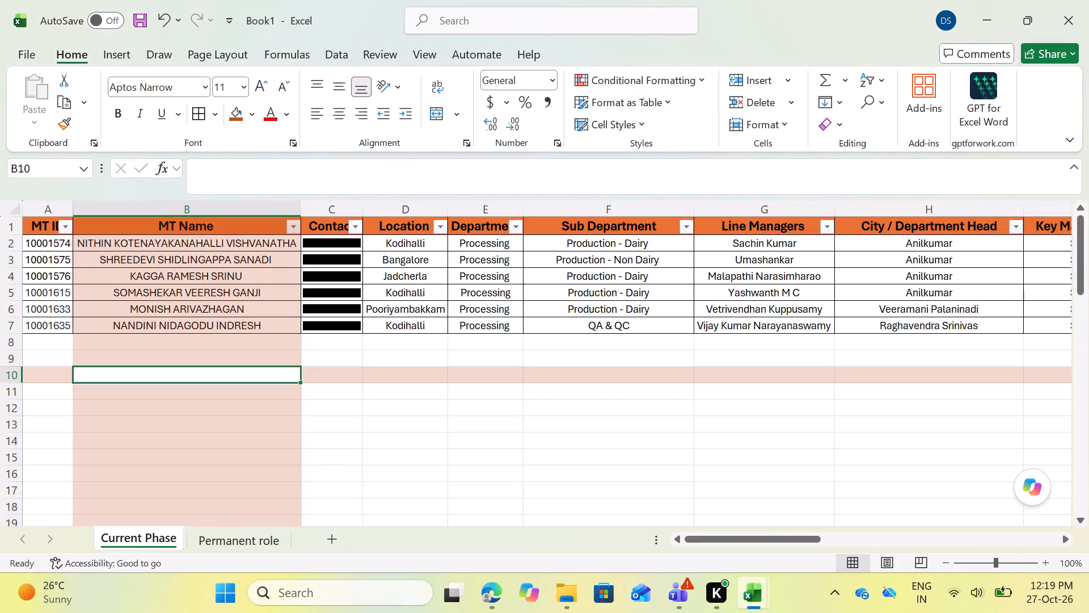
Create a PivotTable on a new worksheet from the Processing trainees' data in Current Phase A1:P7.
left_click(48, 225)
key("ctrl+a")
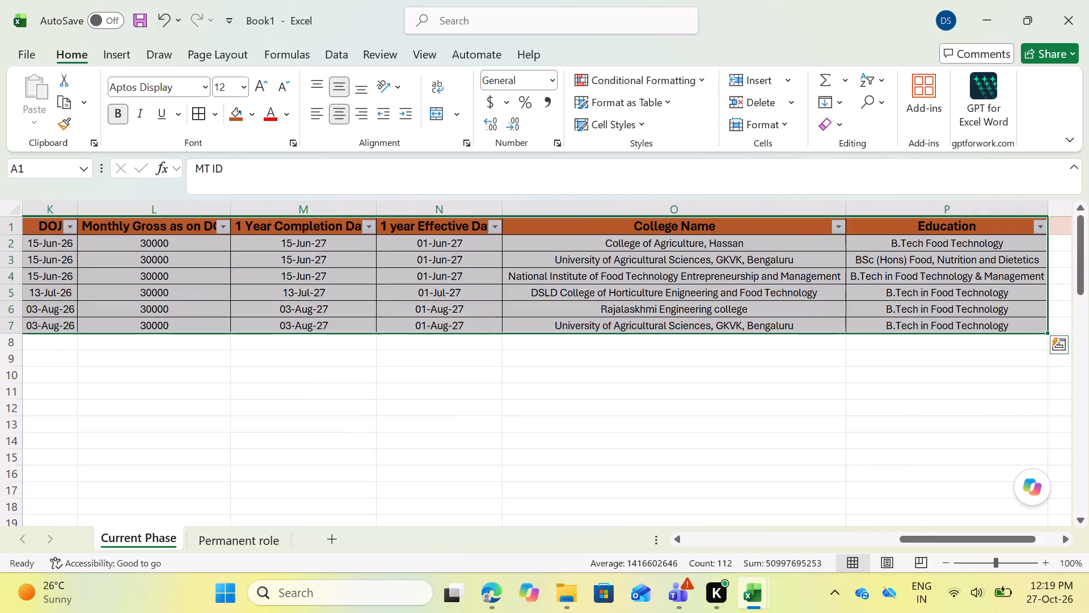
key("ctrl+c")
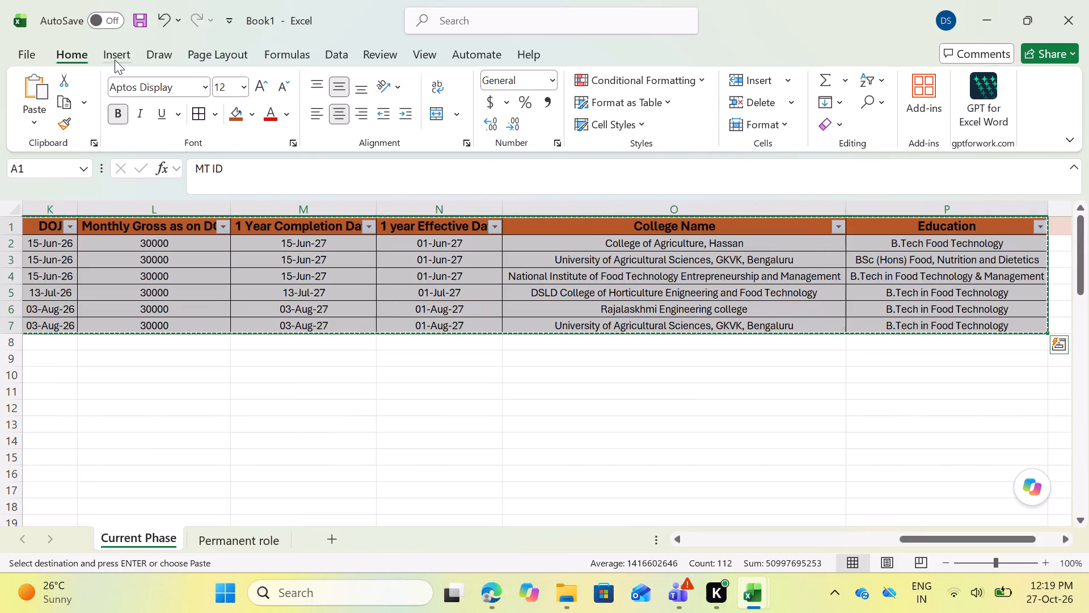
left_click(115, 60)
left_click(49, 91)
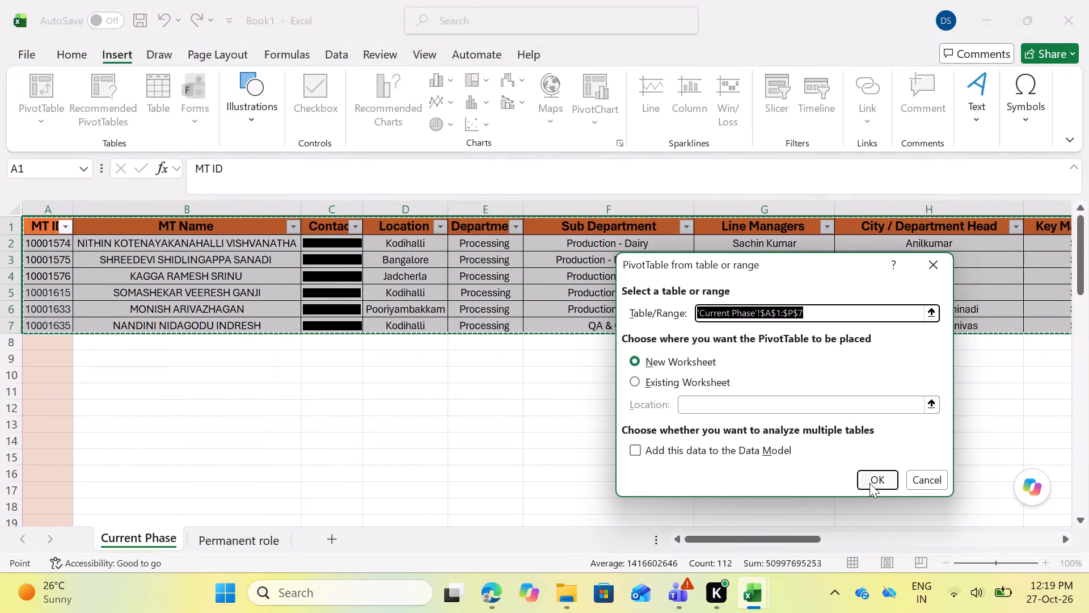
left_click(869, 483)
Build the Processing pivot with Education as rows and MT ID as values.
scroll(837, 328, "down", 3)
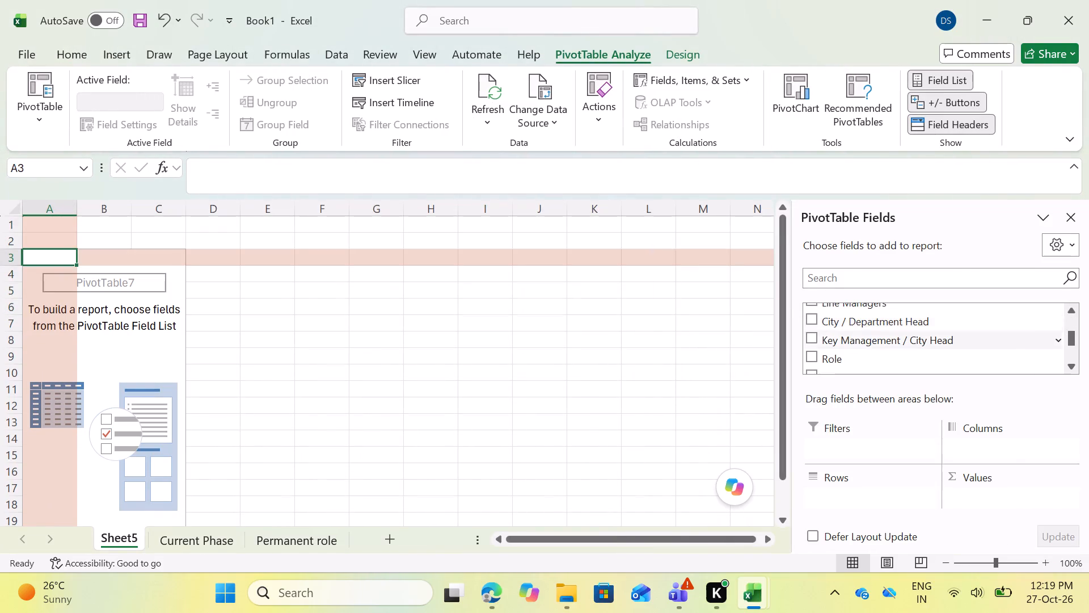
scroll(857, 356, "down", 4)
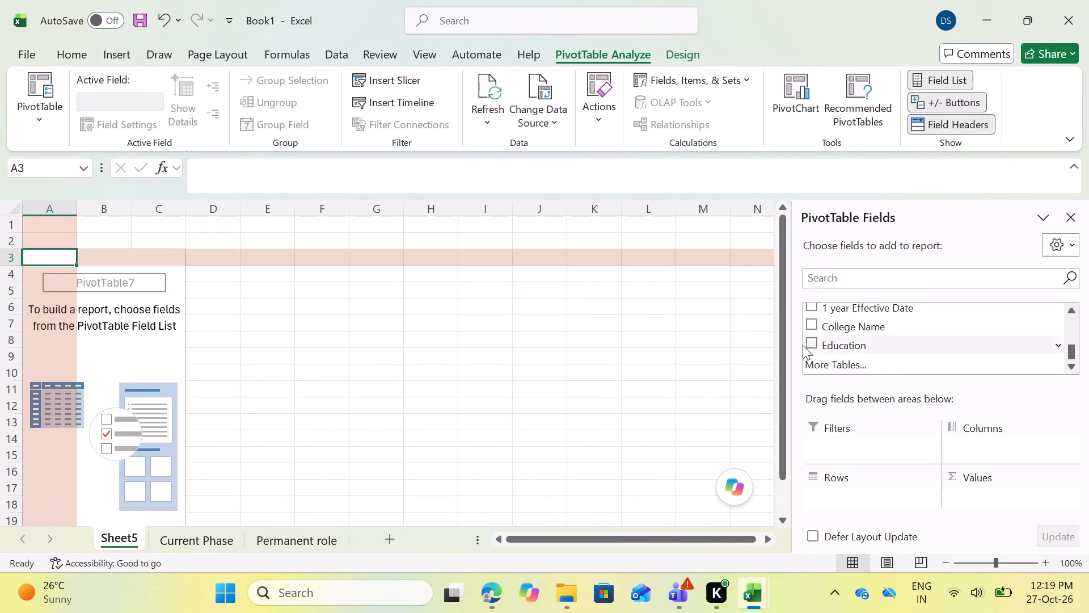
left_click(811, 339)
scroll(864, 344, "up", 9)
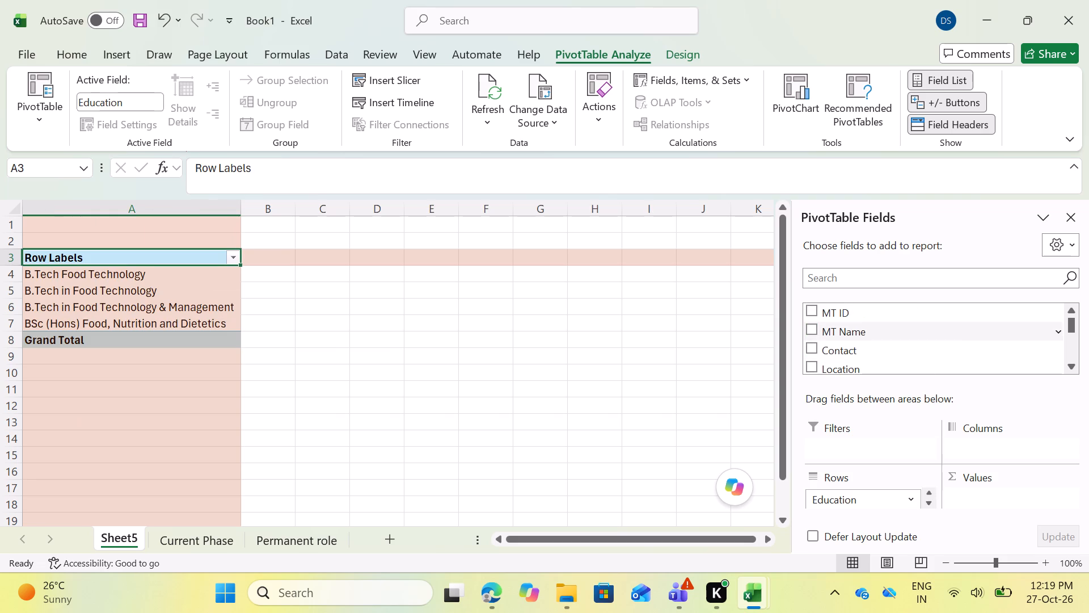
scroll(844, 322, "up", 1)
left_click_drag(833, 310, 988, 501, "ctrl")
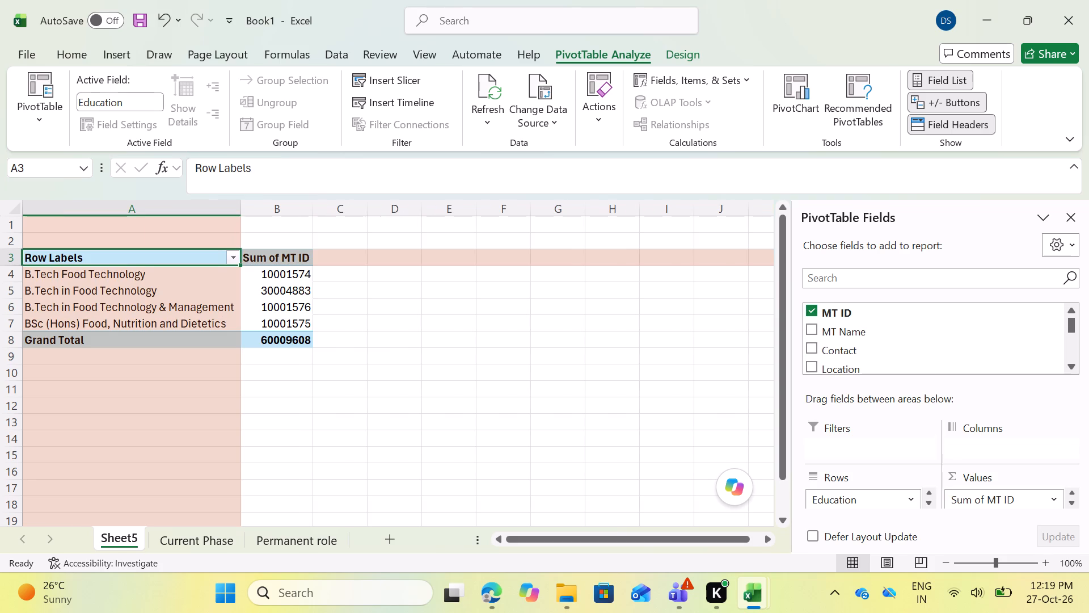
Remove the filter from the header row of the Current Phase sheet in Book1.
left_click(213, 553)
left_click(210, 538)
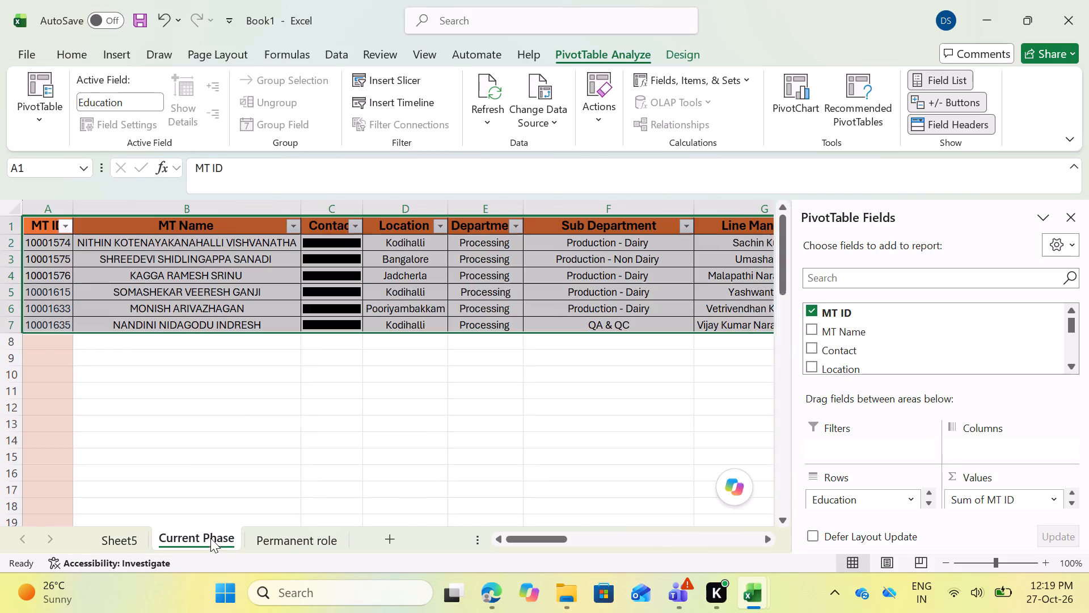
left_click(200, 229)
key("ctrl+shift+l")
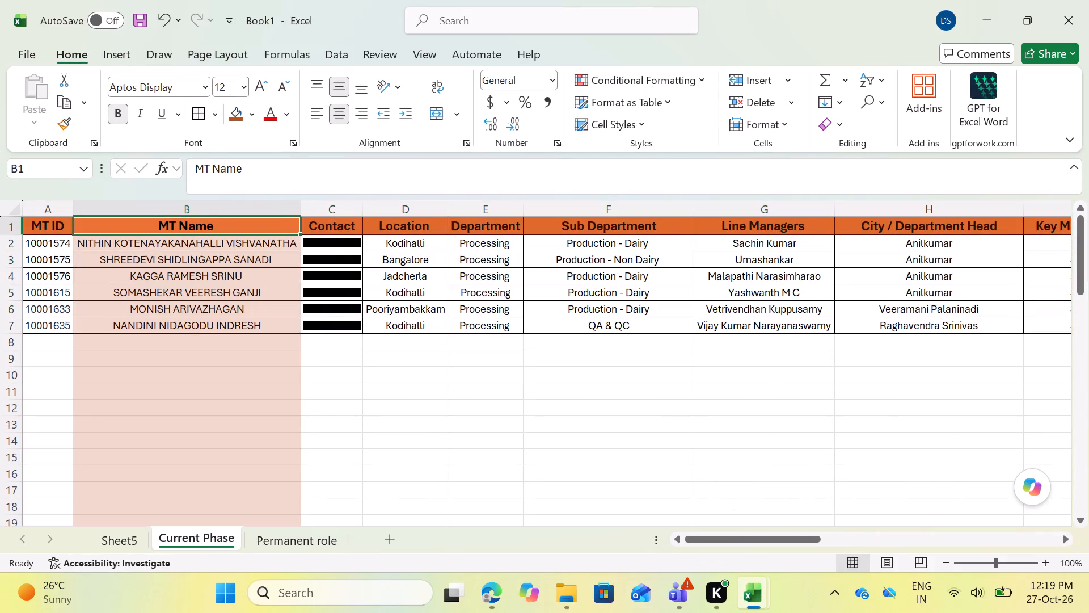
Delete the Sheet5 worksheet holding the Processing pivot from Book1.
left_click(132, 438)
left_click(127, 544)
right_click(127, 544)
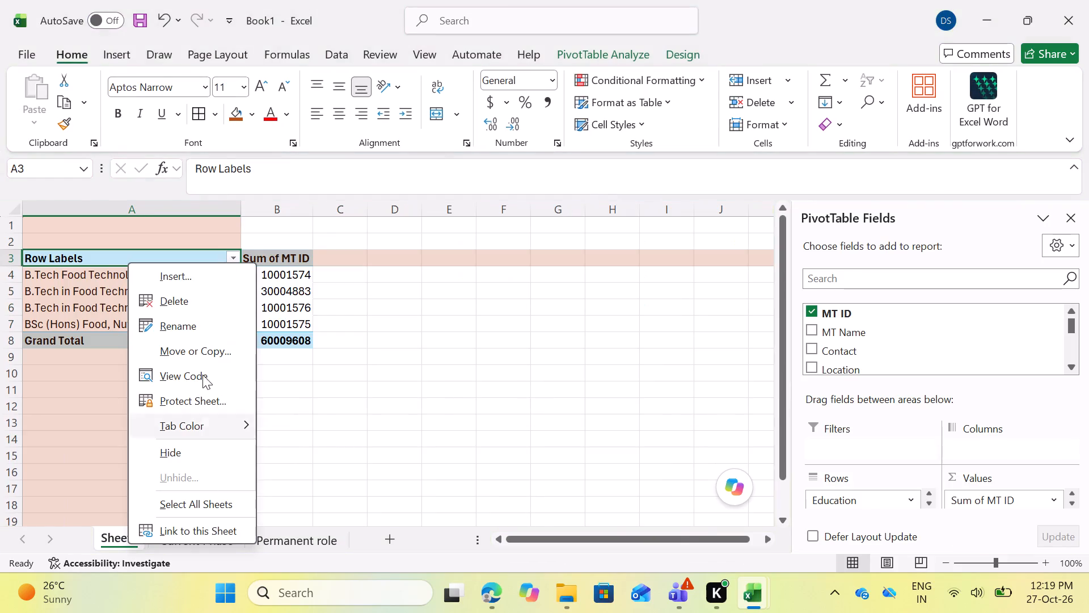
left_click(183, 304)
left_click(588, 331)
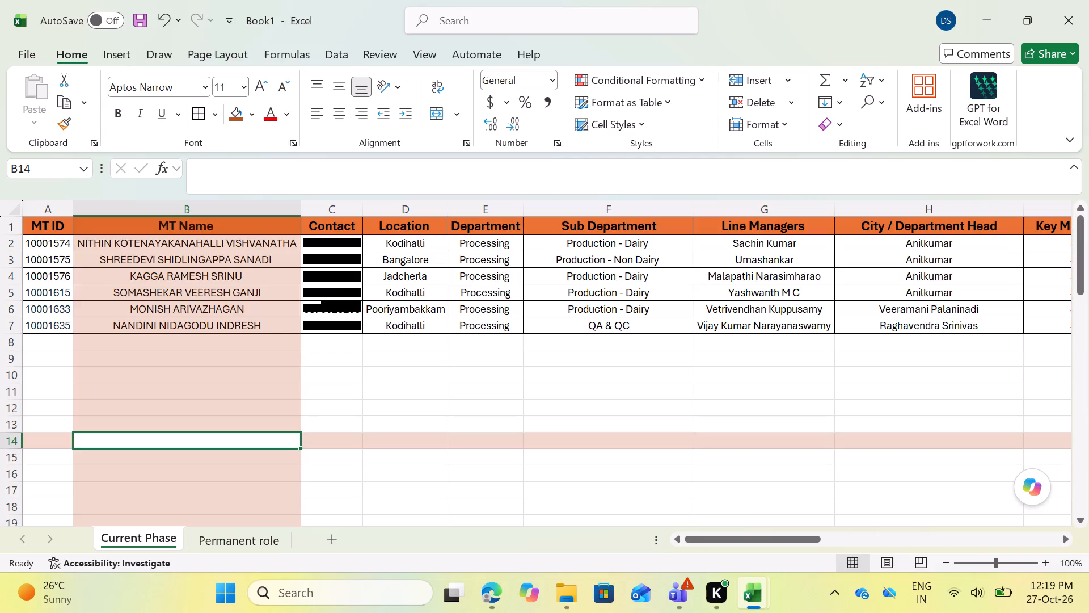
Count the Processing trainee names on Book1's Current Phase sheet and compare with the active-trainee Processing pivot on the MTP workbook's Summary sheet.
left_click(50, 228)
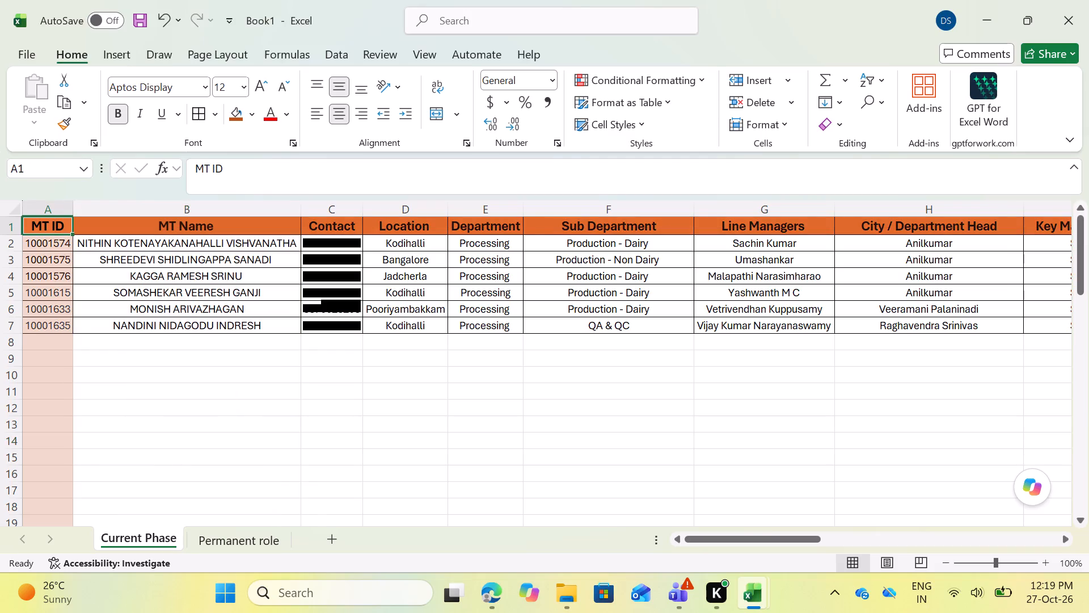
left_click_drag(165, 242, 174, 320)
key("alt+Tab")
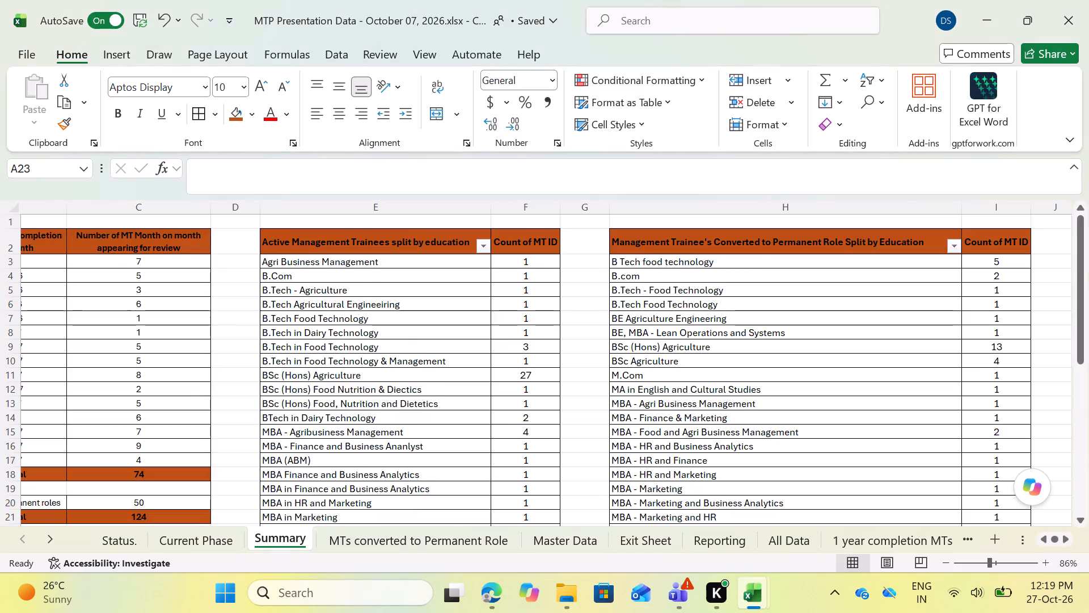
scroll(420, 460, "down", 4)
scroll(721, 473, "down", 4)
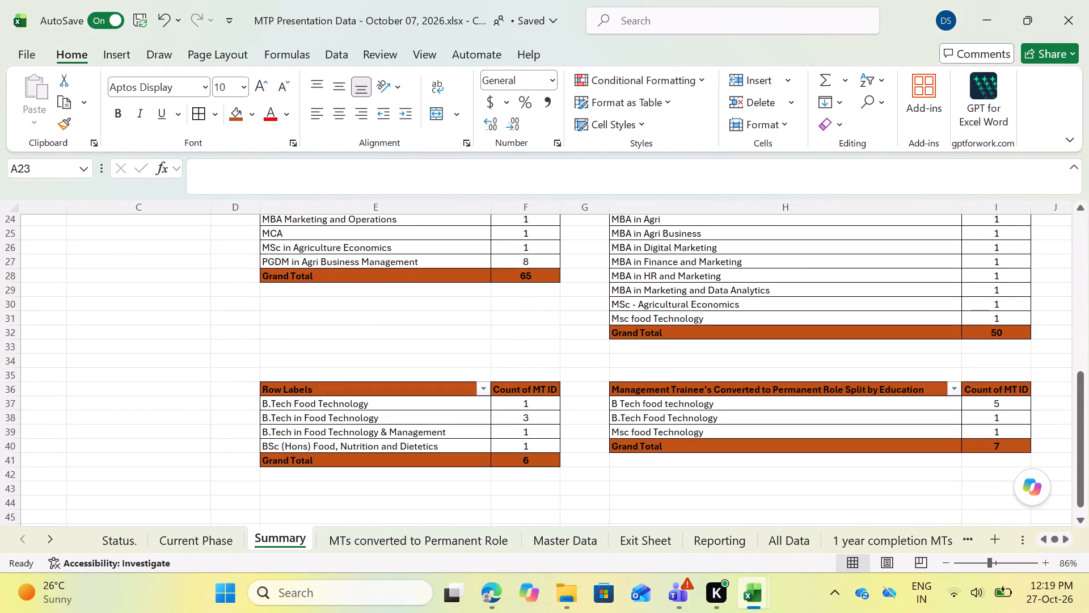
key("alt+Tab")
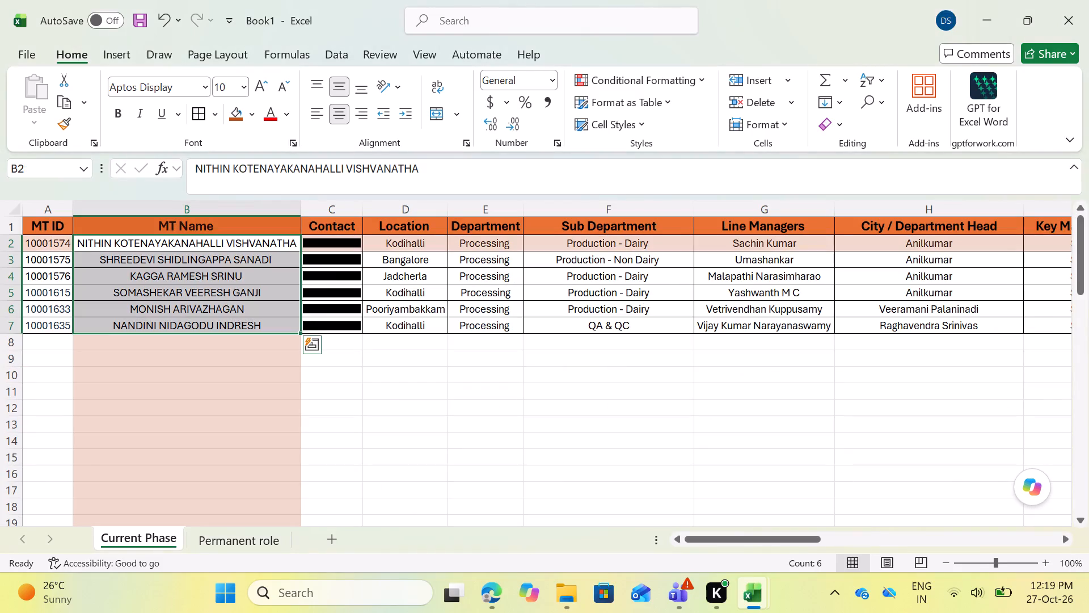
Add filters to the Permanent role sheet and filter the Department column to show only Processing.
left_click(244, 549)
left_click(223, 223)
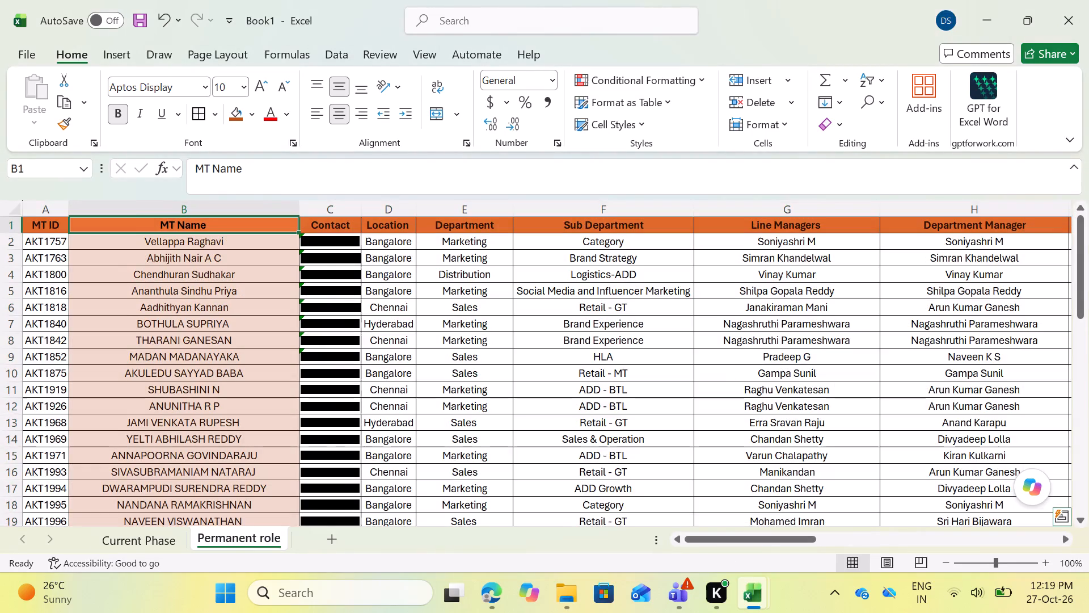
key("ctrl+shift+l")
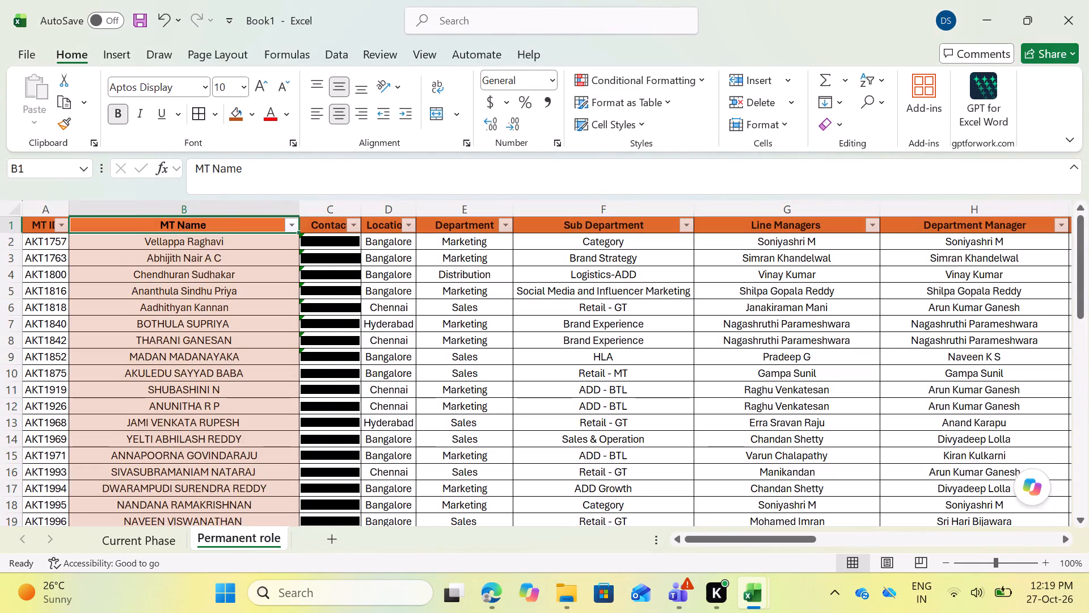
left_click(501, 226)
left_click(361, 386)
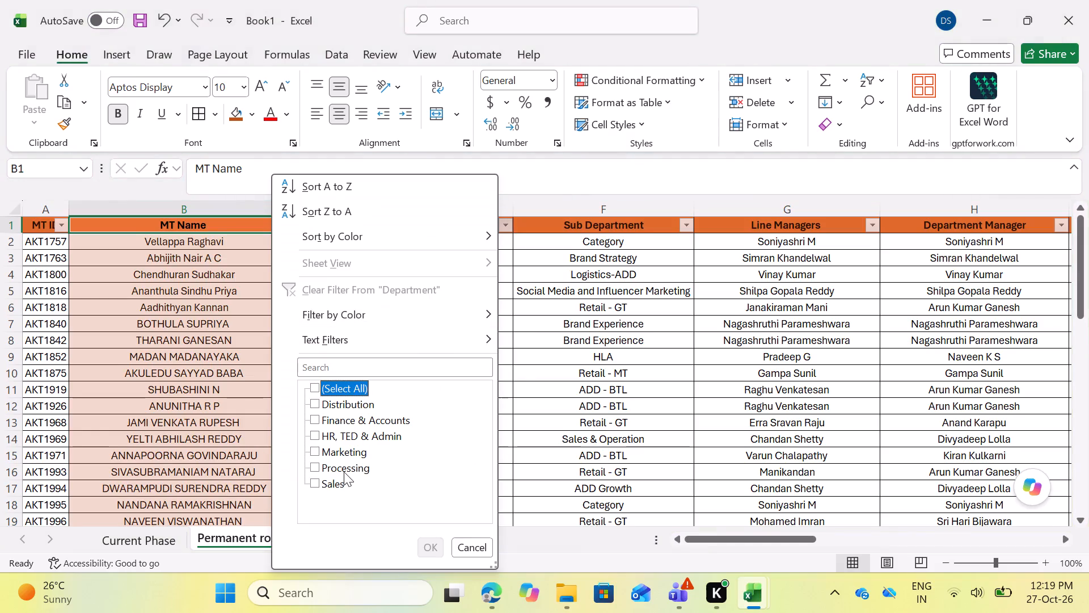
left_click(346, 471)
left_click(373, 475)
left_click(357, 465)
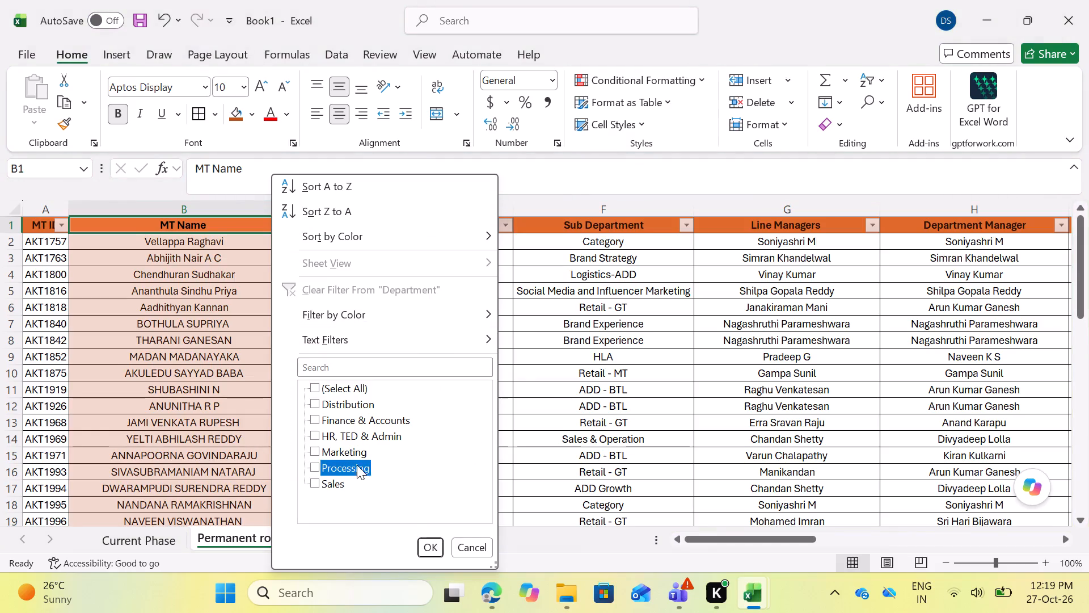
left_click(429, 541)
Count the filtered Processing names on the Permanent role sheet and compare with the Summary sheet's Processing pivot for converted trainees.
scroll(141, 271, "up", 2)
left_click_drag(127, 237, 136, 294)
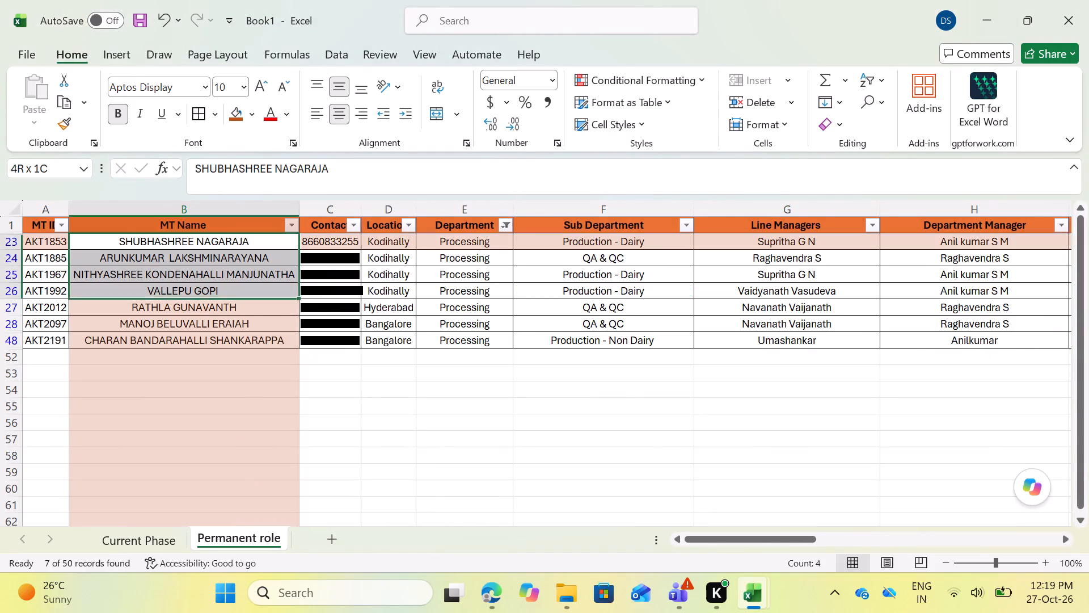
left_click_drag(136, 294, 142, 337)
key("alt+Tab")
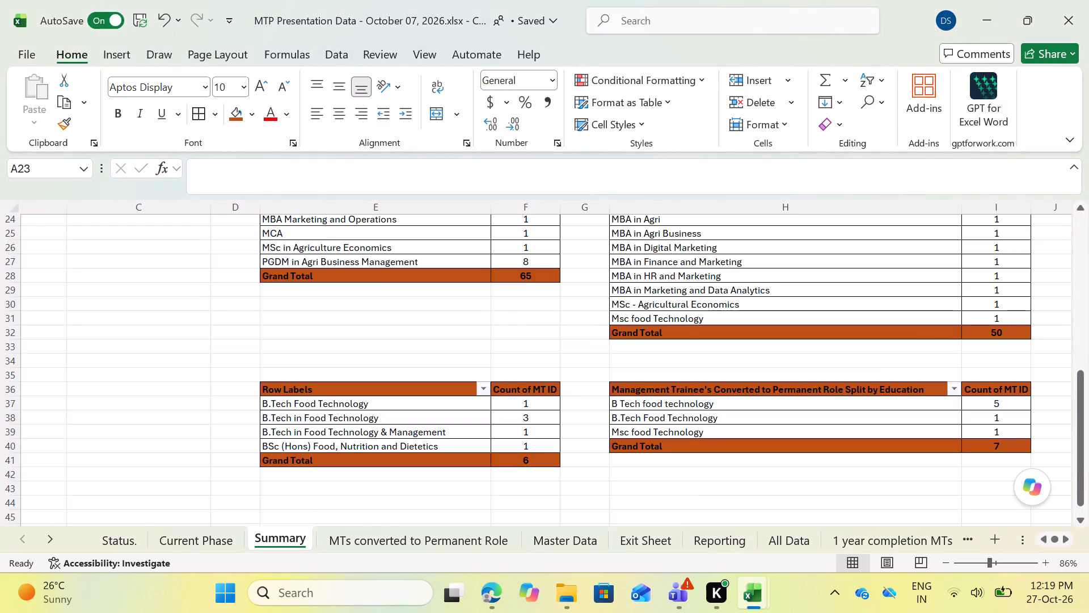
Review the 1-year completion month table on the Summary sheet, including the trainee count for 05-Oct-27.
scroll(714, 442, "up", 19)
scroll(714, 442, "right", 2)
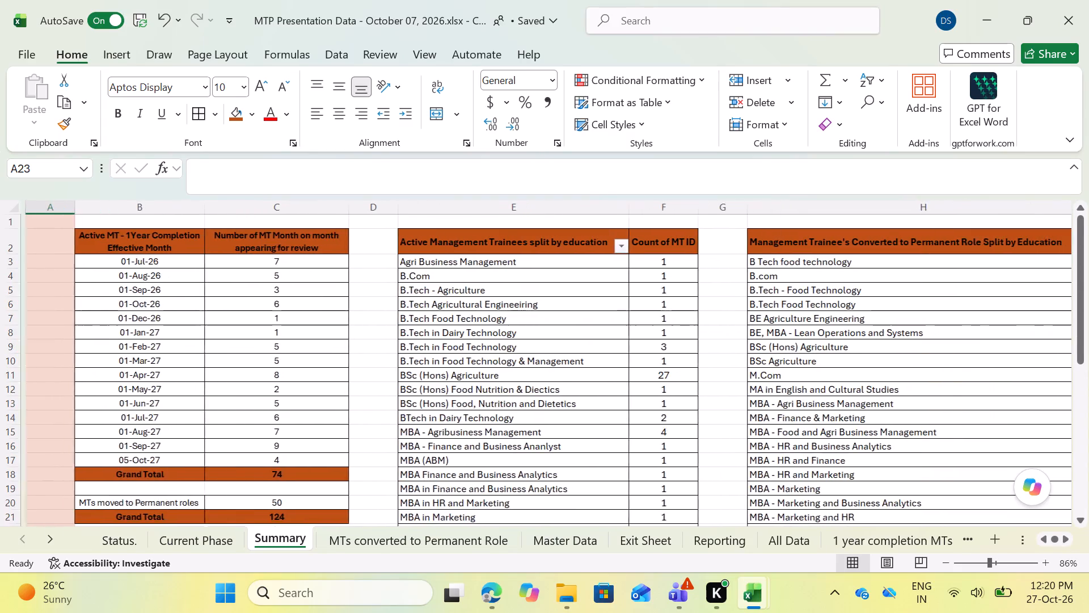
scroll(714, 442, "left", 4)
scroll(714, 442, "right", 3)
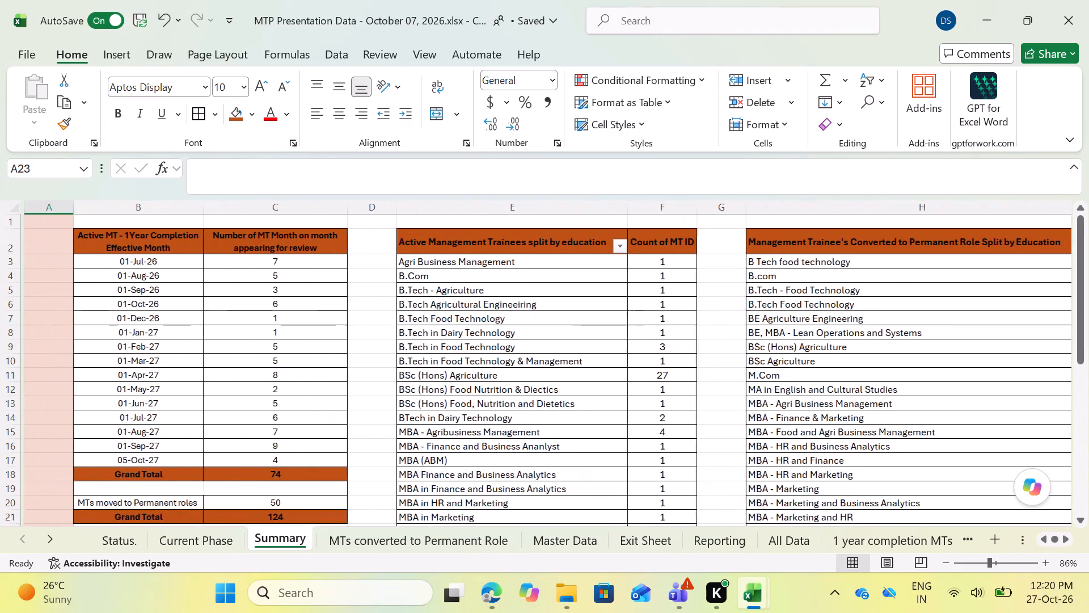
left_click(254, 460)
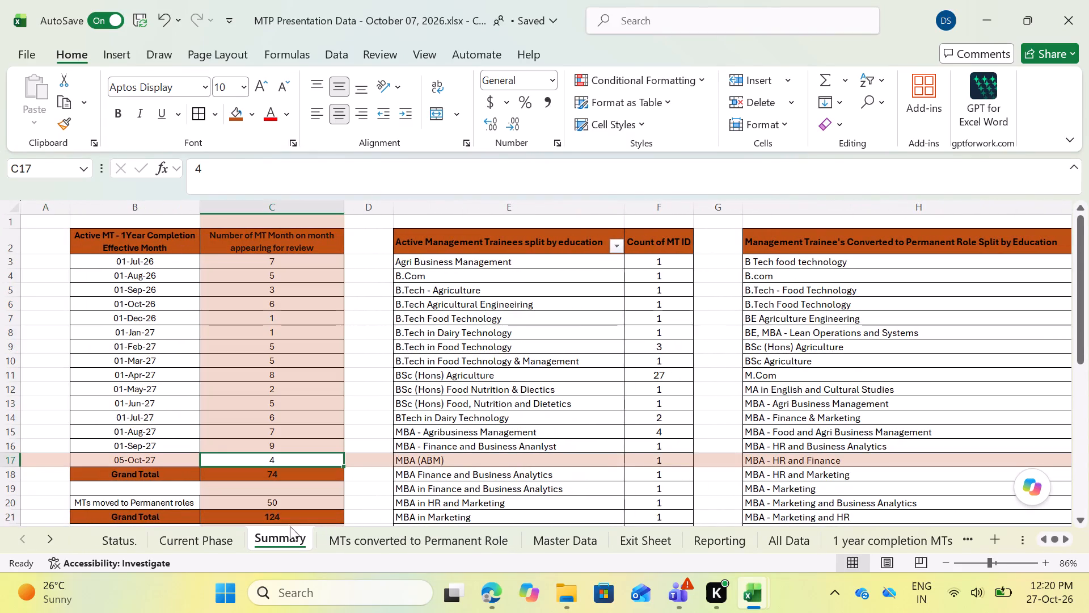
Examine the October 2026 joining dates of the last trainees on the MTP workbook's Current Phase sheet.
left_click(190, 536)
scroll(490, 439, "down", 4)
scroll(490, 439, "up", 1)
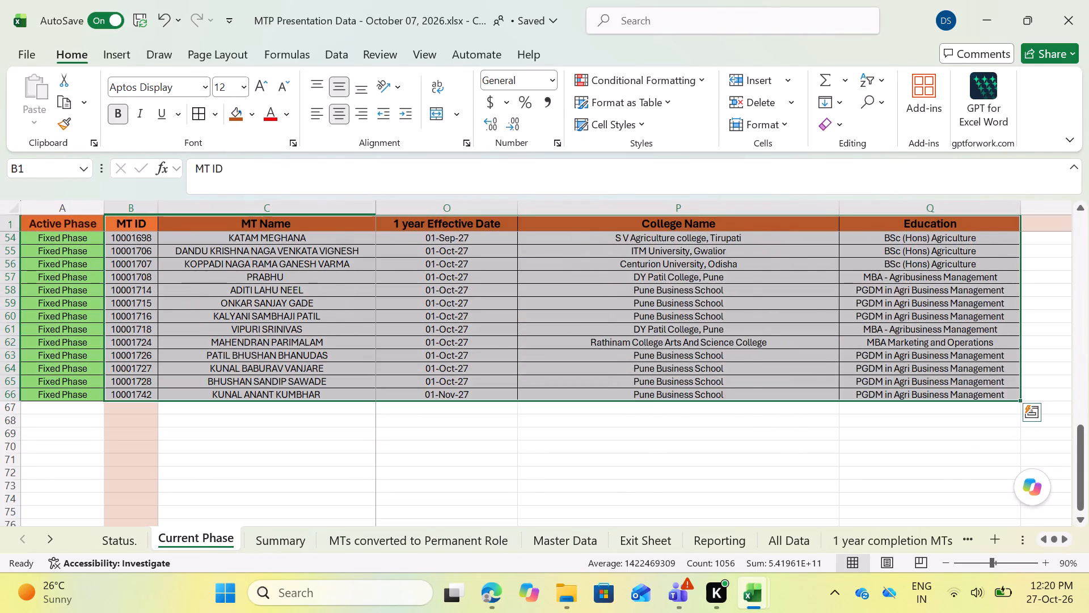
scroll(428, 453, "right", 10)
scroll(723, 438, "left", 1)
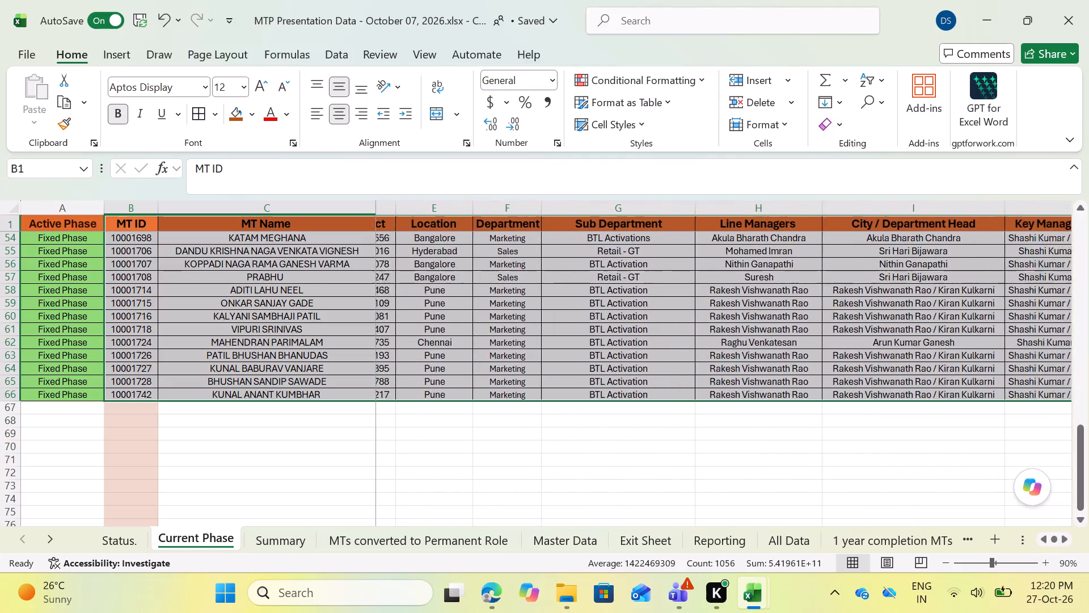
scroll(723, 438, "left", 2)
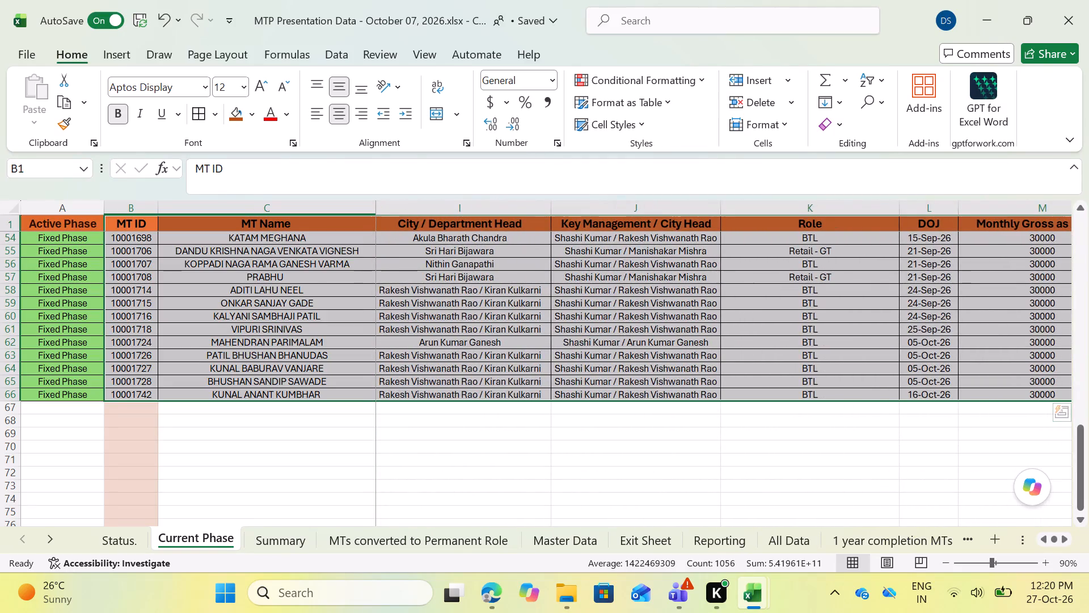
left_click_drag(936, 342, 946, 396)
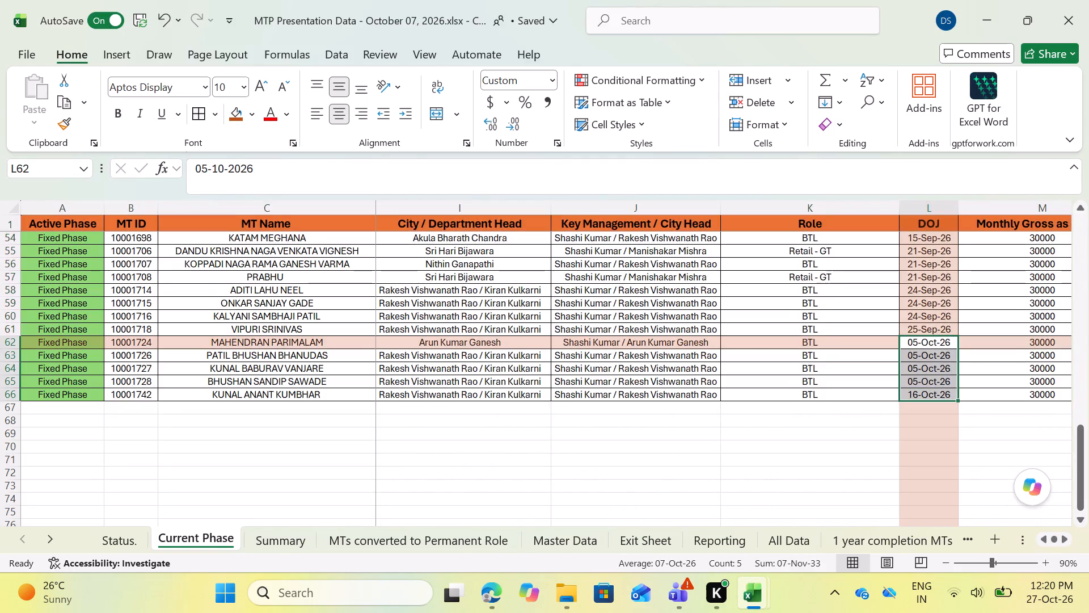
scroll(717, 473, "right", 2)
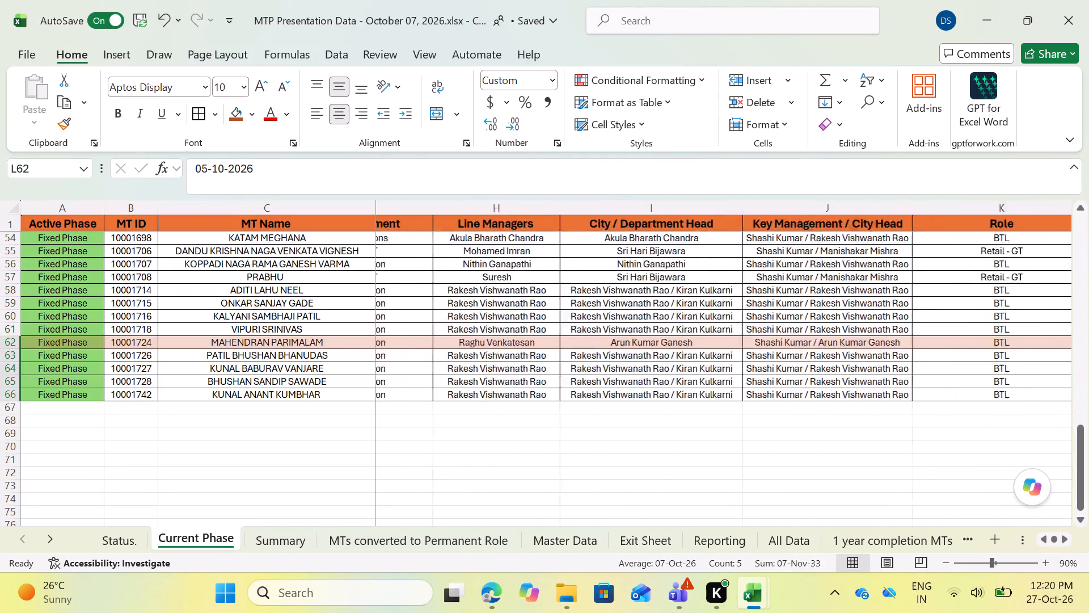
Look back over the Current Phase trainee list up to its first rows and save the MTP workbook.
scroll(717, 473, "right", 1)
scroll(541, 440, "right", 2)
left_click(200, 415)
scroll(243, 440, "up", 6)
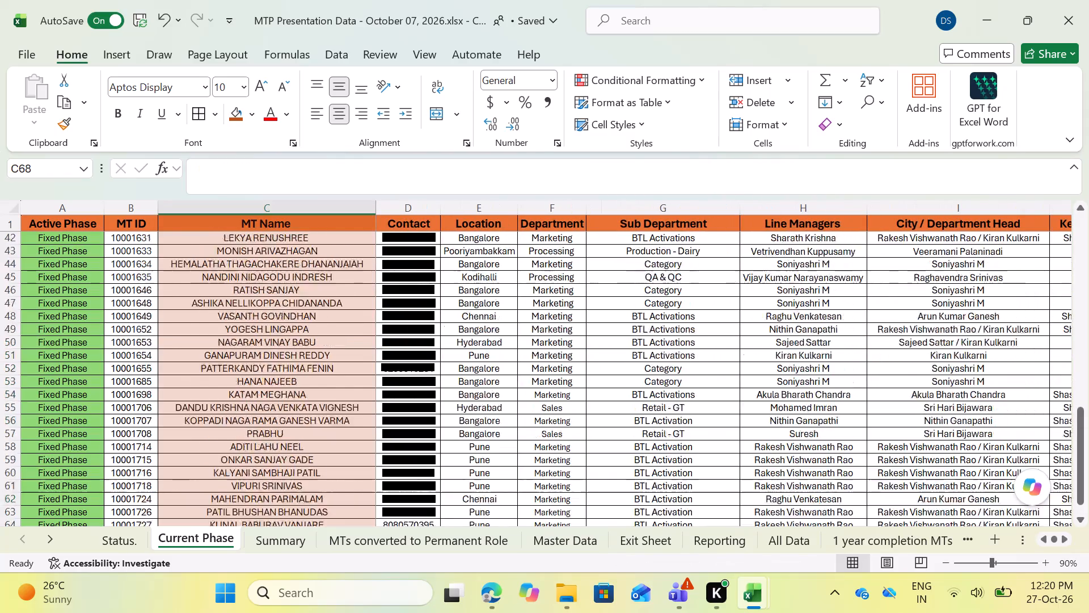
scroll(243, 440, "up", 20)
key("ctrl+s")
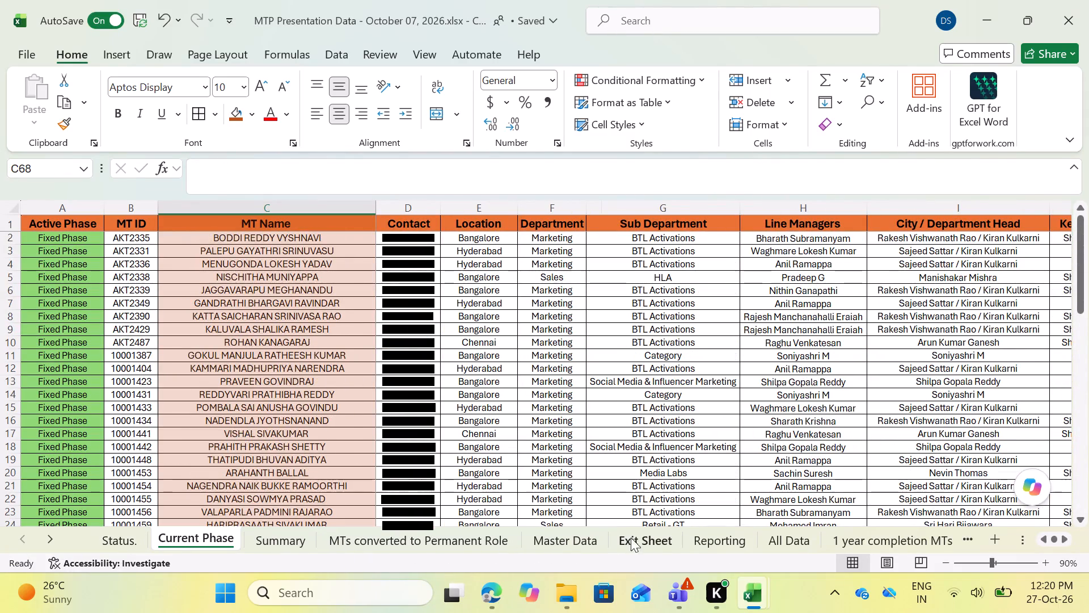
Review the Reporting sheet's MT ID count pivots by key management and line manager, and by location and sub department.
left_click(731, 542)
scroll(531, 442, "down", 10)
scroll(531, 441, "up", 19)
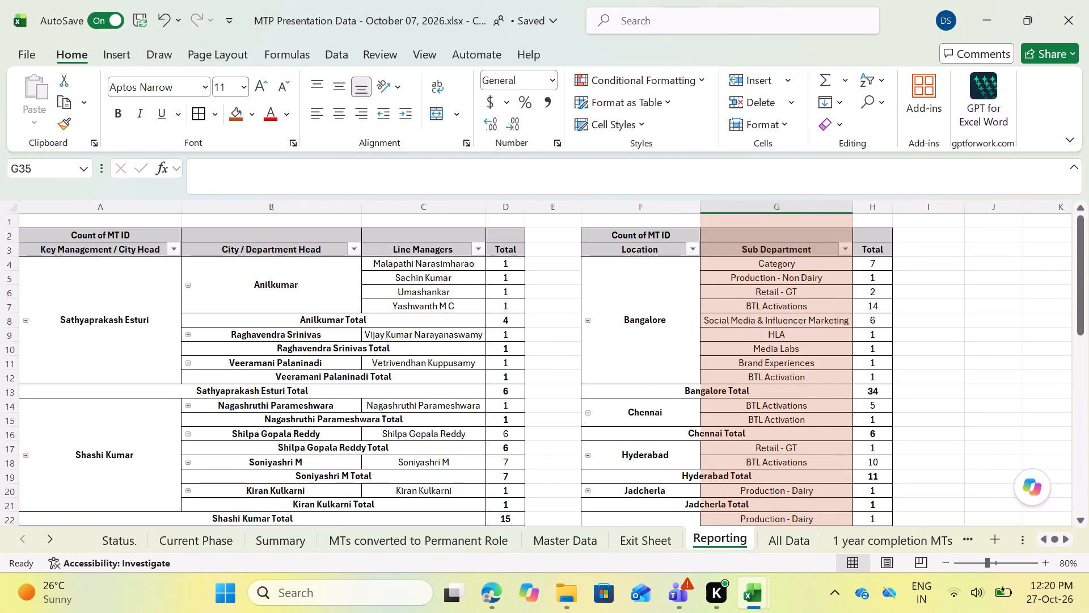
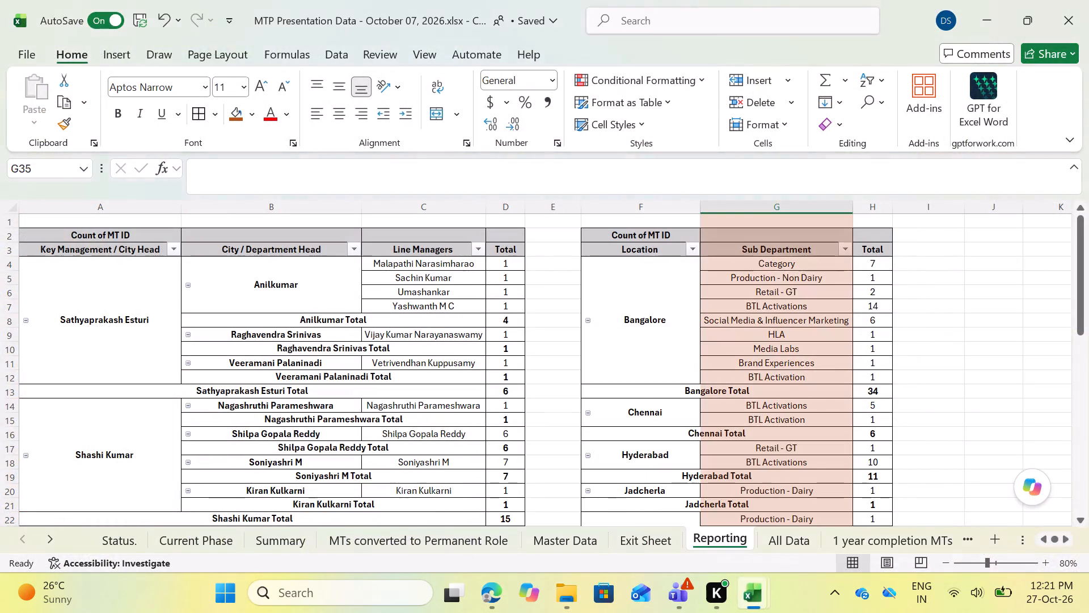
Rename the MTP Presentation Data workbook so the date in its file name reads October 27, 2026.
scroll(444, 305, "up", 3)
scroll(364, 149, "right", 3)
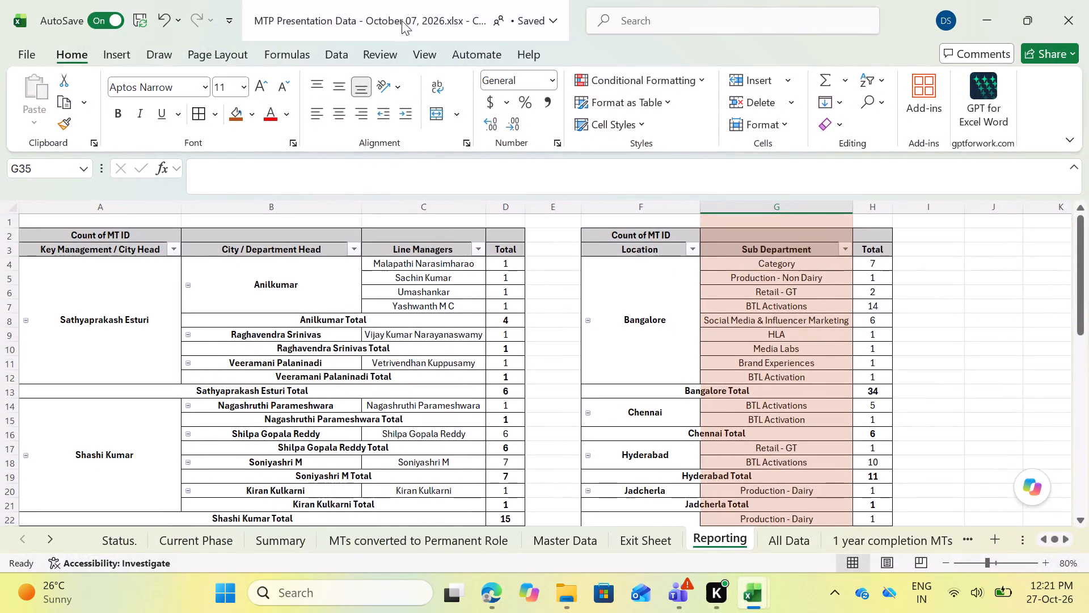
left_click(398, 24)
left_click(432, 94)
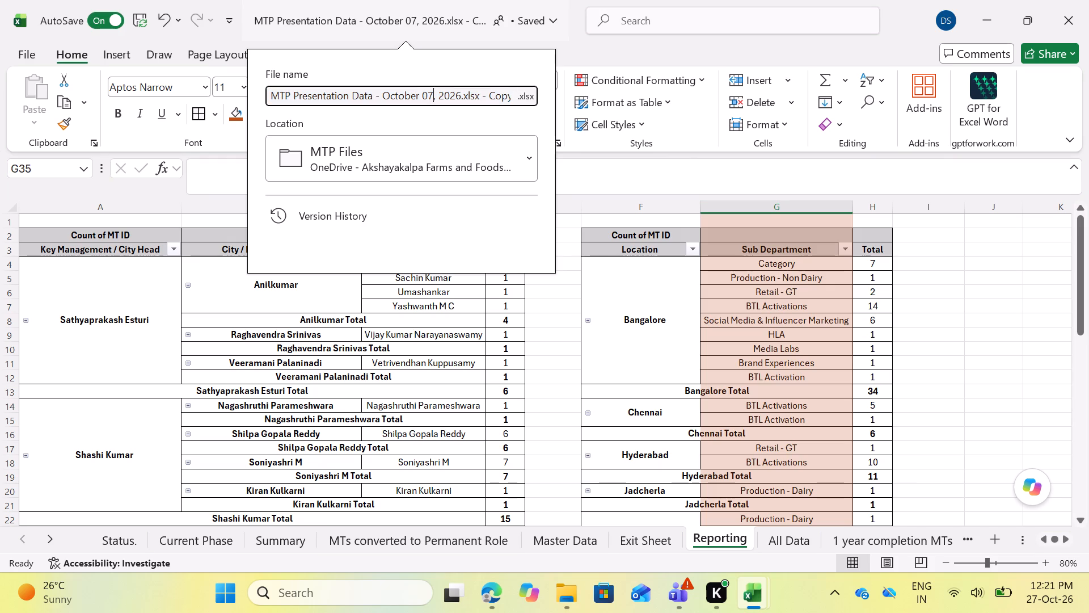
key("BackSpace")
key("BackSpace")
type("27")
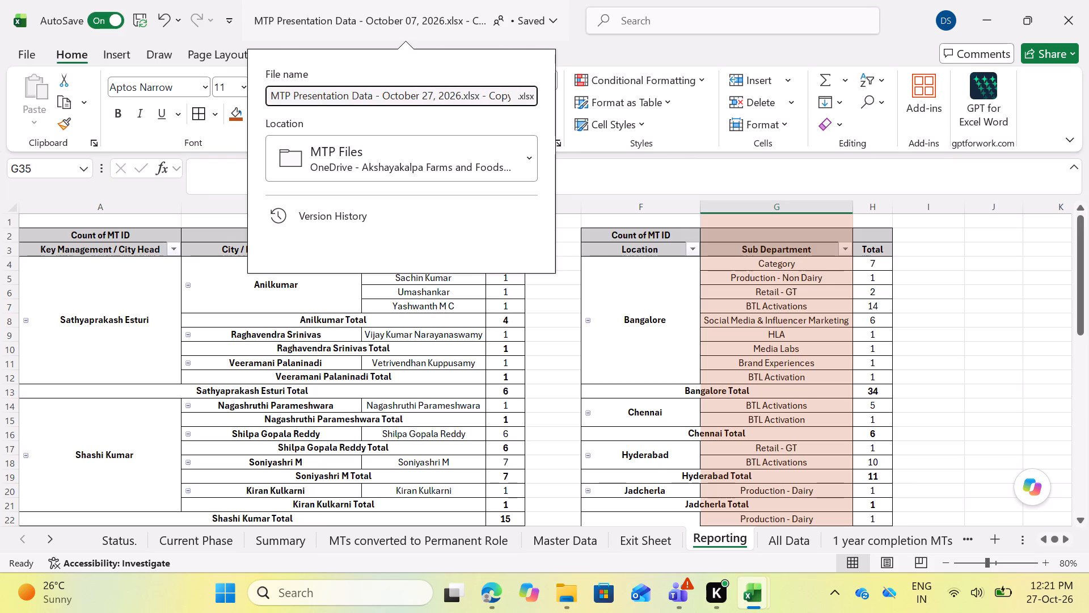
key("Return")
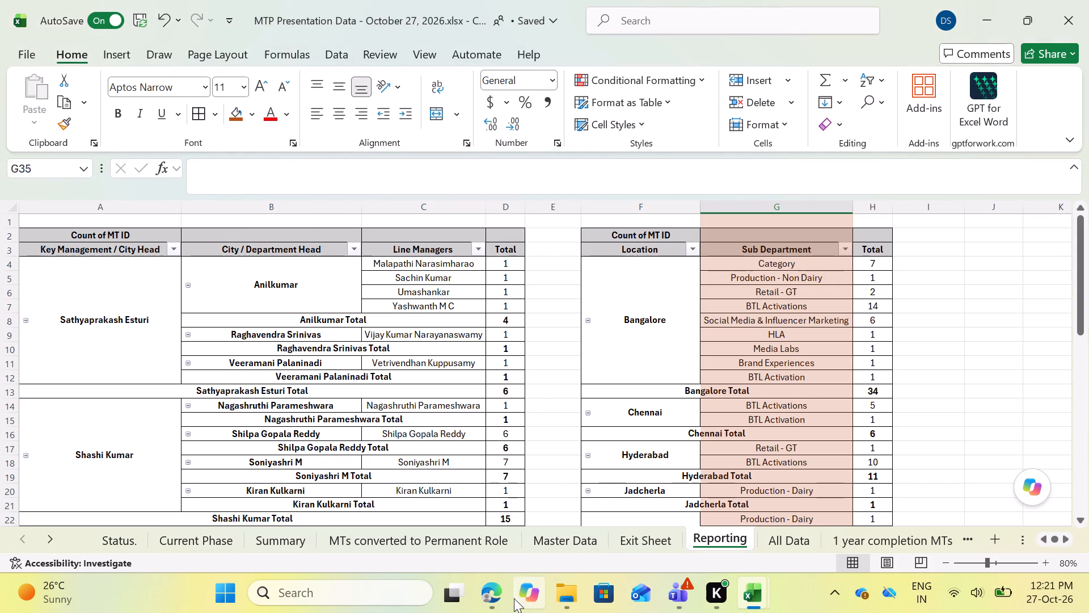
Switch to File Explorer and bring up the MTP Files folder.
left_click(573, 590)
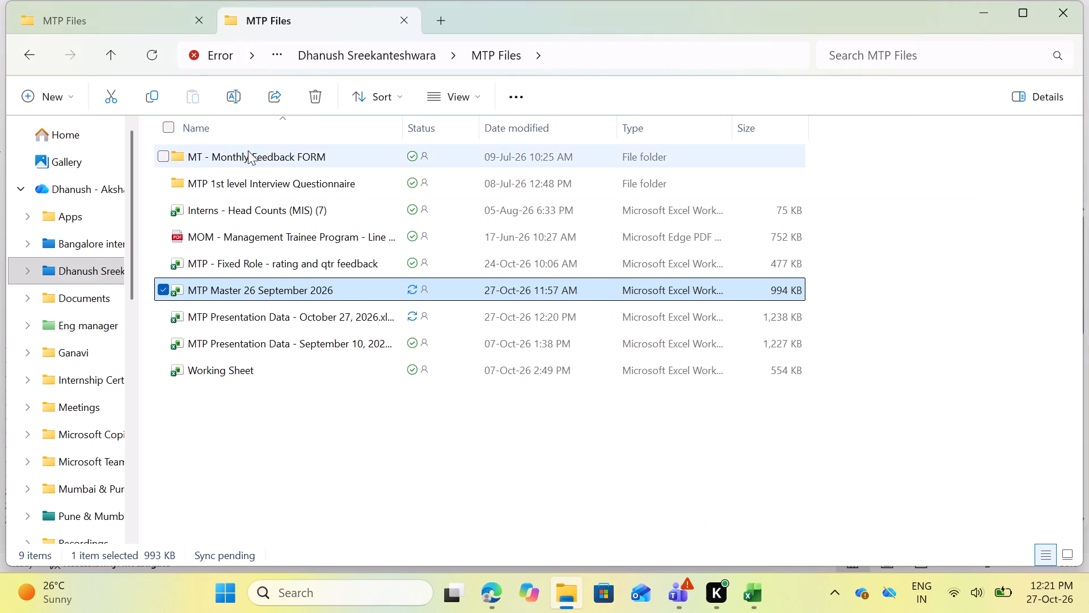
Refresh the MTP Files folder listing.
left_click(787, 195)
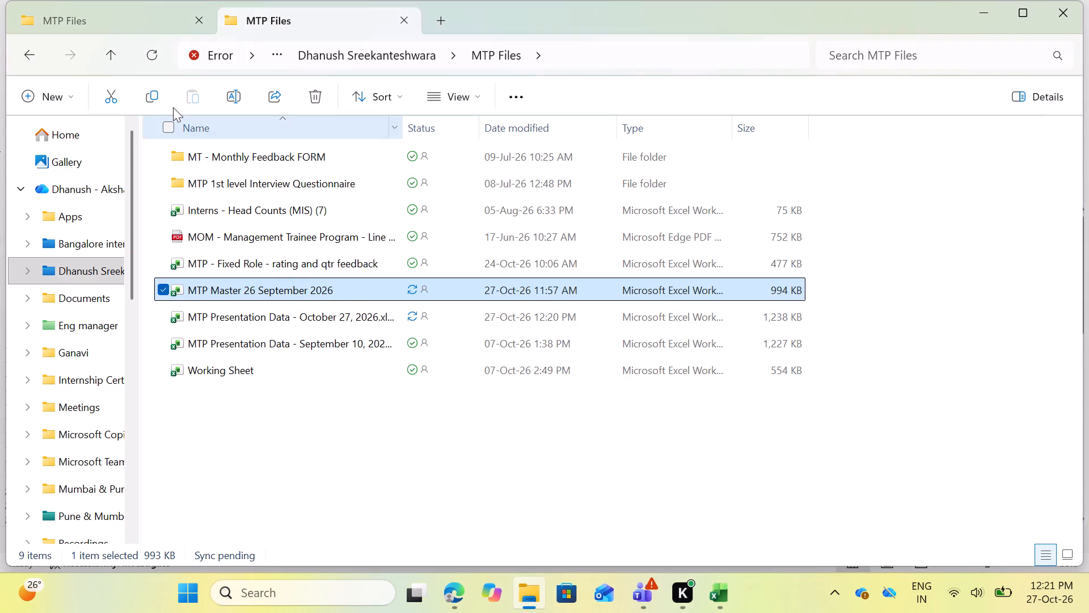
left_click(158, 58)
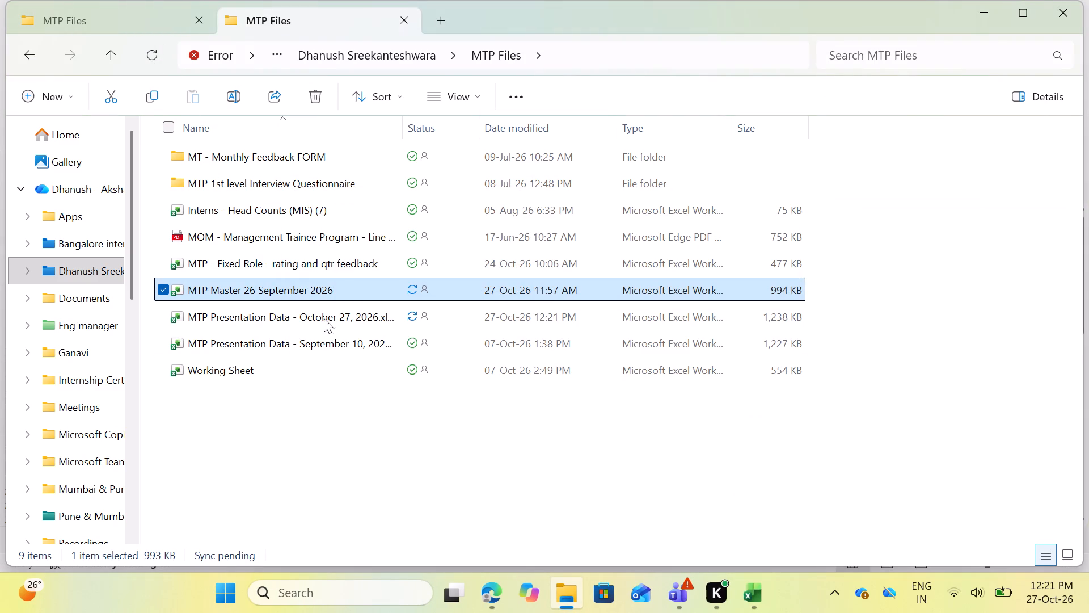